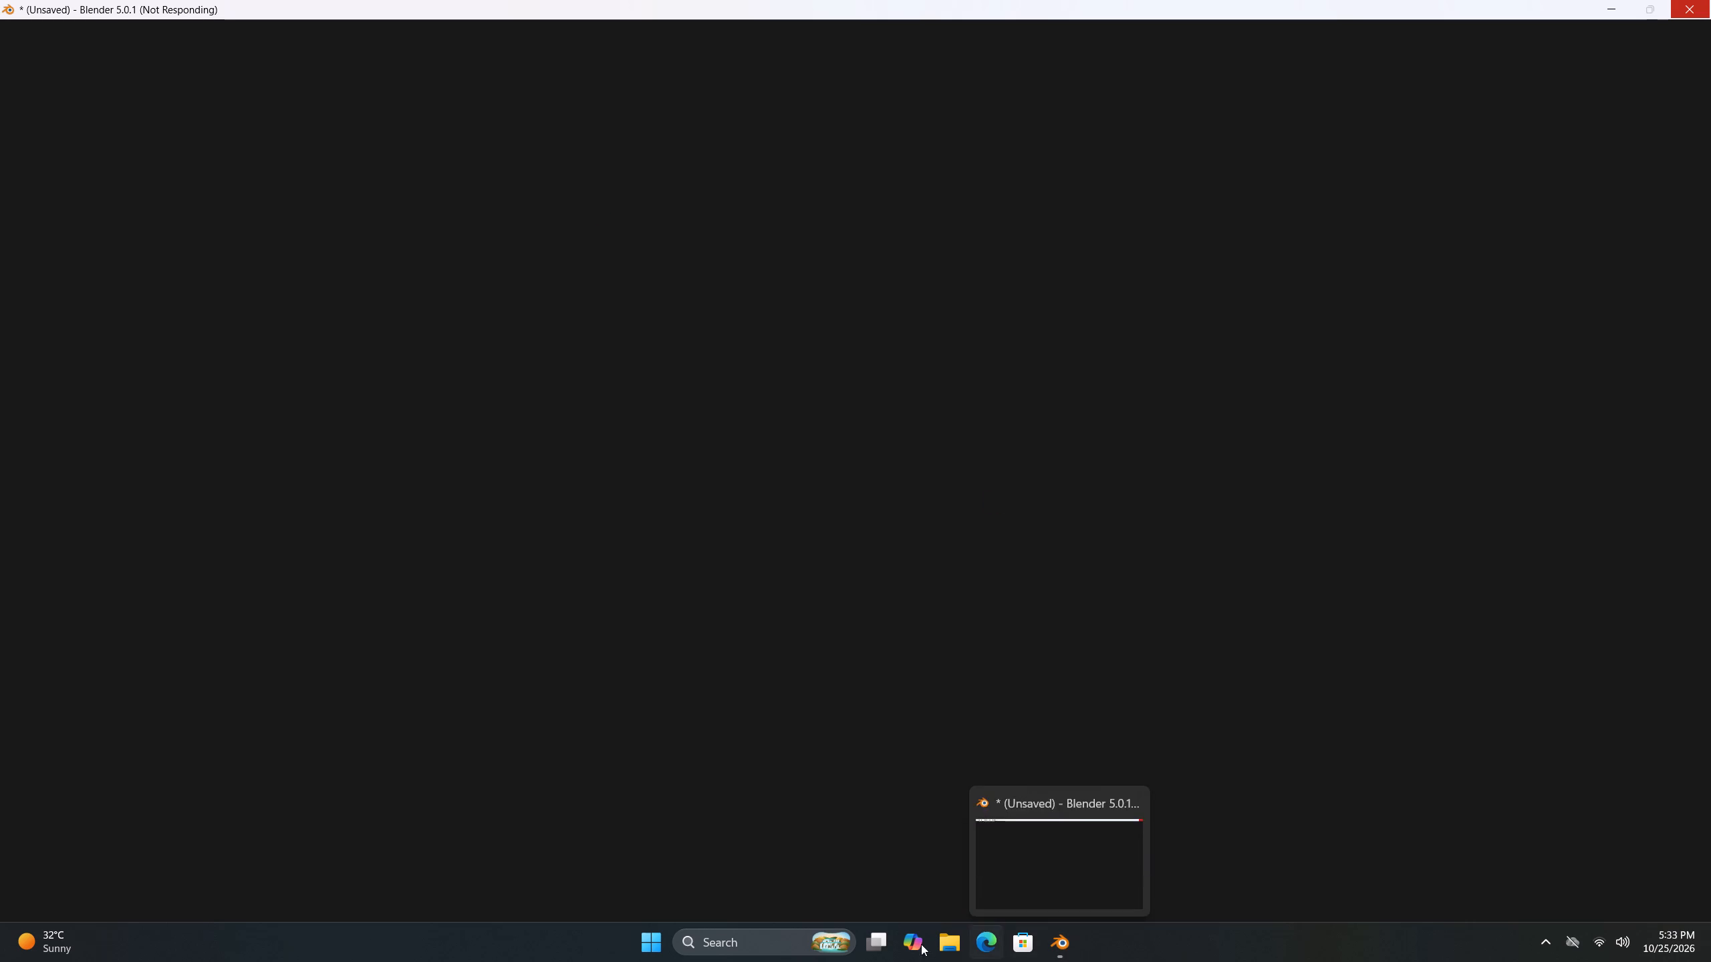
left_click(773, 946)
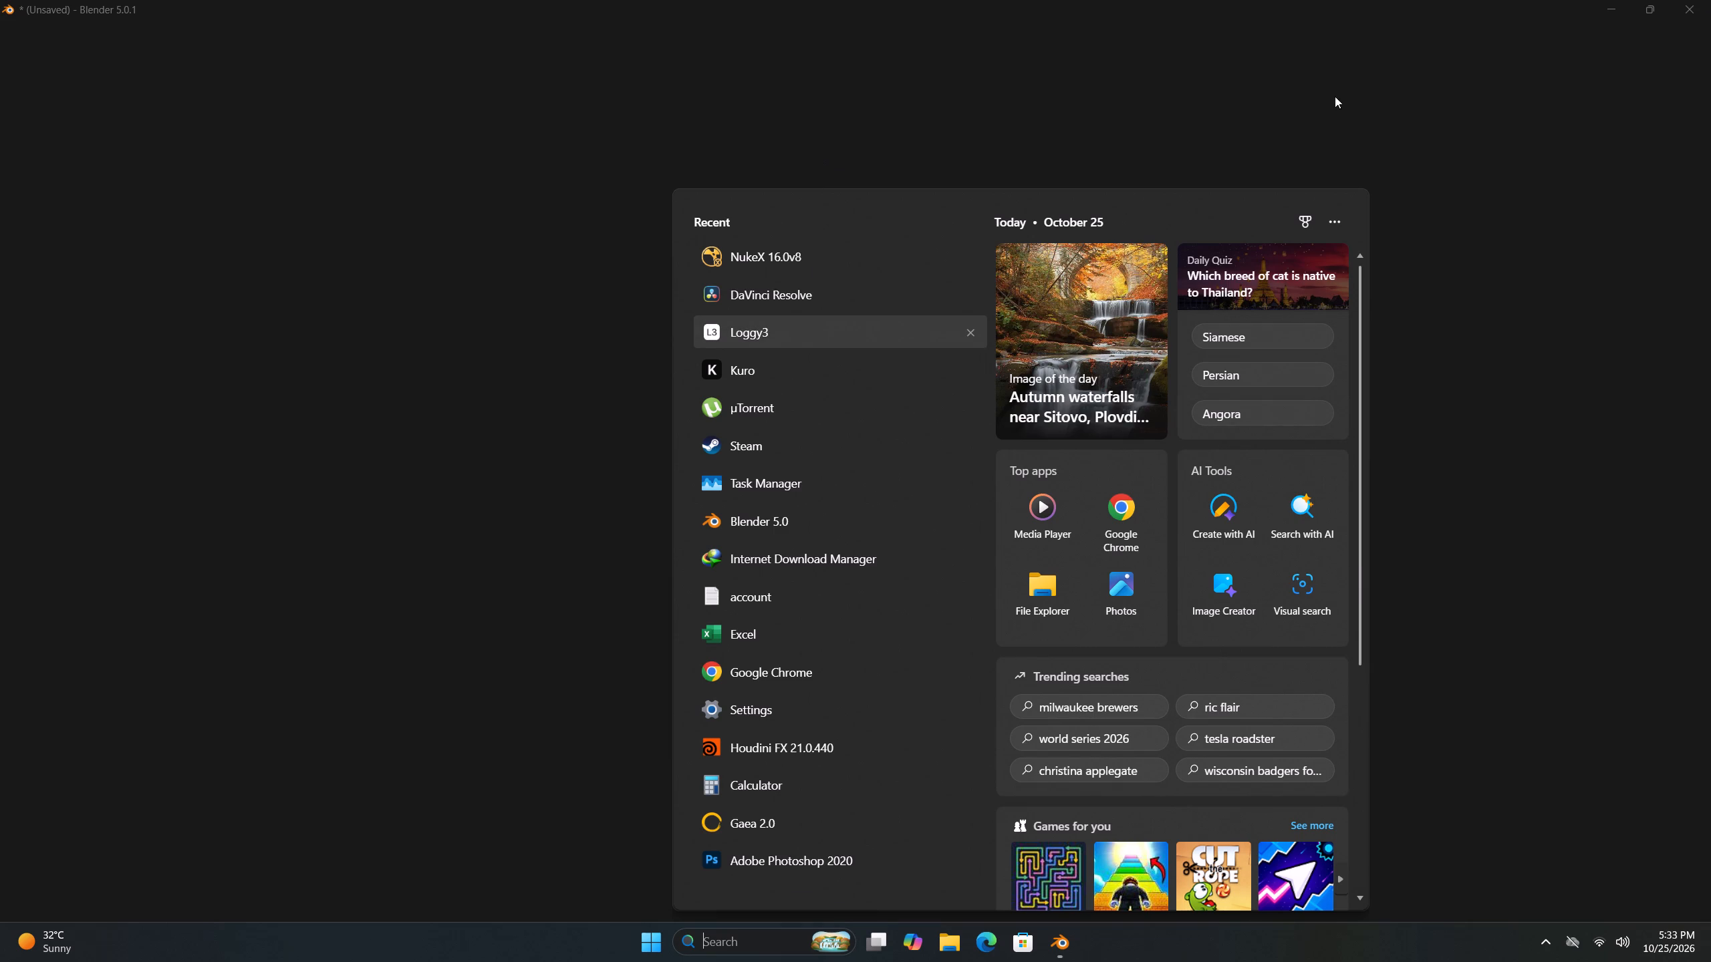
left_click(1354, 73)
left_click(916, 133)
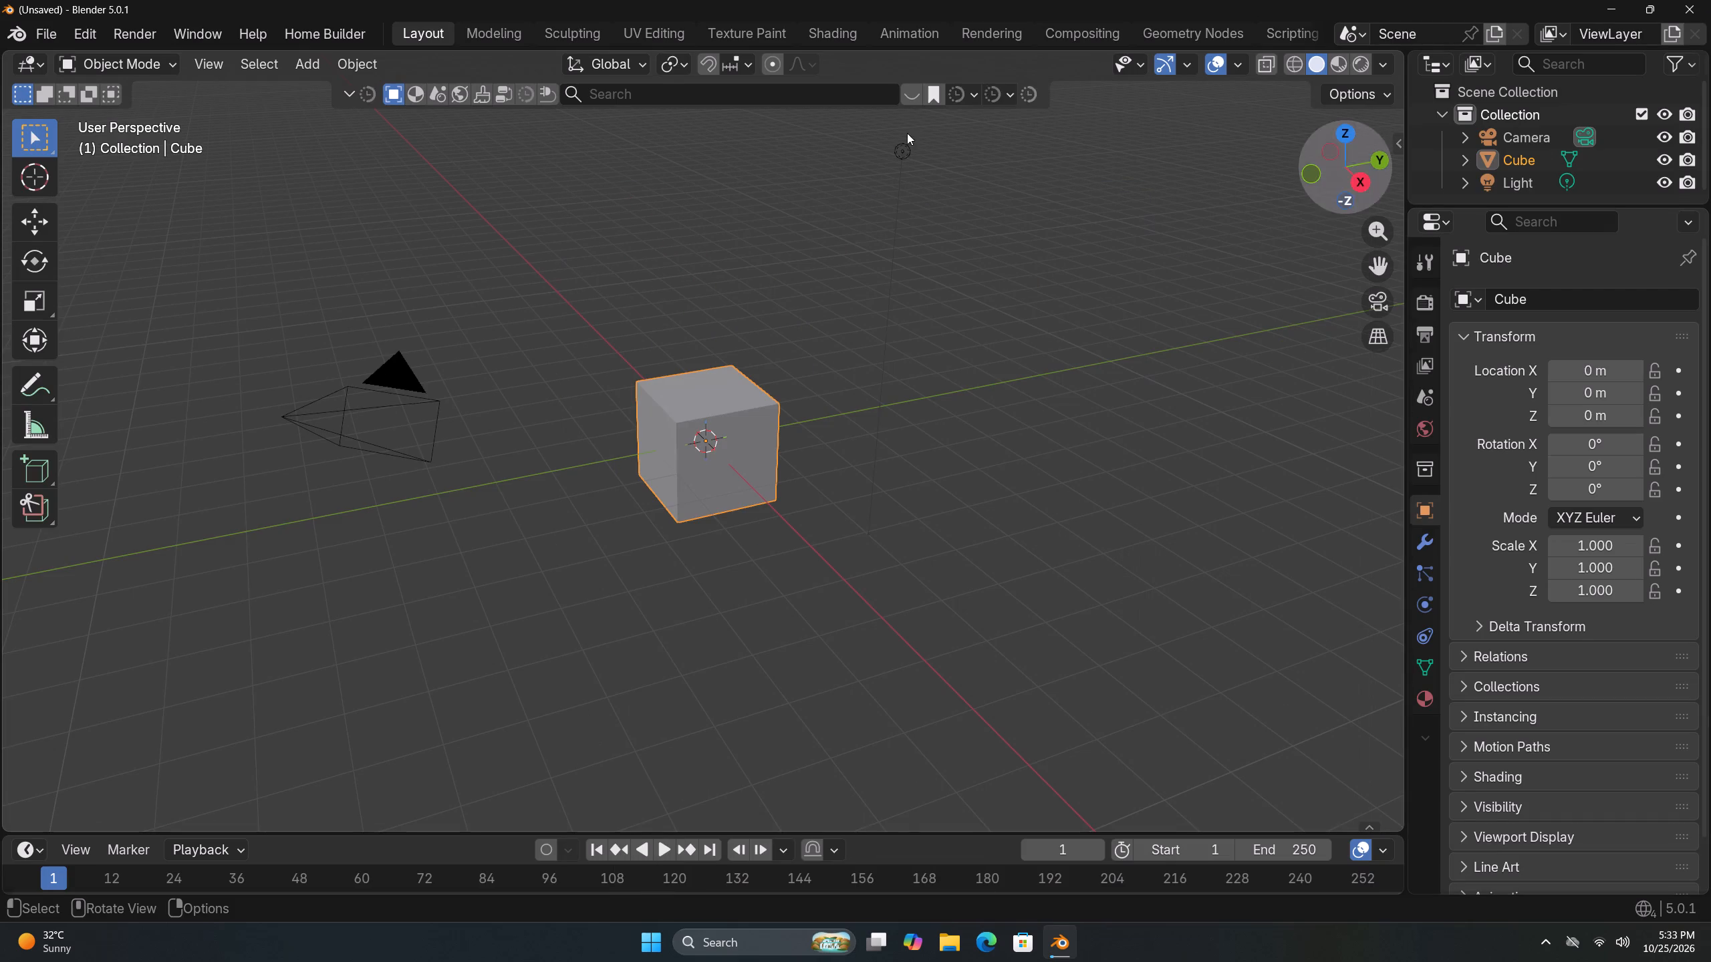
Open the recent file Subahu.blend.
middle_click_drag(704, 385, 733, 395)
left_click(53, 28)
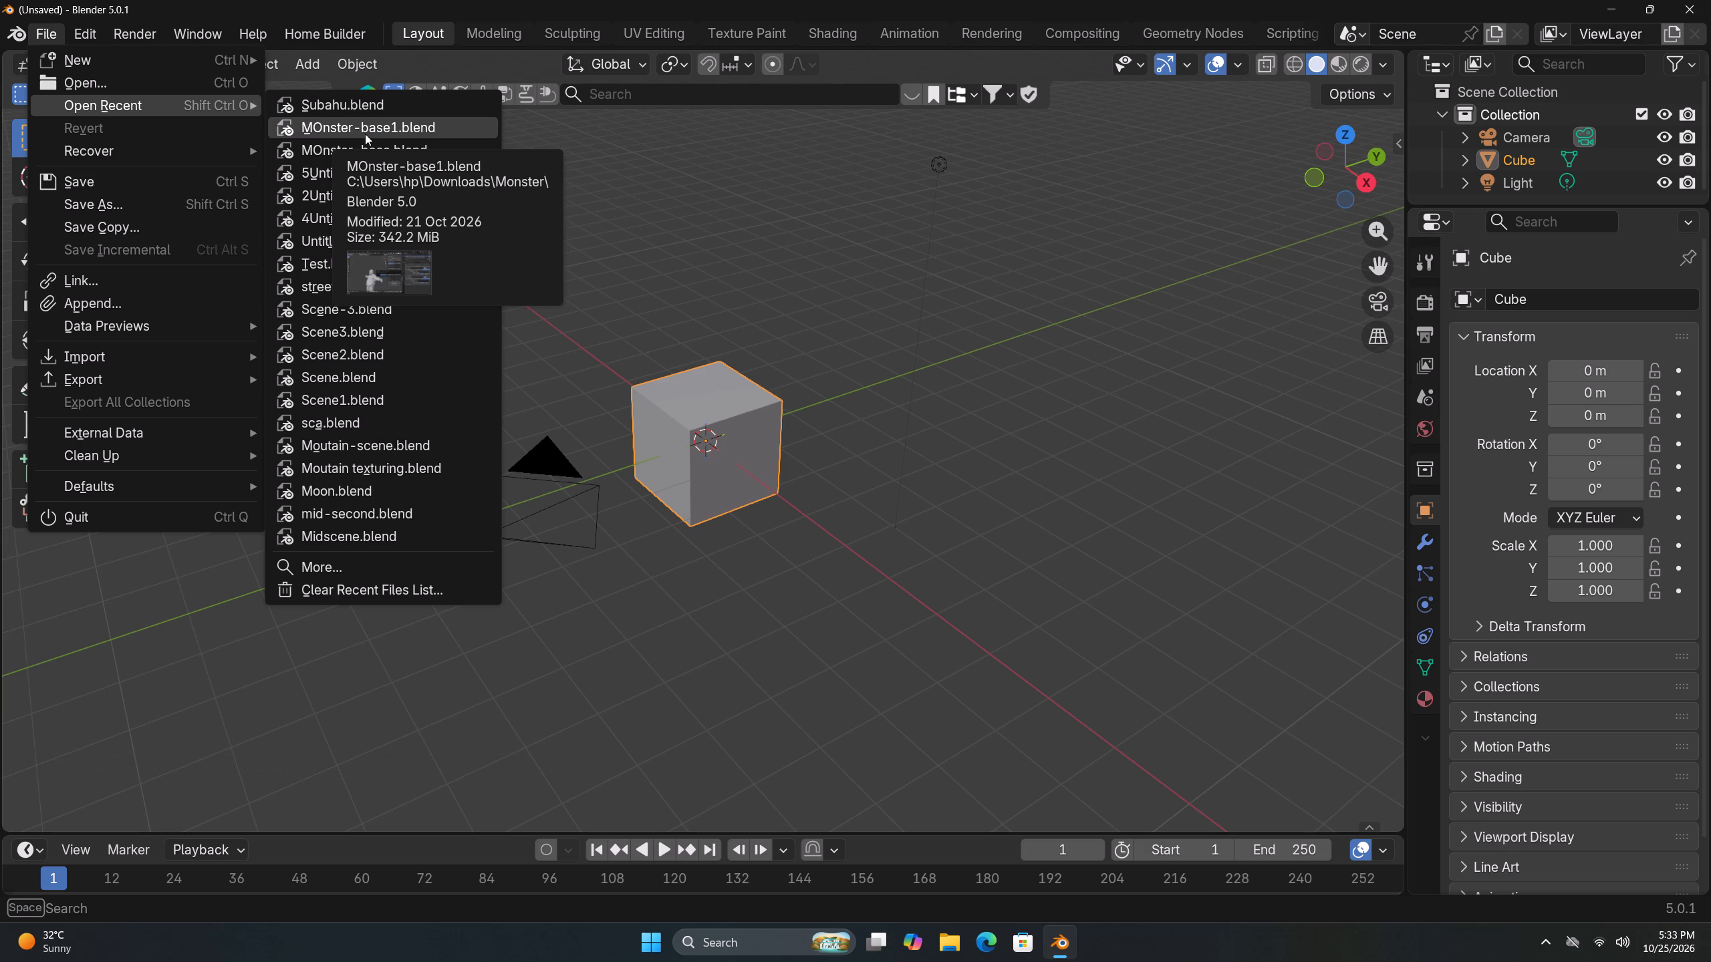
left_click(363, 108)
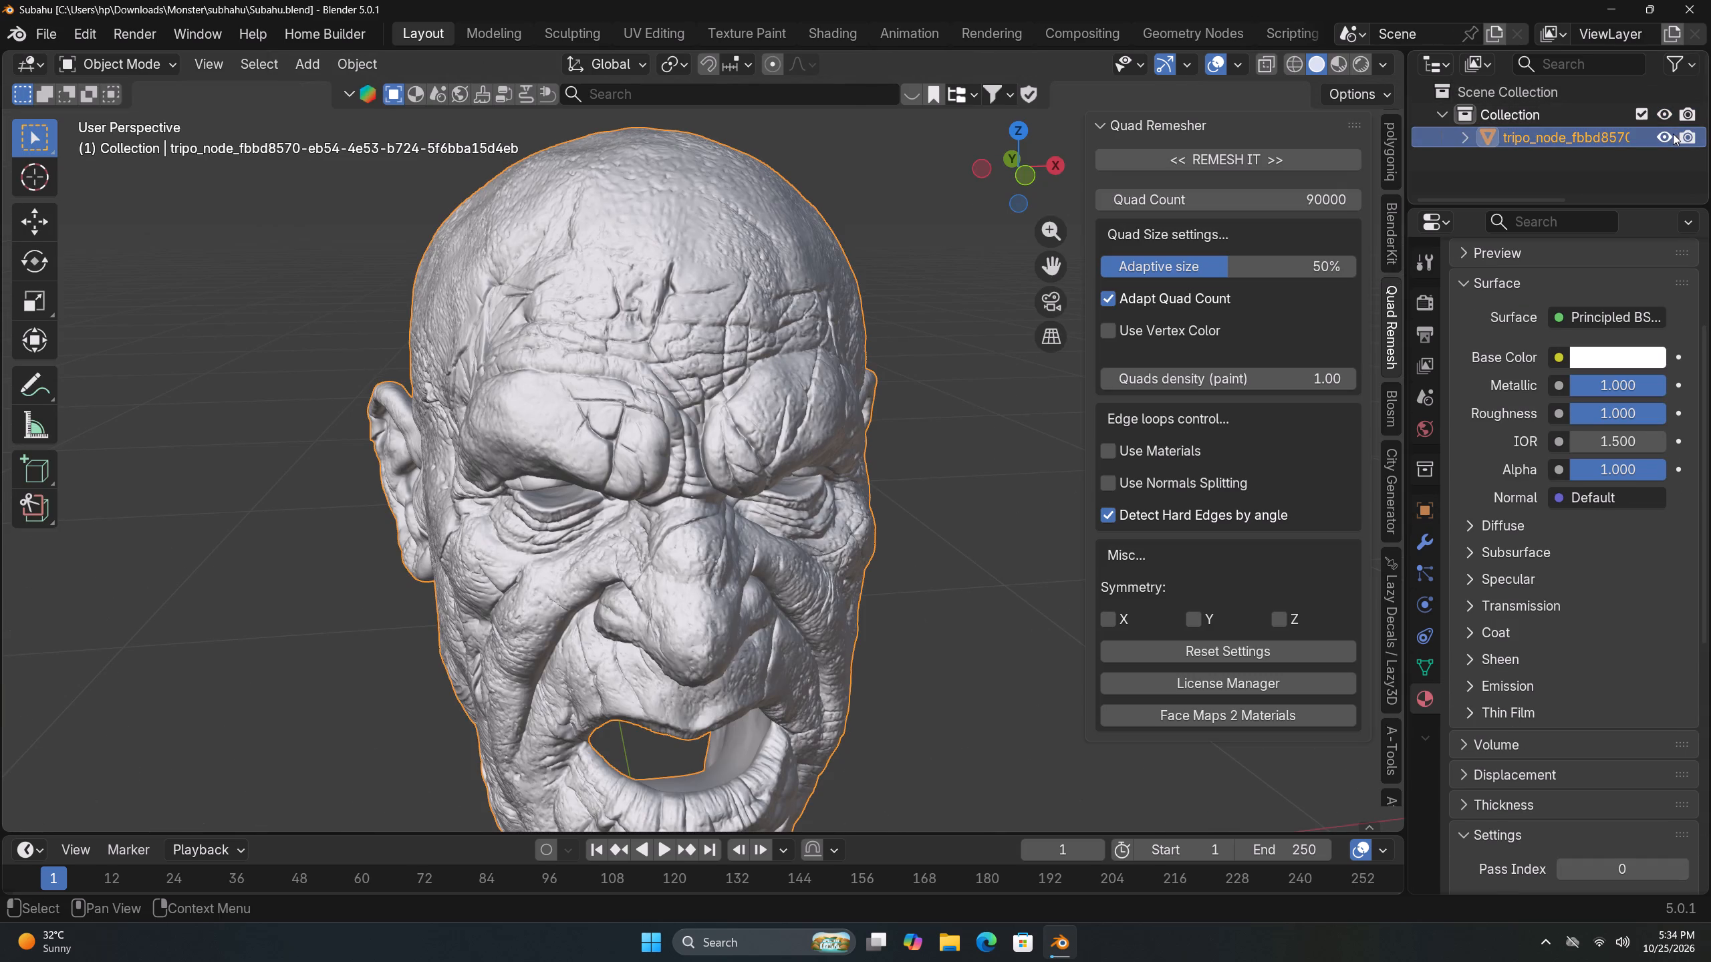
Hide the tripo_node head mesh in the viewport.
left_click(1673, 134)
scroll(648, 273, "down", 3)
scroll(648, 273, "up", 1)
scroll(690, 403, "down", 9)
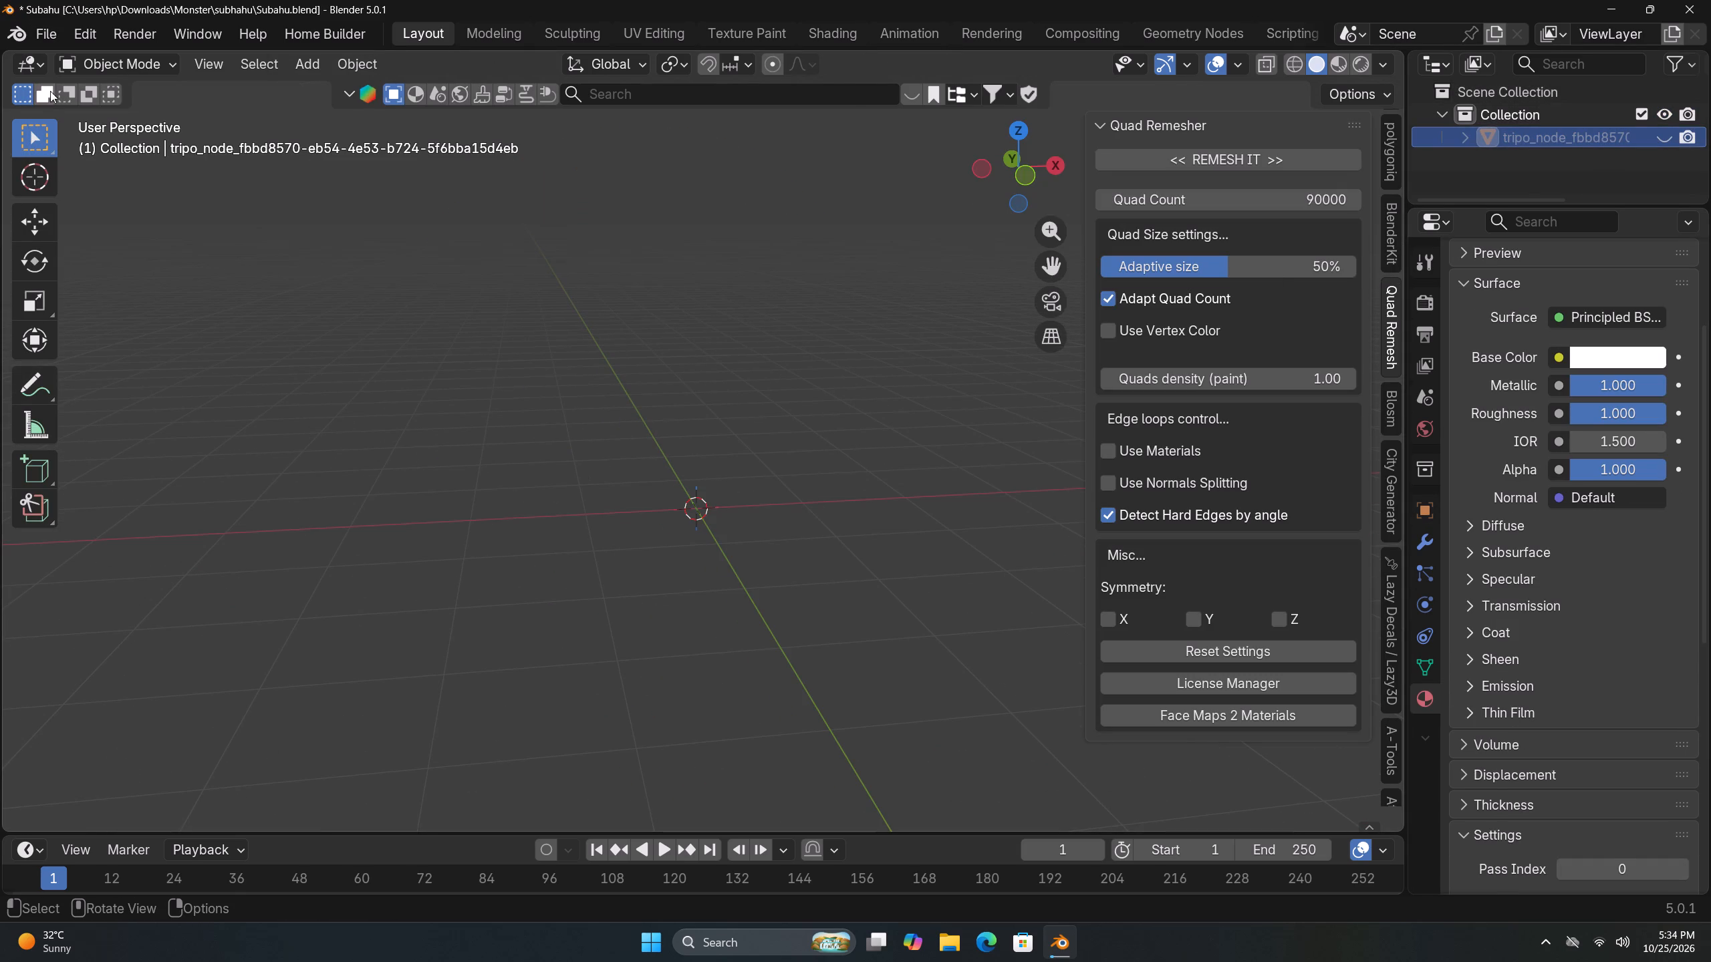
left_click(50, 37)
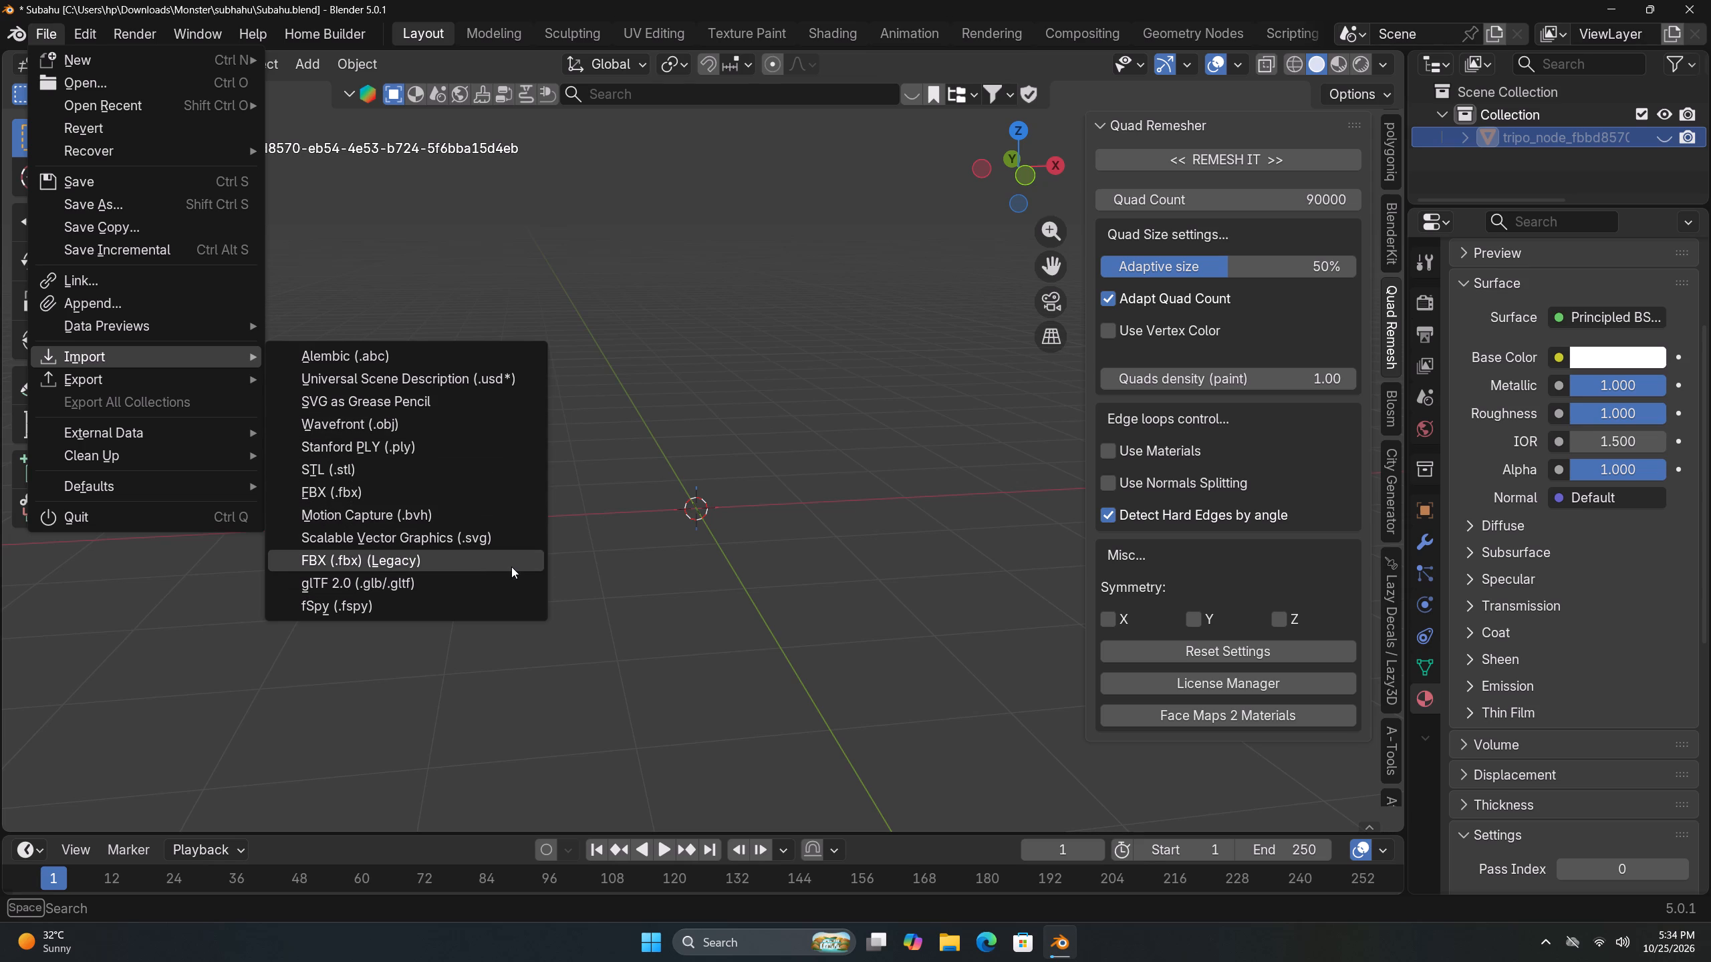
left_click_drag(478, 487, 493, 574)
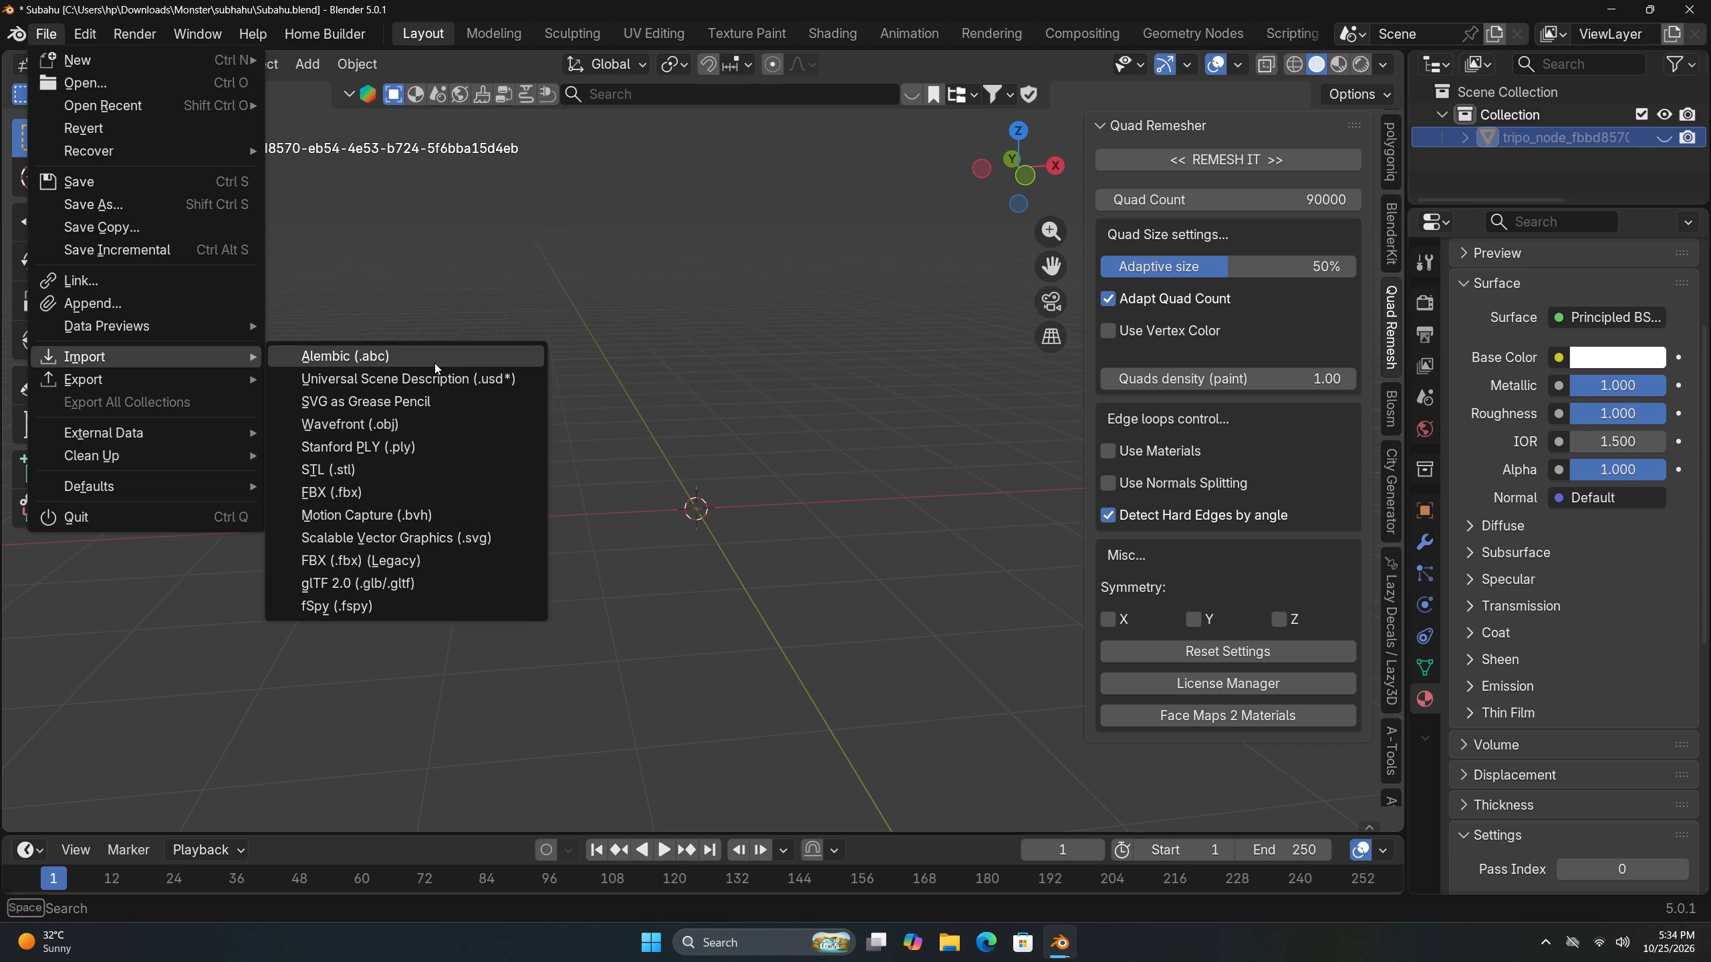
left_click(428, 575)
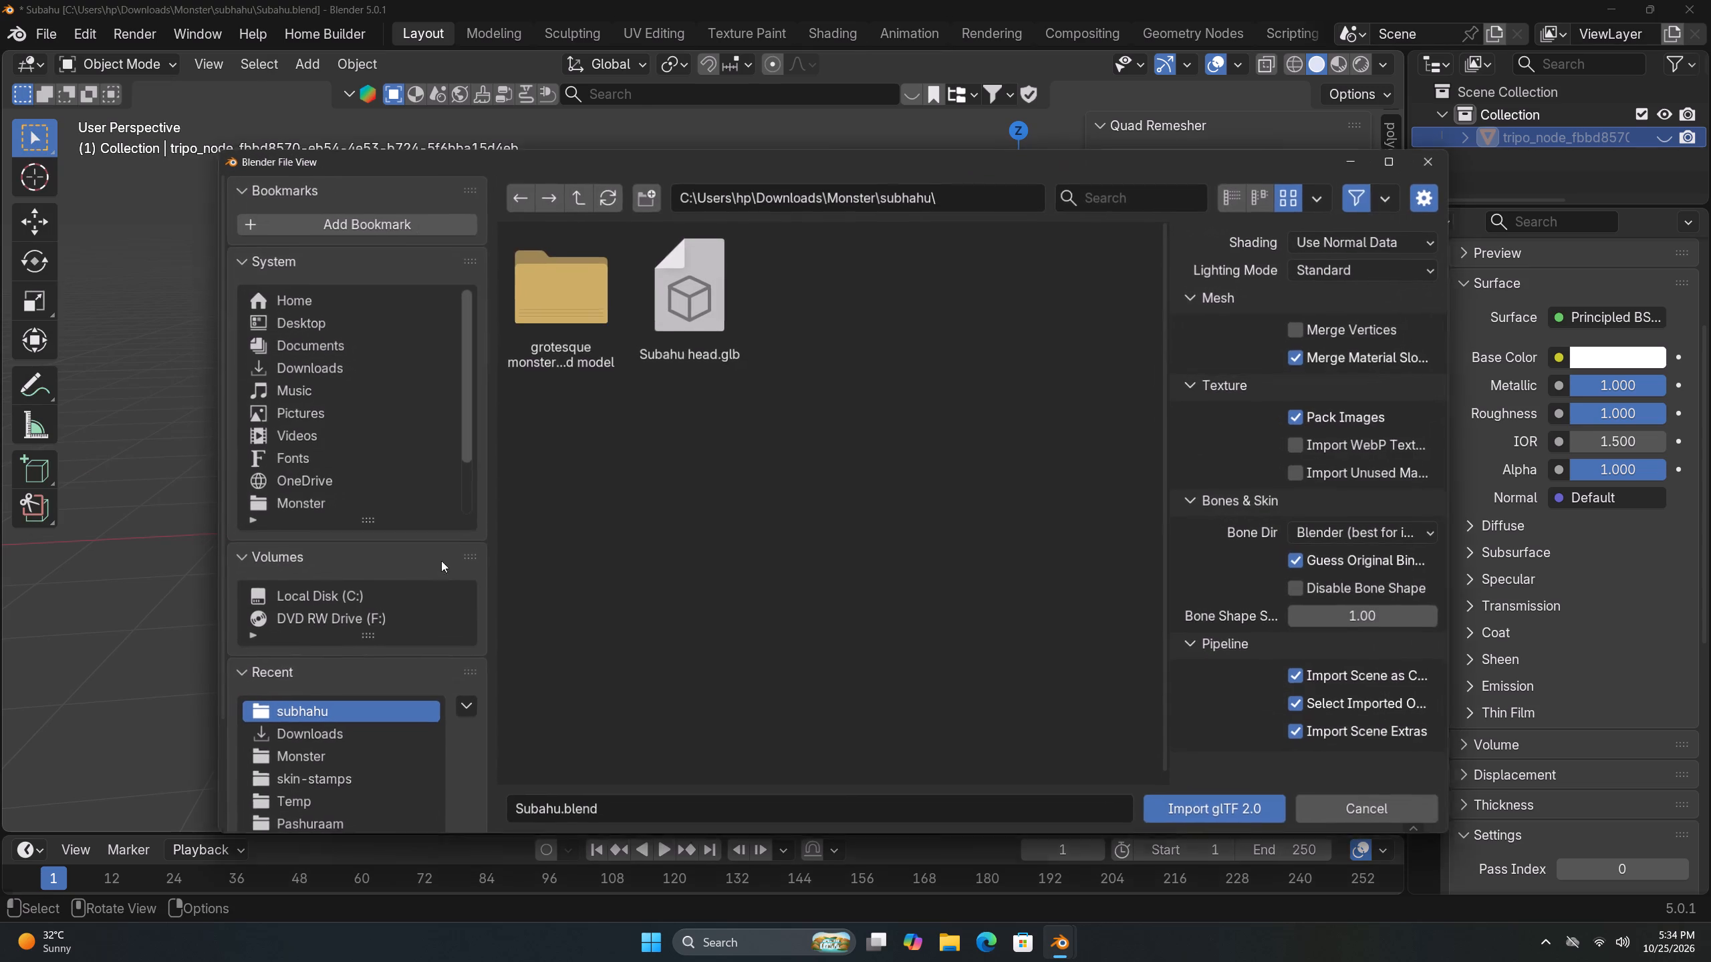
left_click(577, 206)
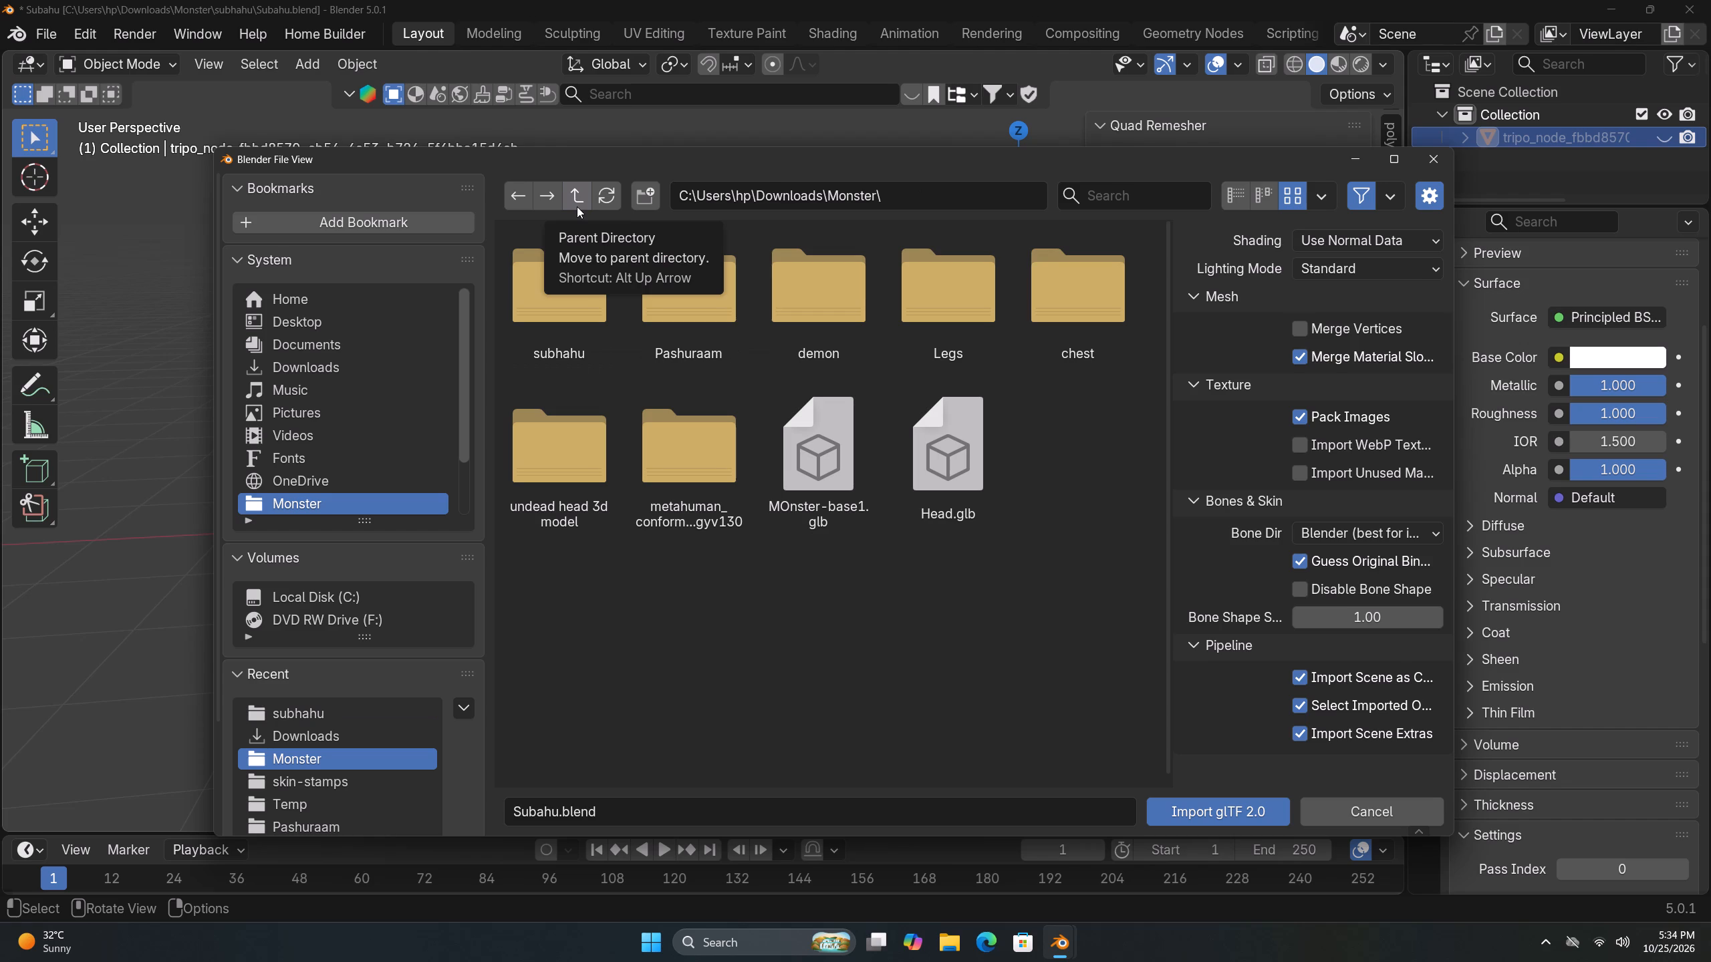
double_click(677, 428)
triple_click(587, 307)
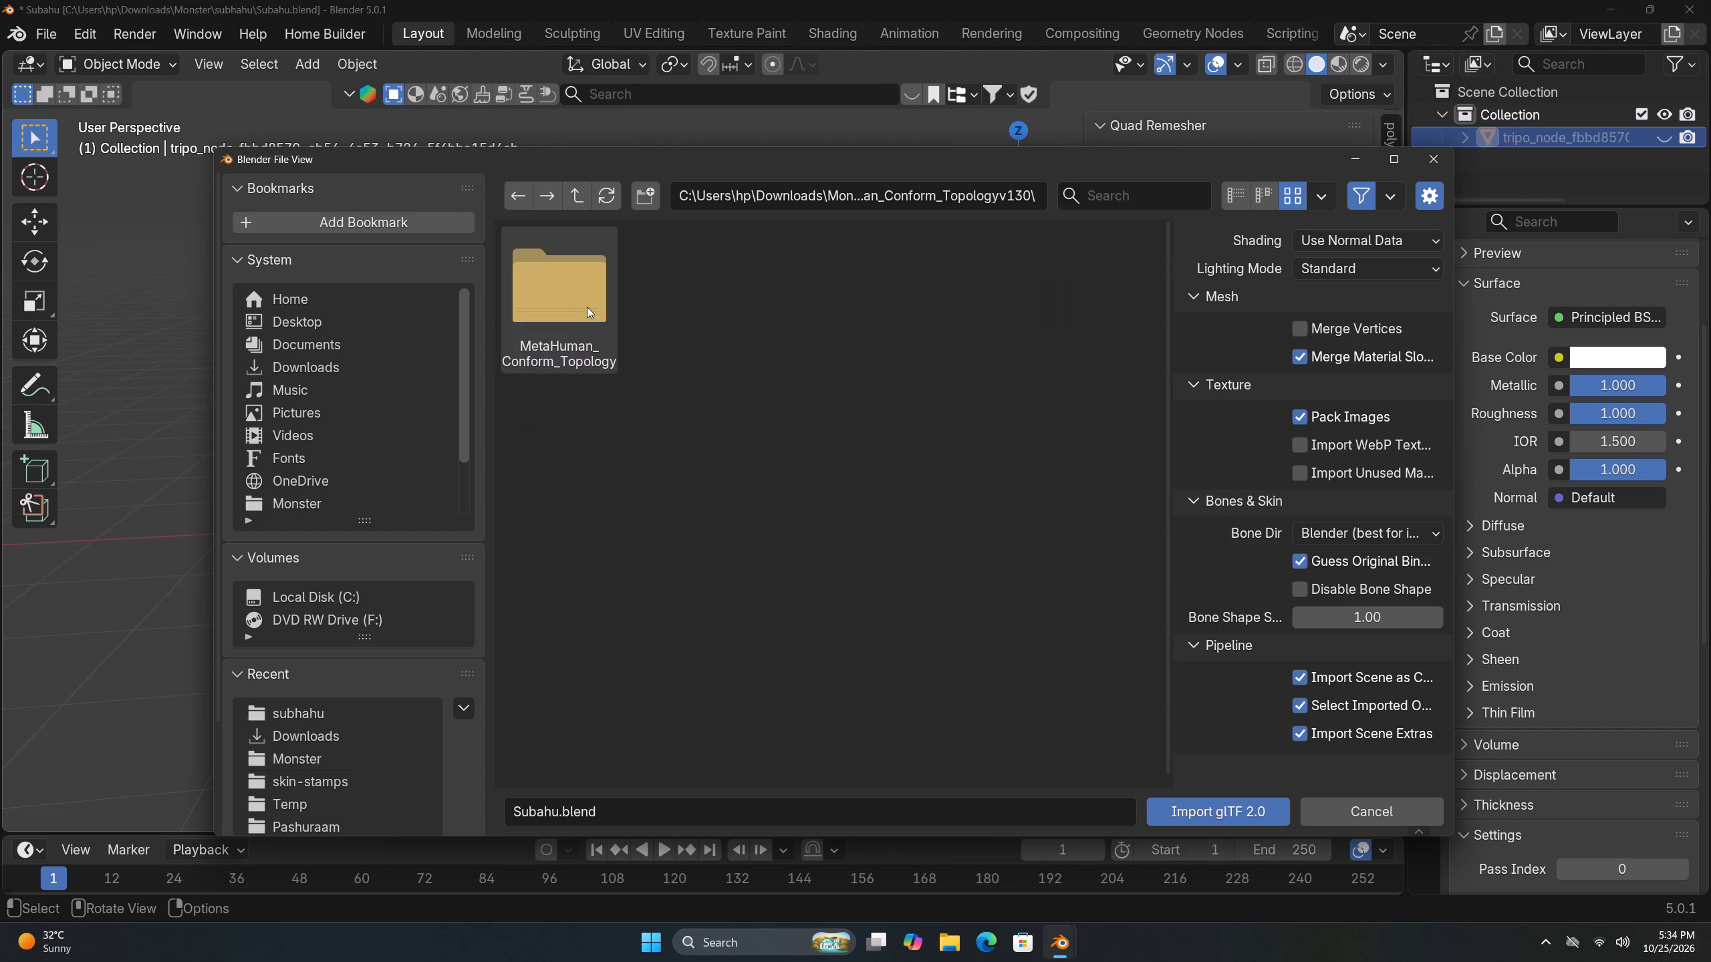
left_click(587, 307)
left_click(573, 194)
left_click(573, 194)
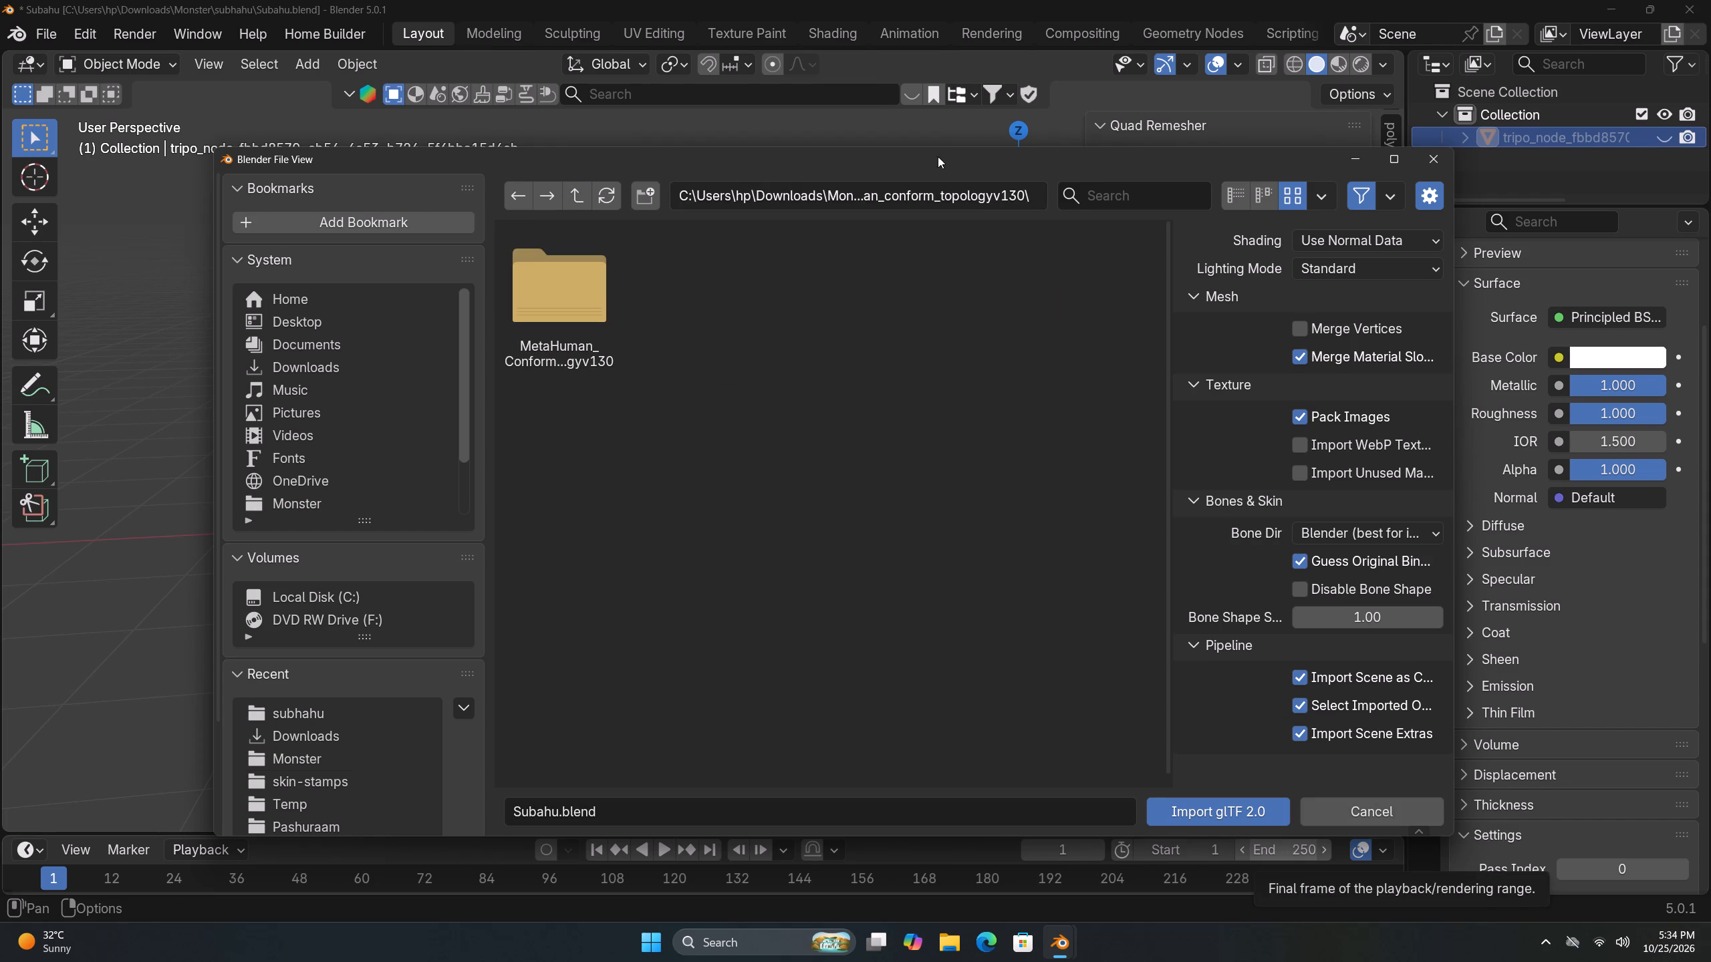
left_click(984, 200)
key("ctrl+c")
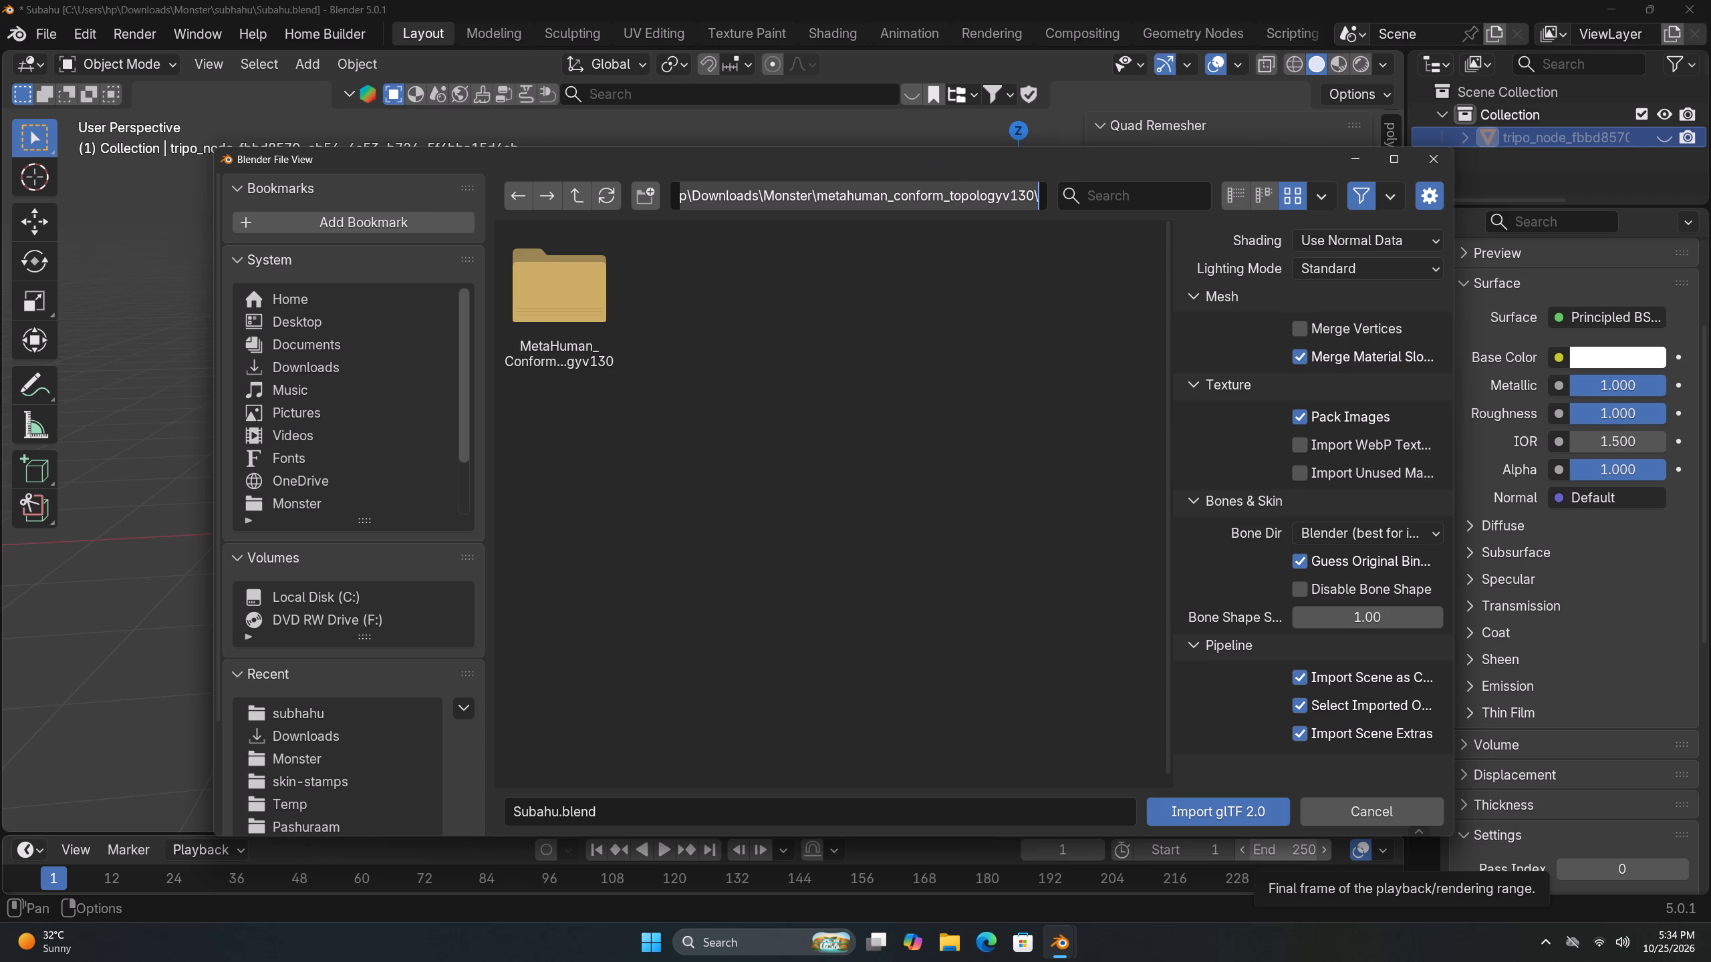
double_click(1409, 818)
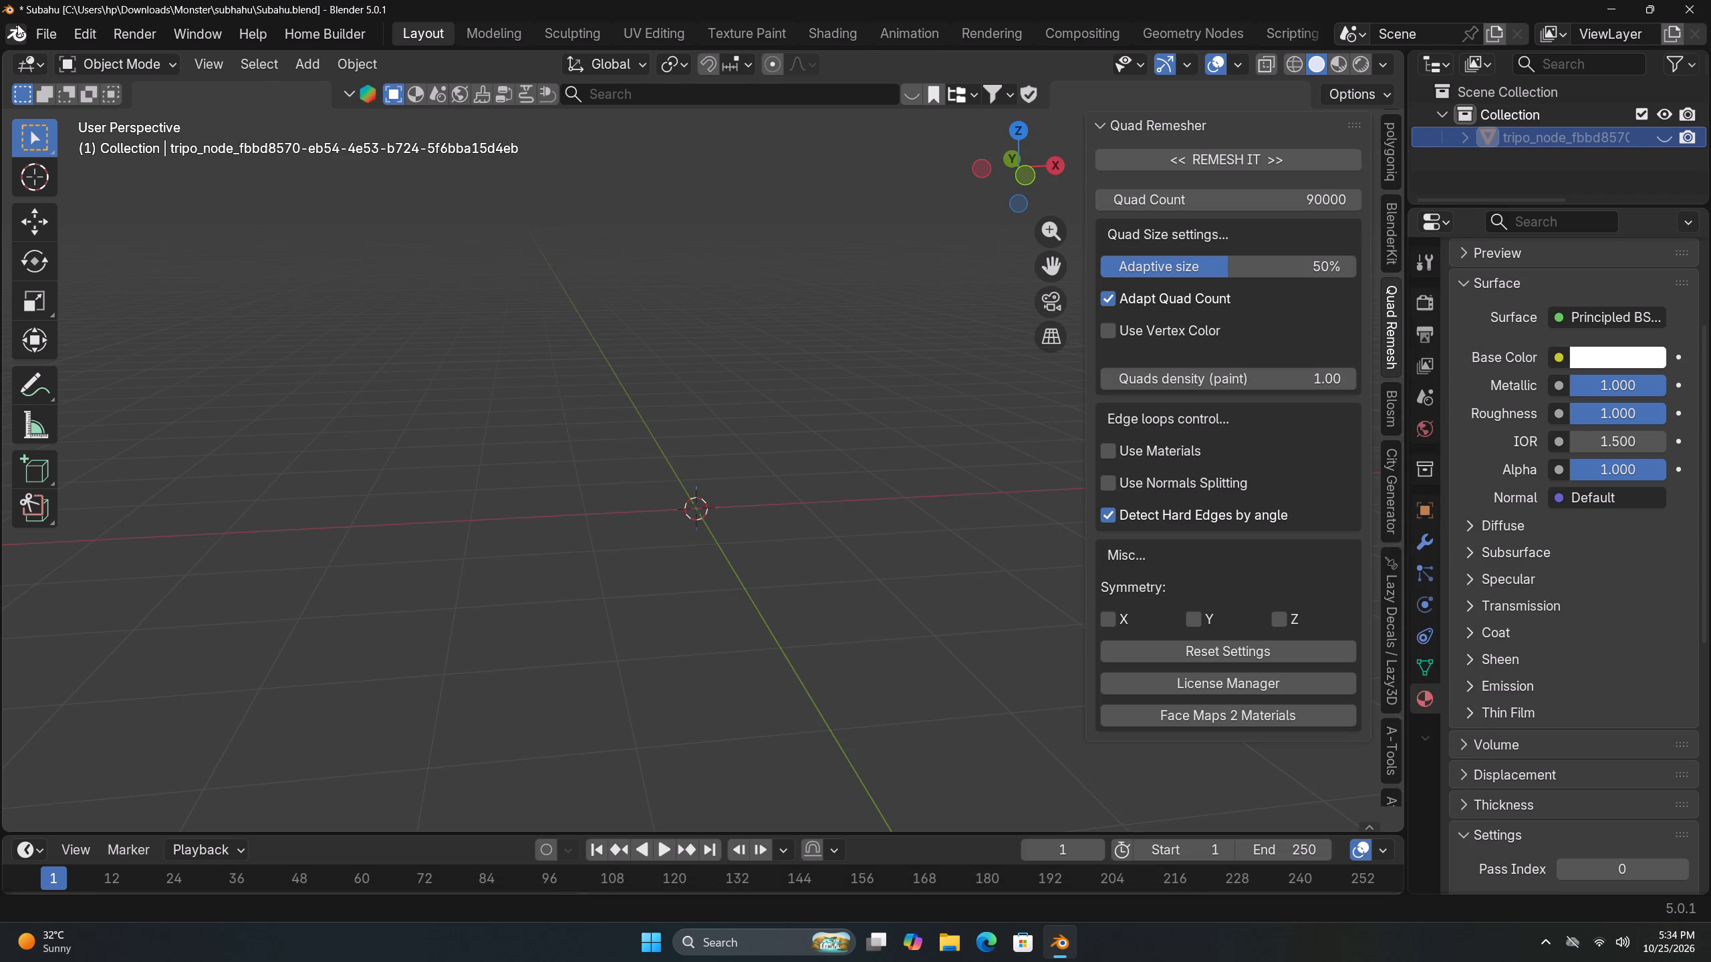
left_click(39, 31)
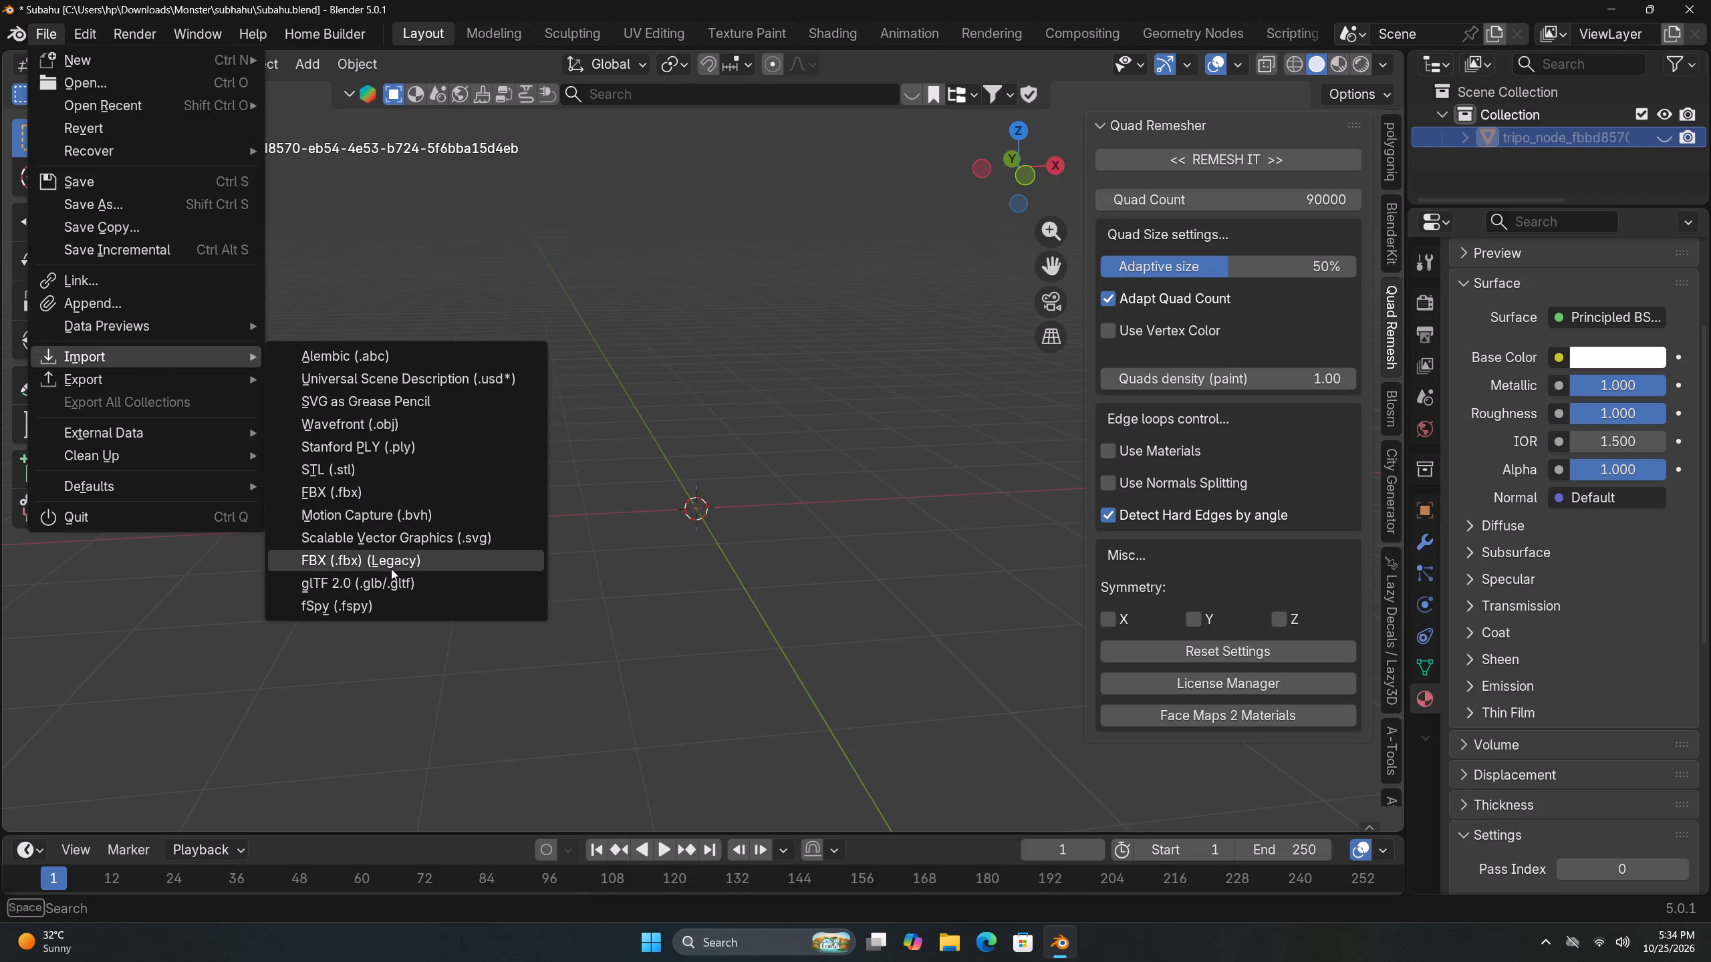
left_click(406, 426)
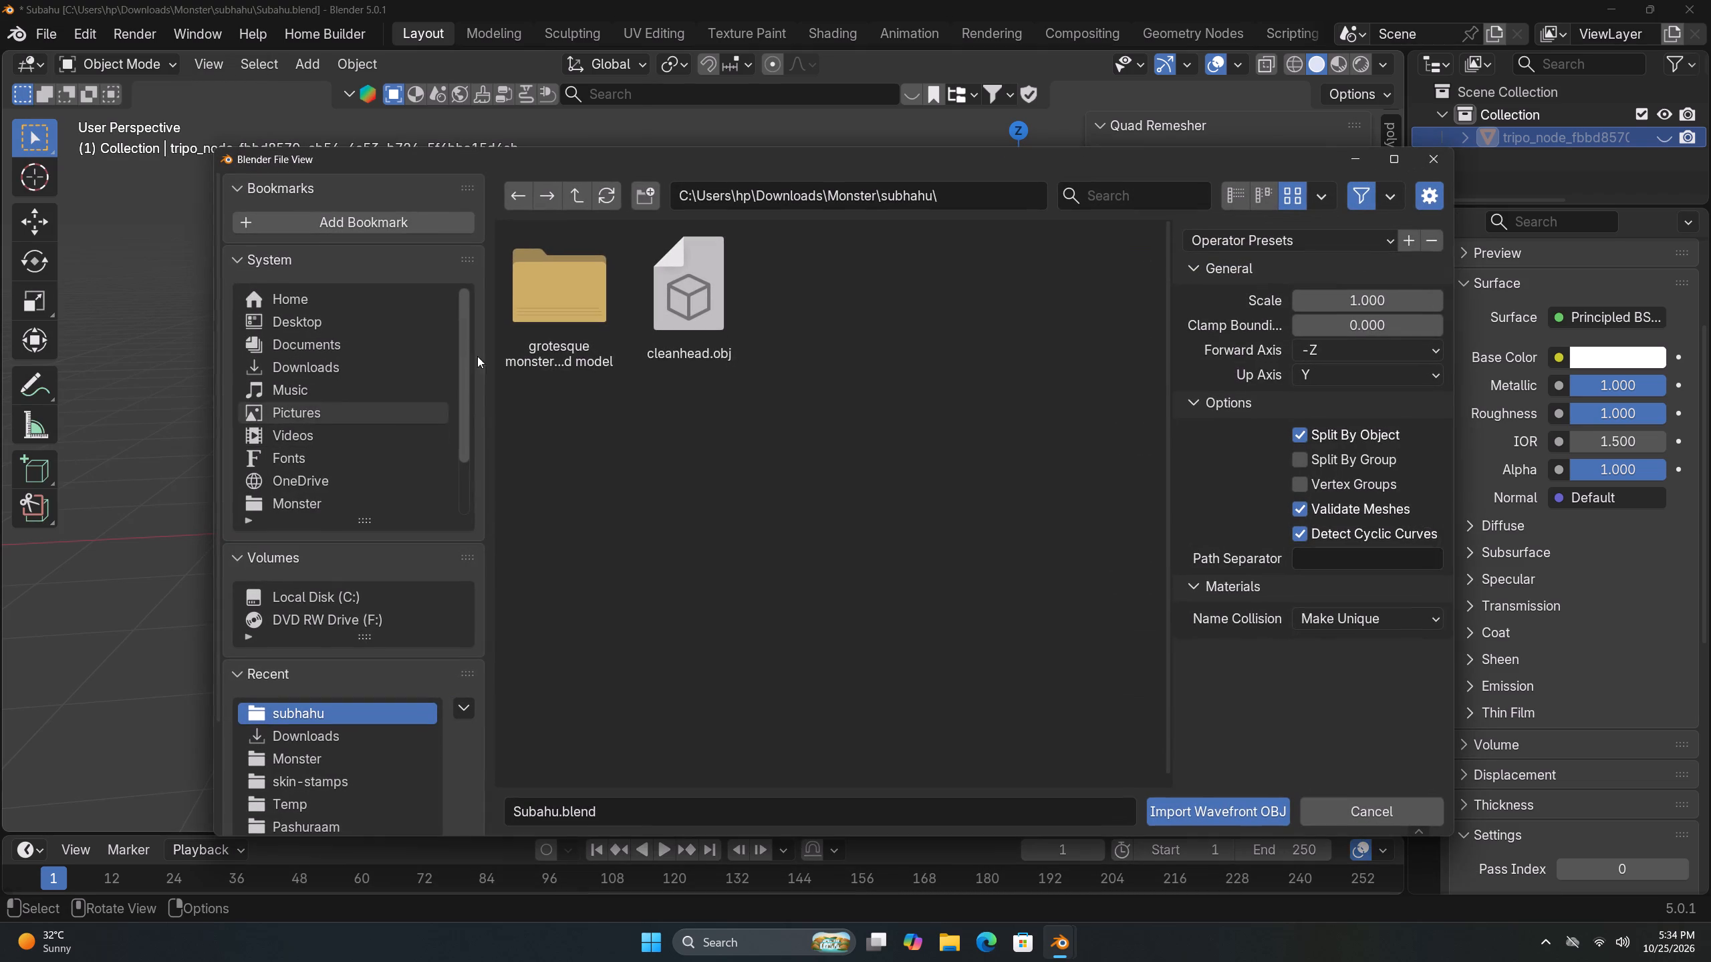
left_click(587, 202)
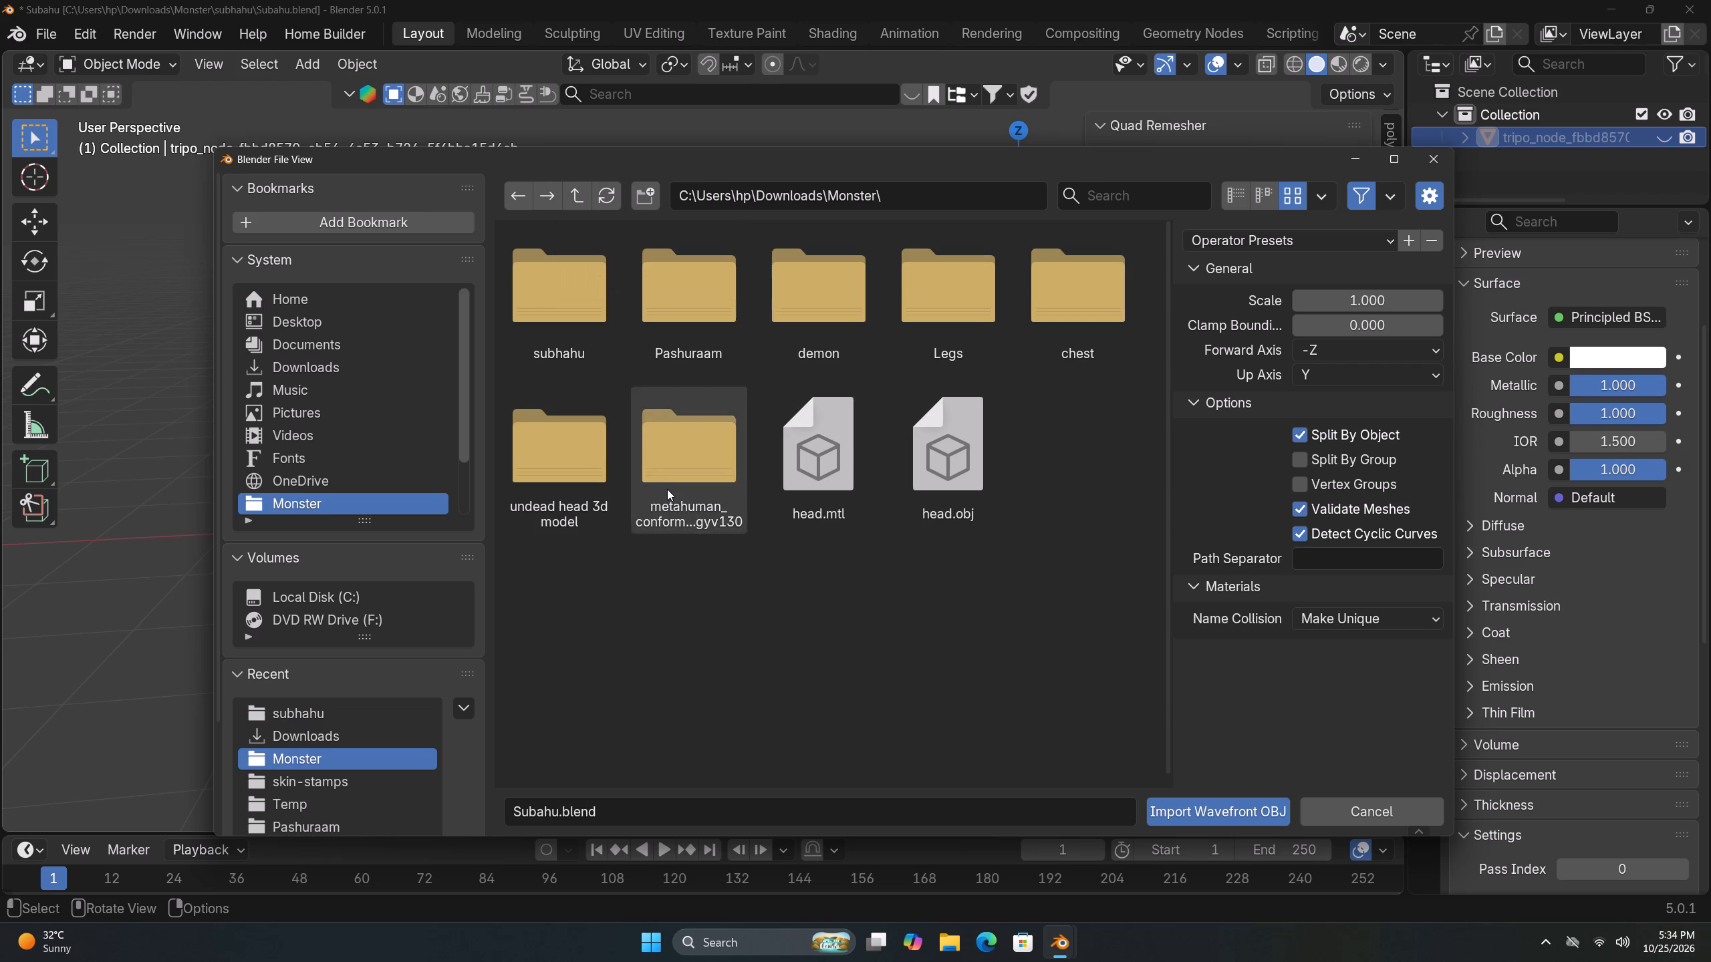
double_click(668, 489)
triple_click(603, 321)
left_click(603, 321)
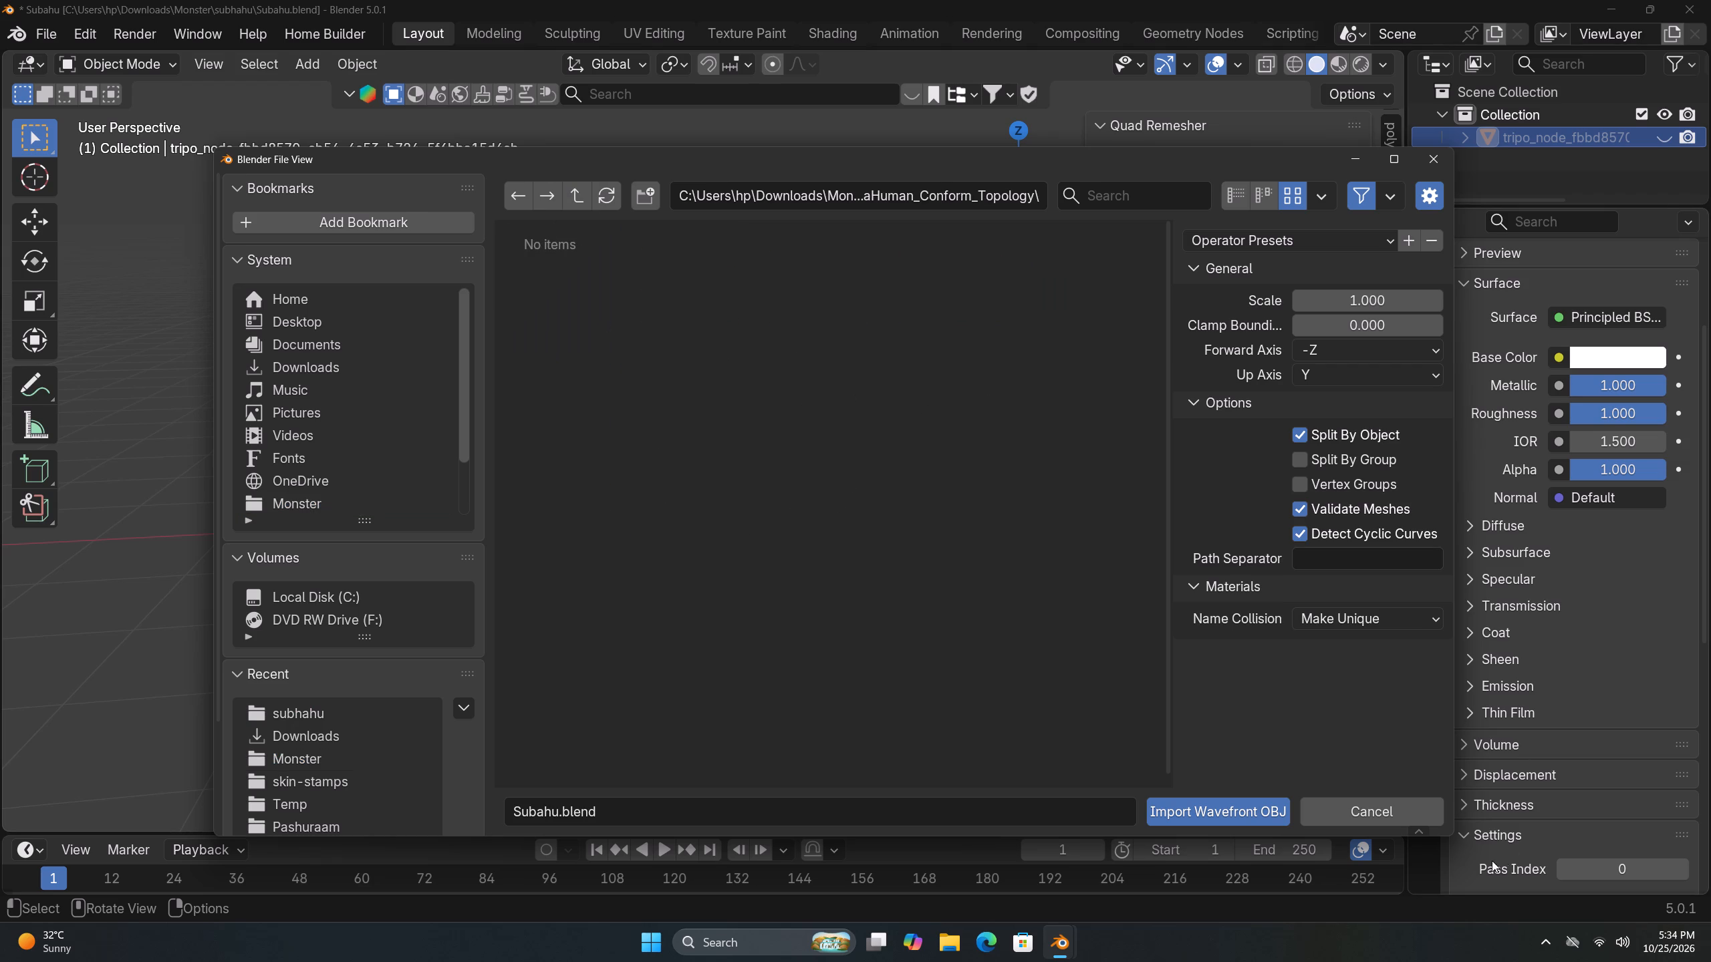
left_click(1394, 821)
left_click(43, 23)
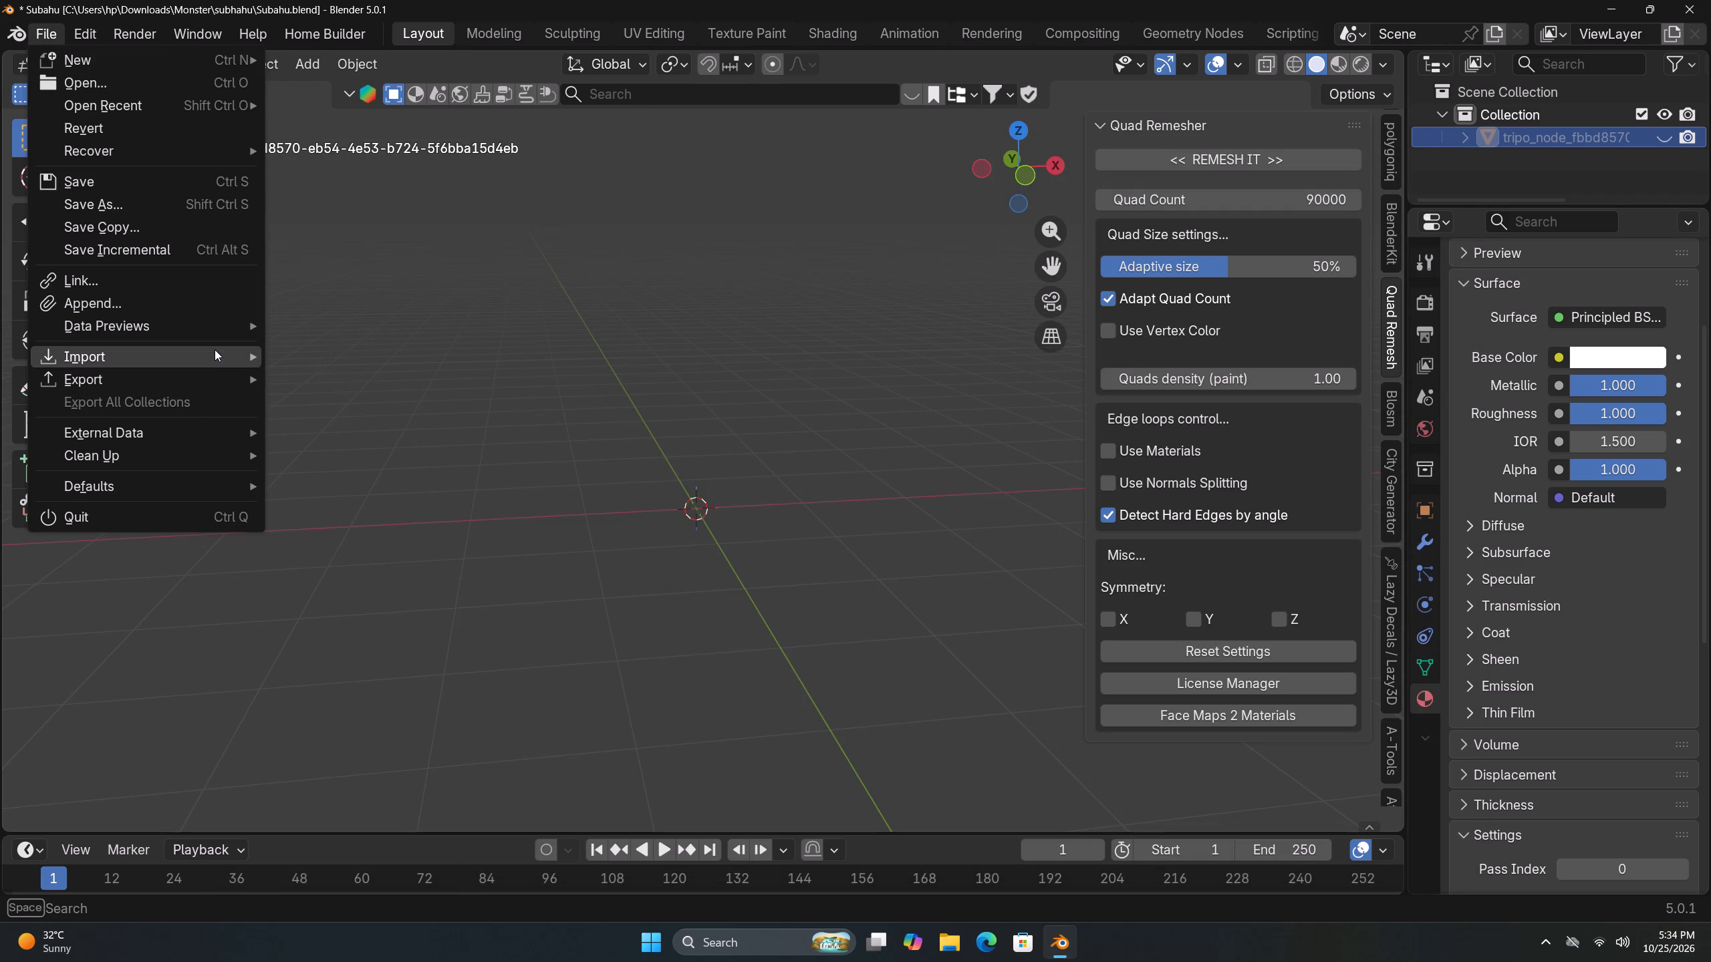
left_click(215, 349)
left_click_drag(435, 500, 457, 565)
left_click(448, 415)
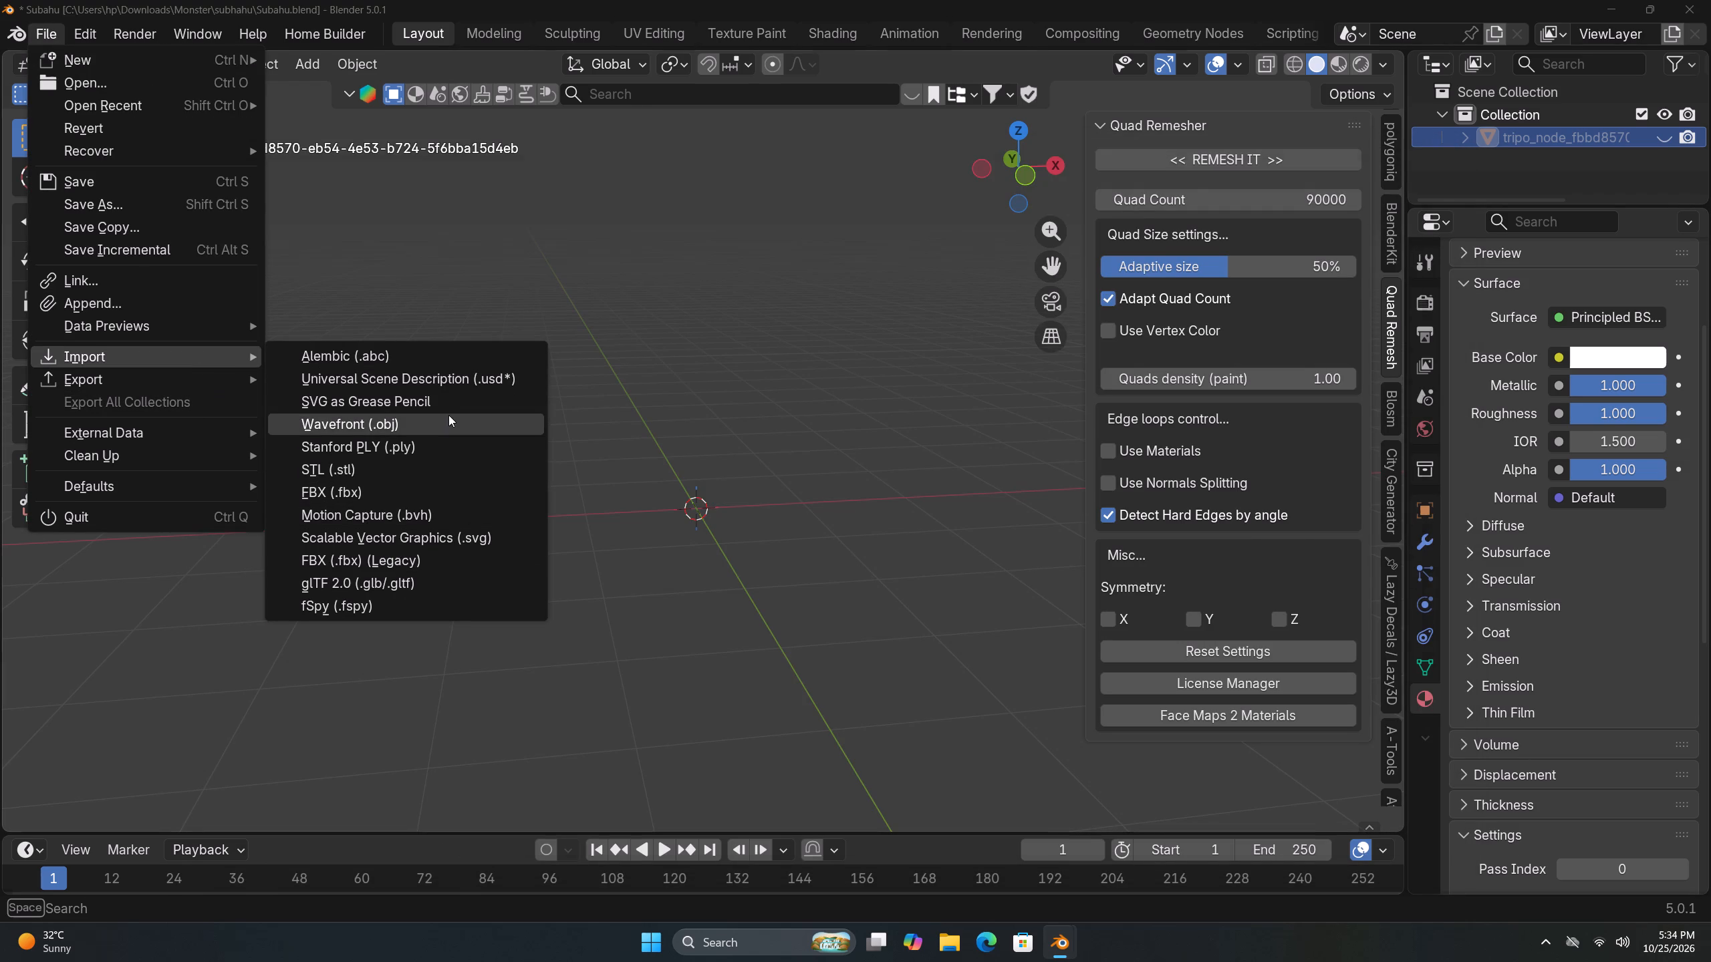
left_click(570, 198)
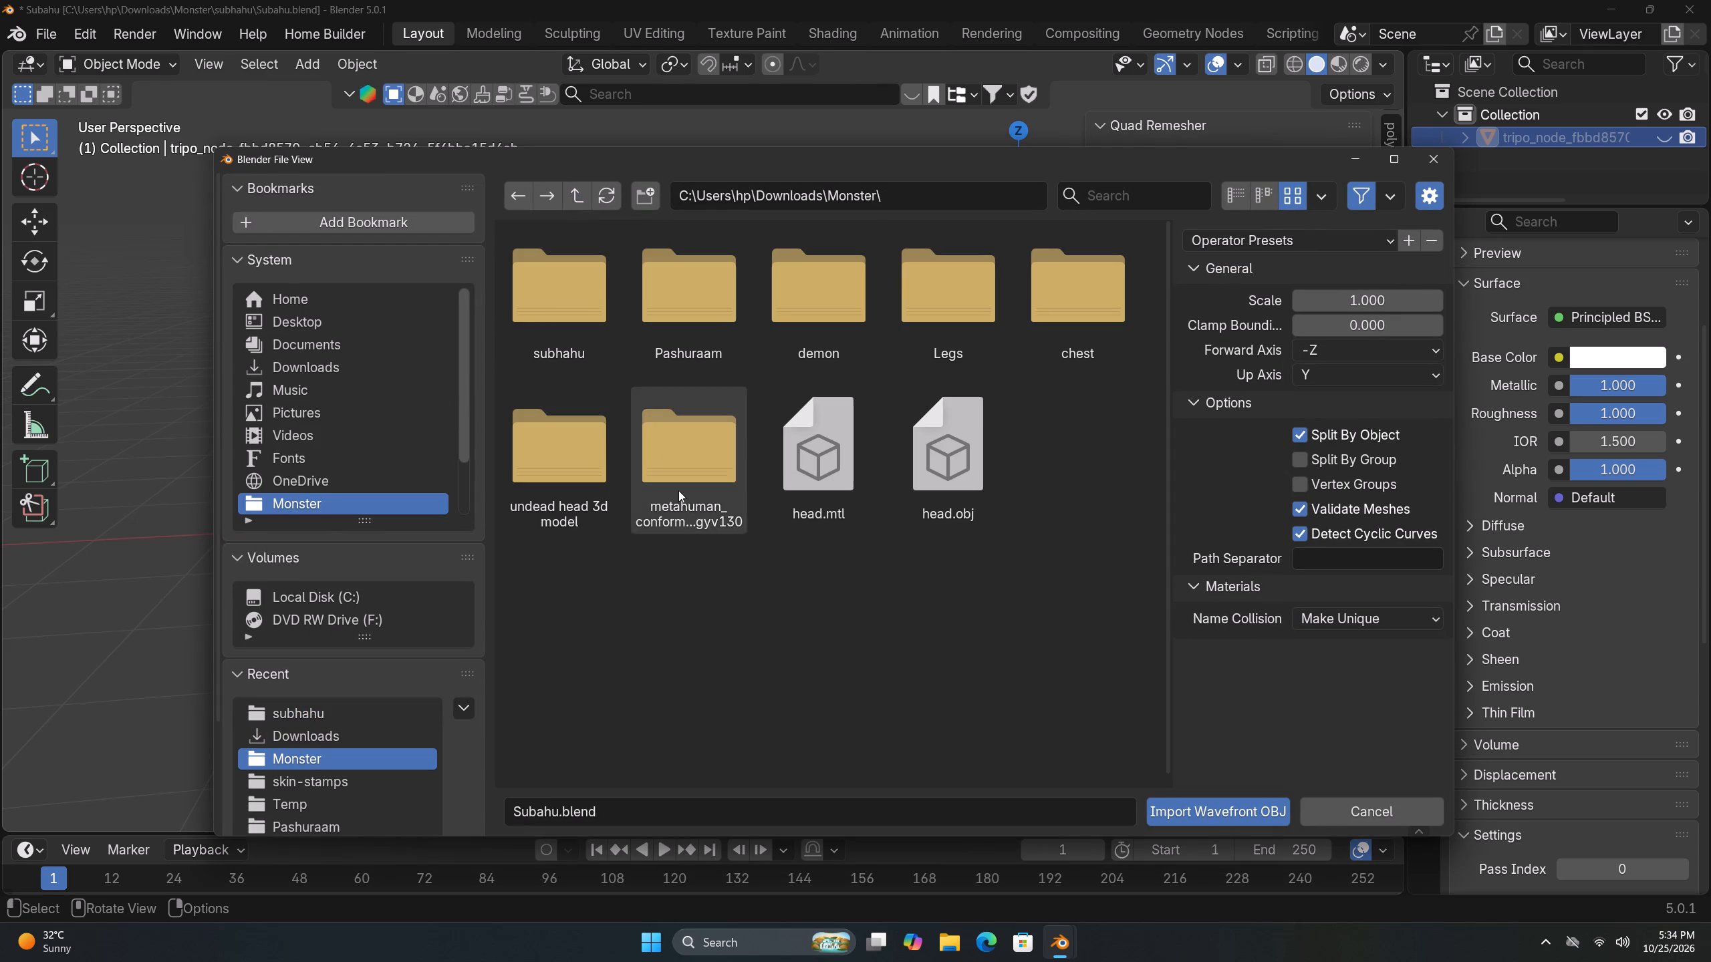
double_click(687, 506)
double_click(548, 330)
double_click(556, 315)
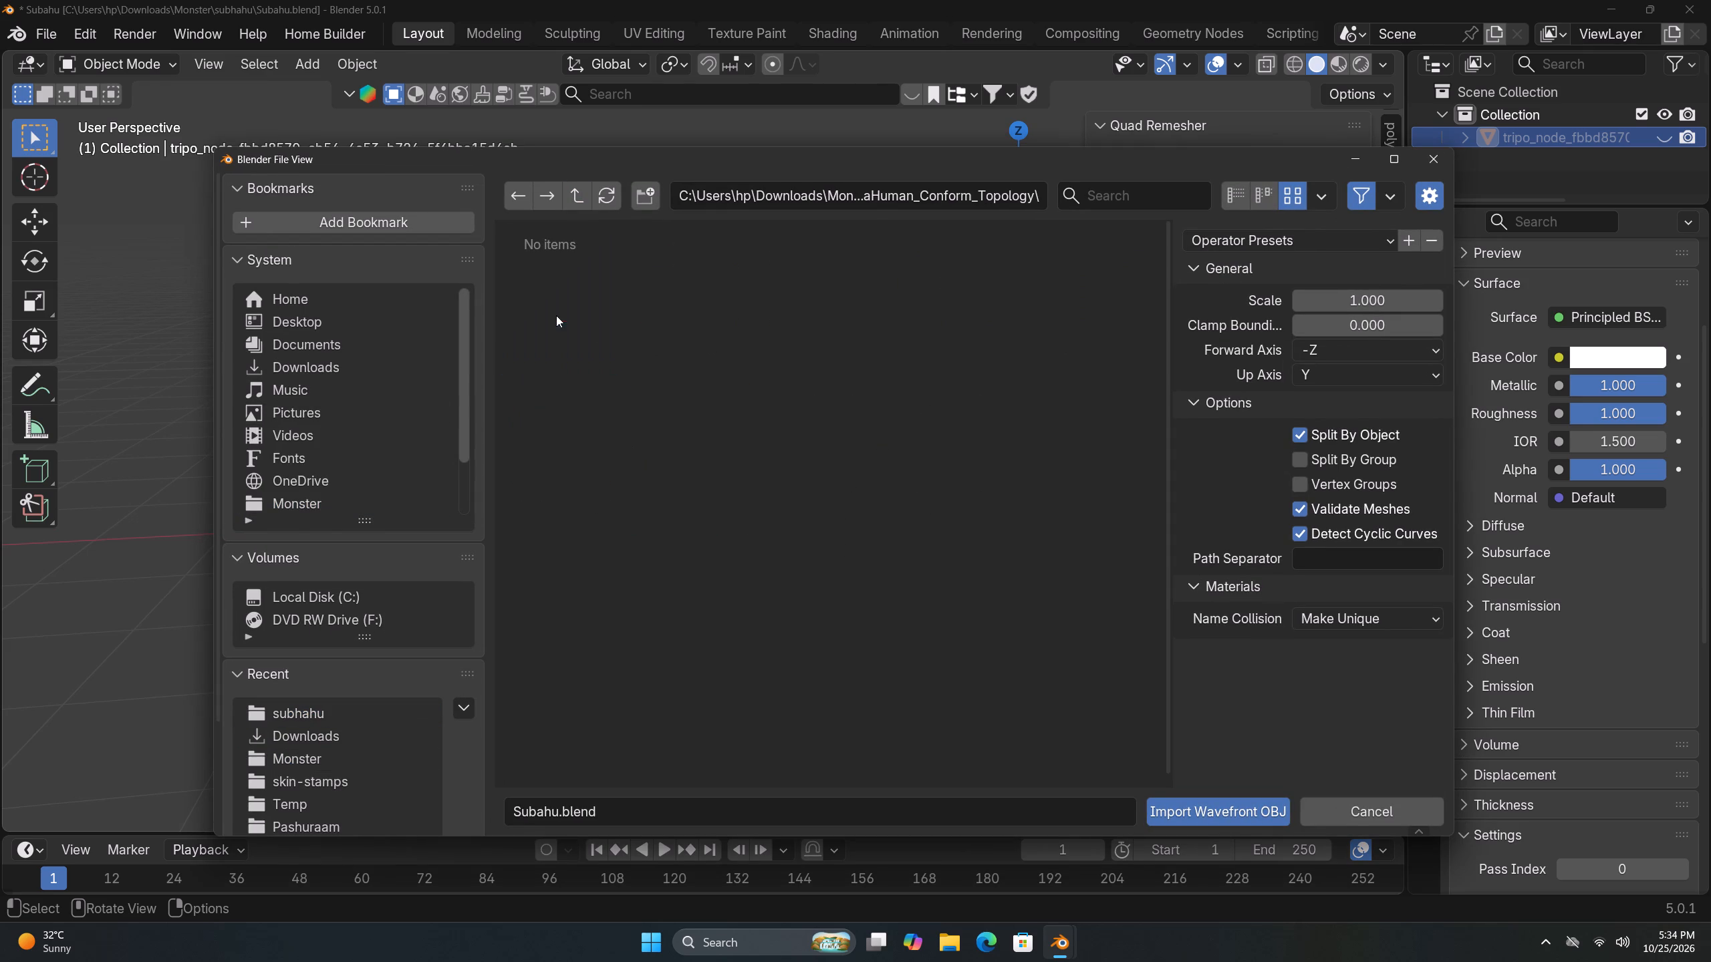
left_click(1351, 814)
Import body.fbx and head.fbx together from the MetaHuman_Conform_Topology folder inside Monster, using the legacy FBX importer.
left_click(56, 31)
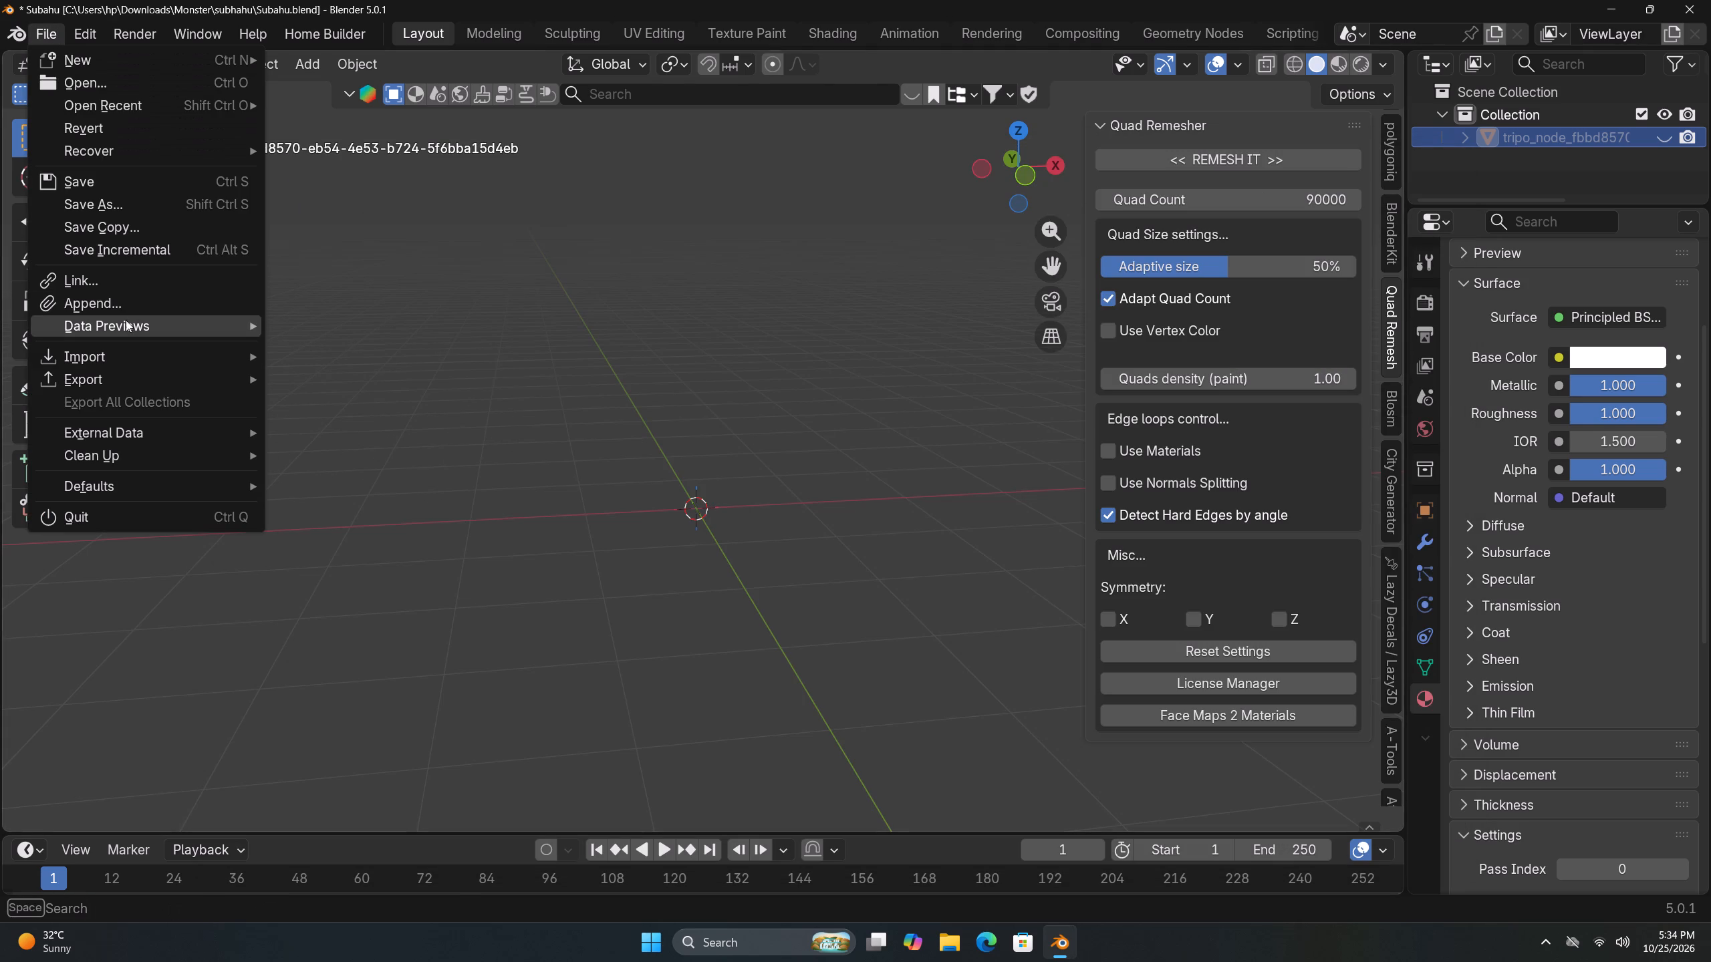
left_click(199, 361)
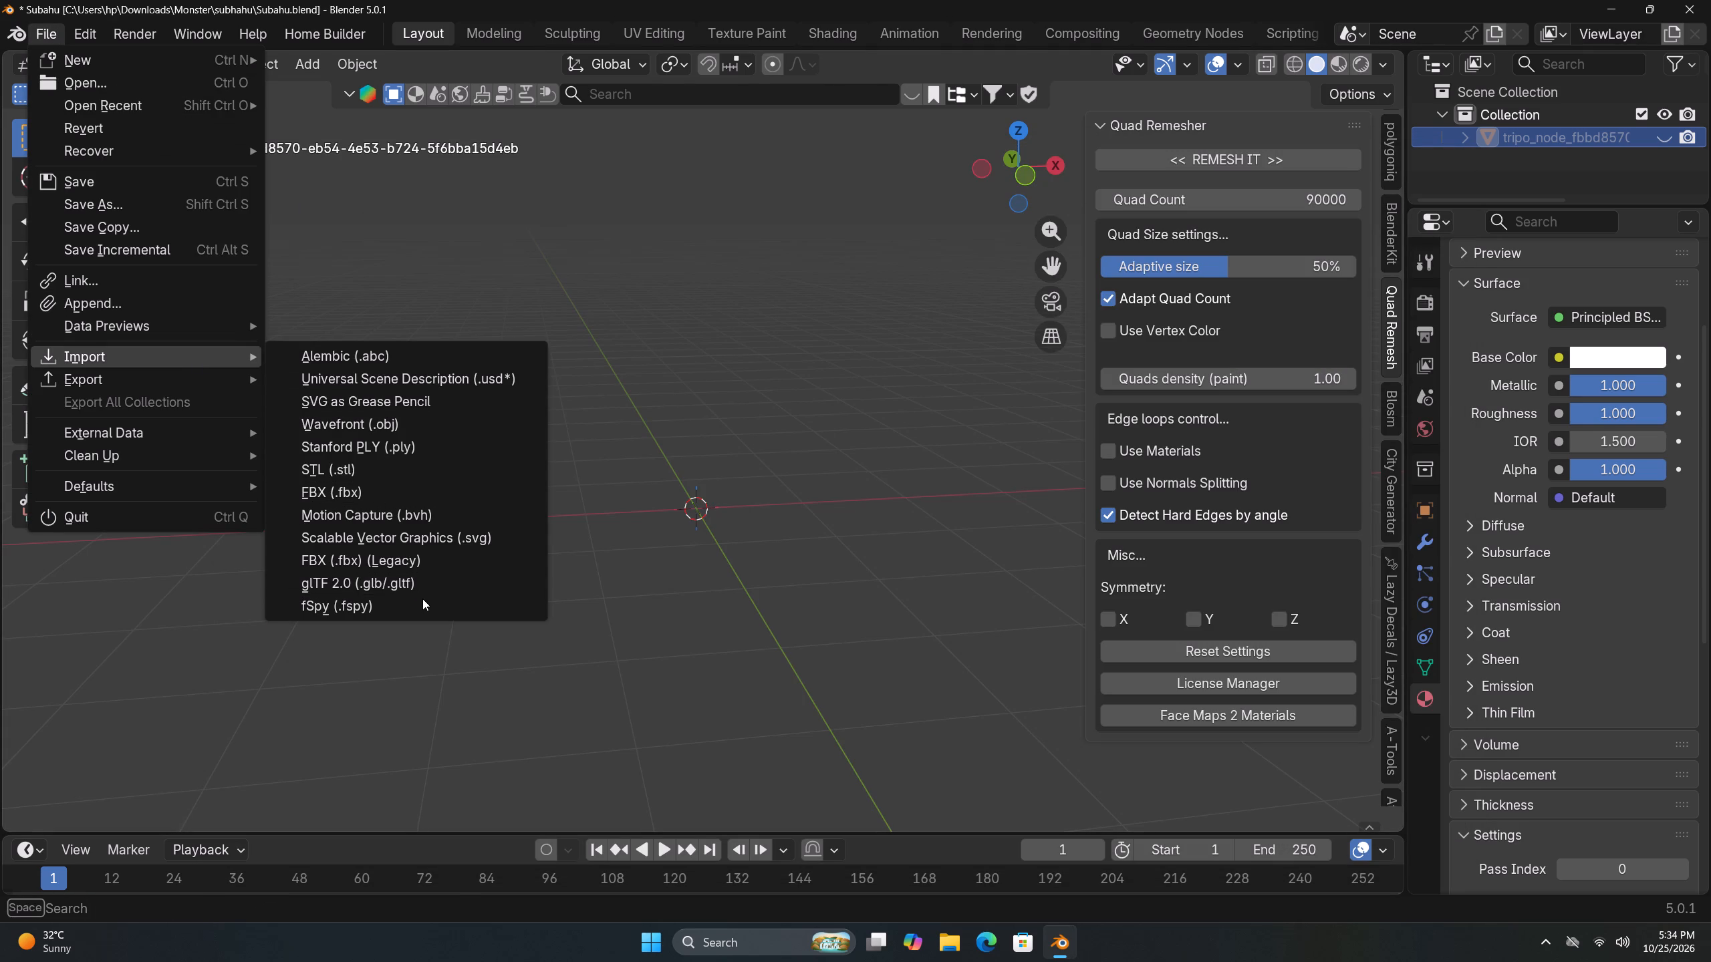
left_click(432, 558)
left_click(577, 177)
left_click(579, 188)
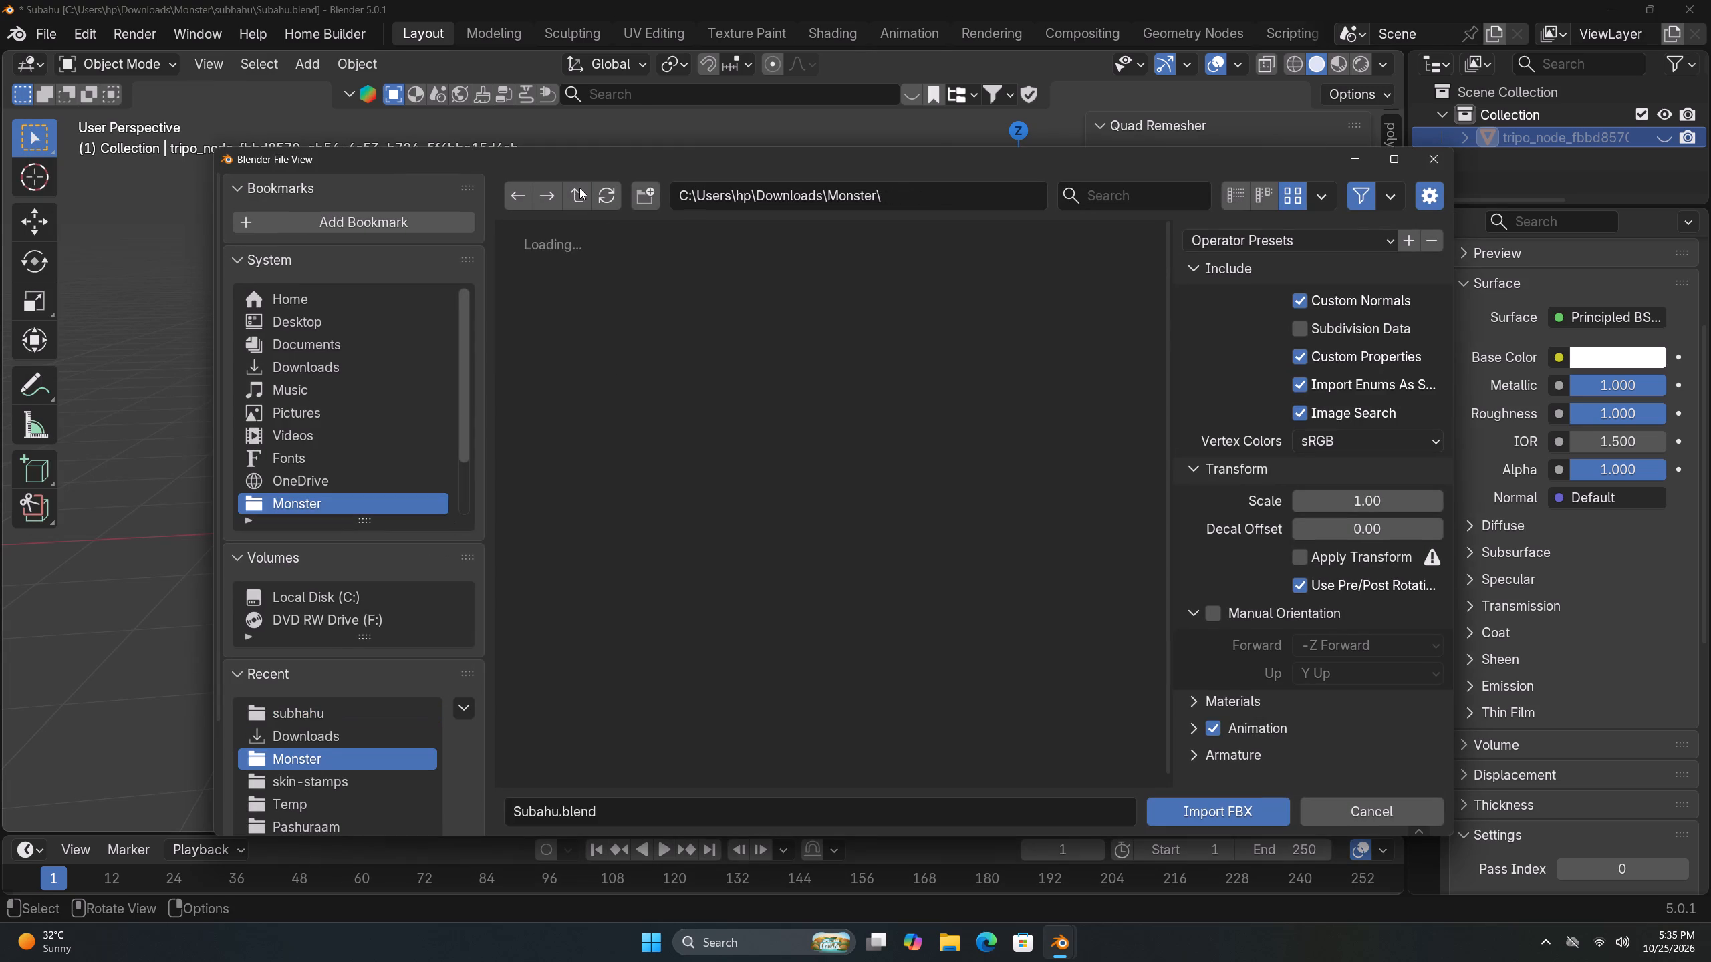
double_click(703, 474)
left_click(632, 351)
double_click(614, 342)
double_click(613, 342)
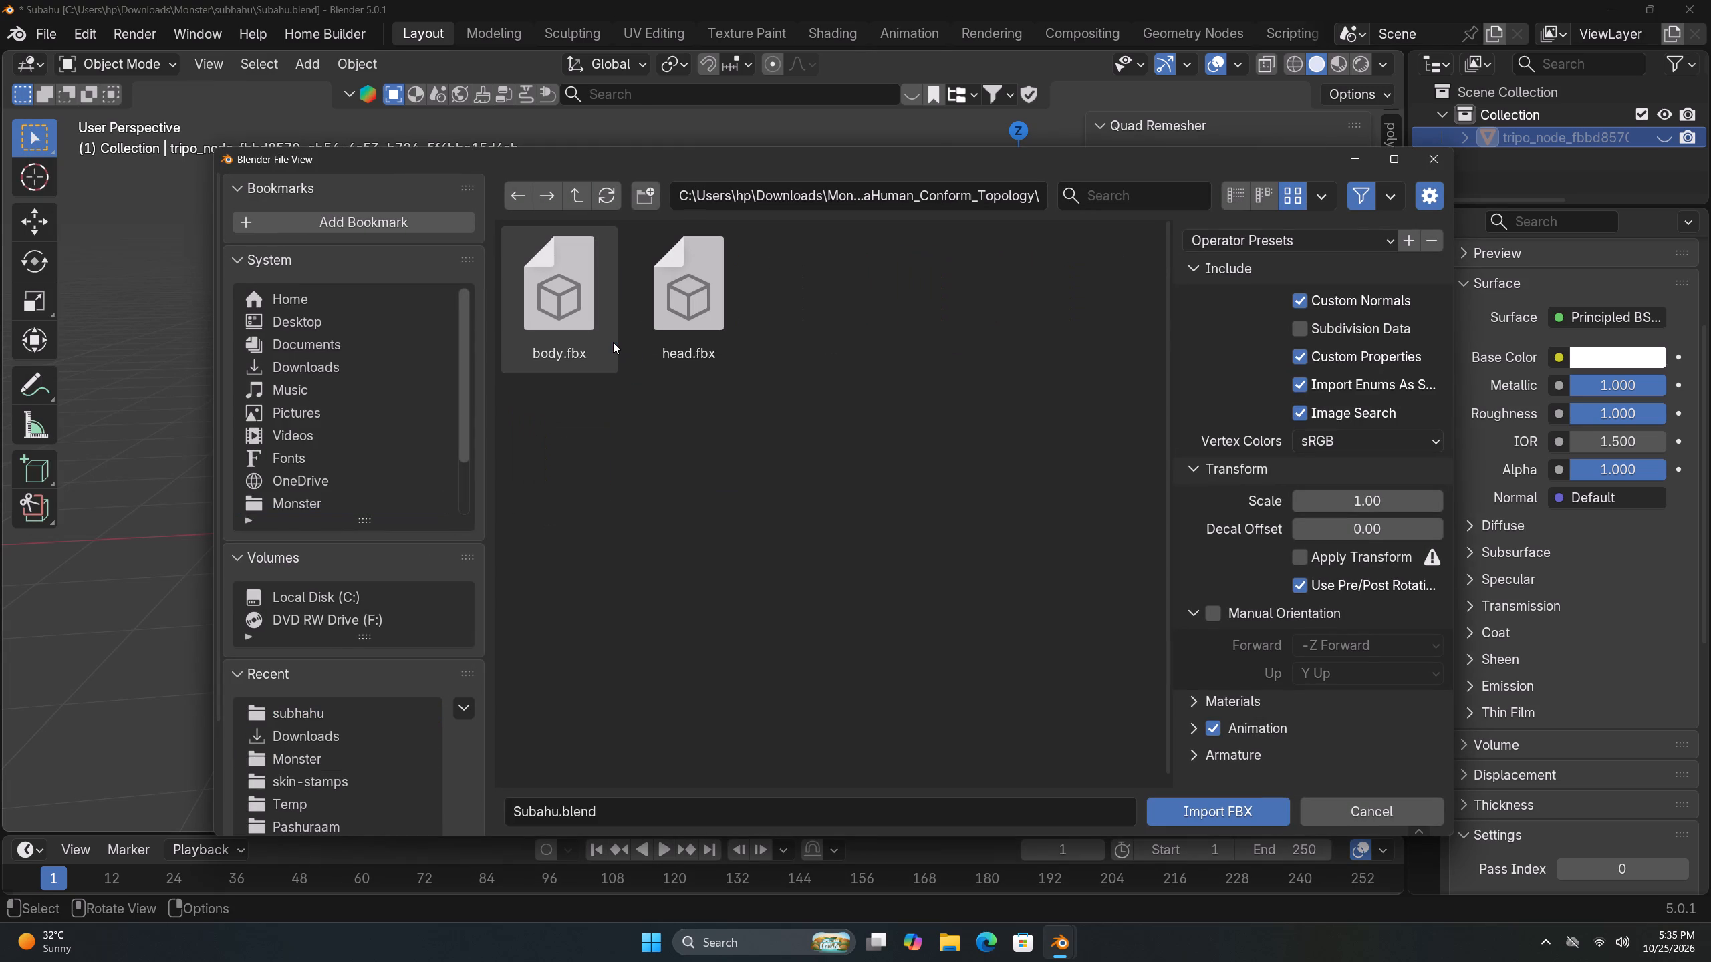
left_click_drag(567, 448, 706, 294)
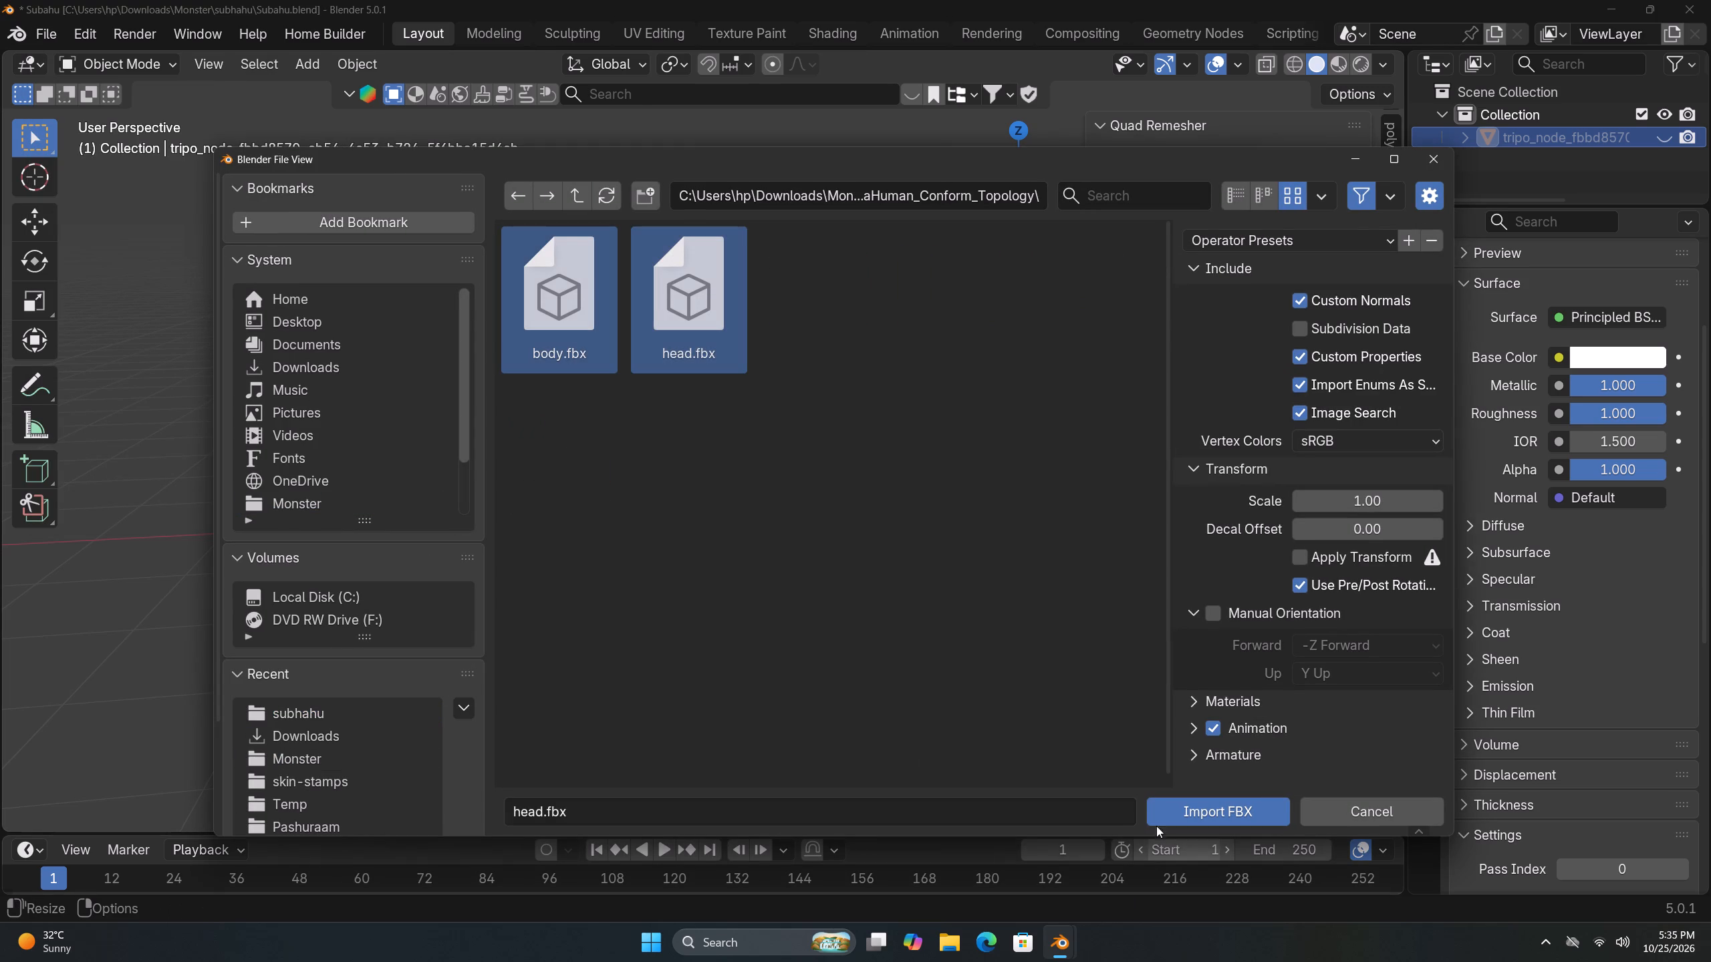
left_click(1169, 808)
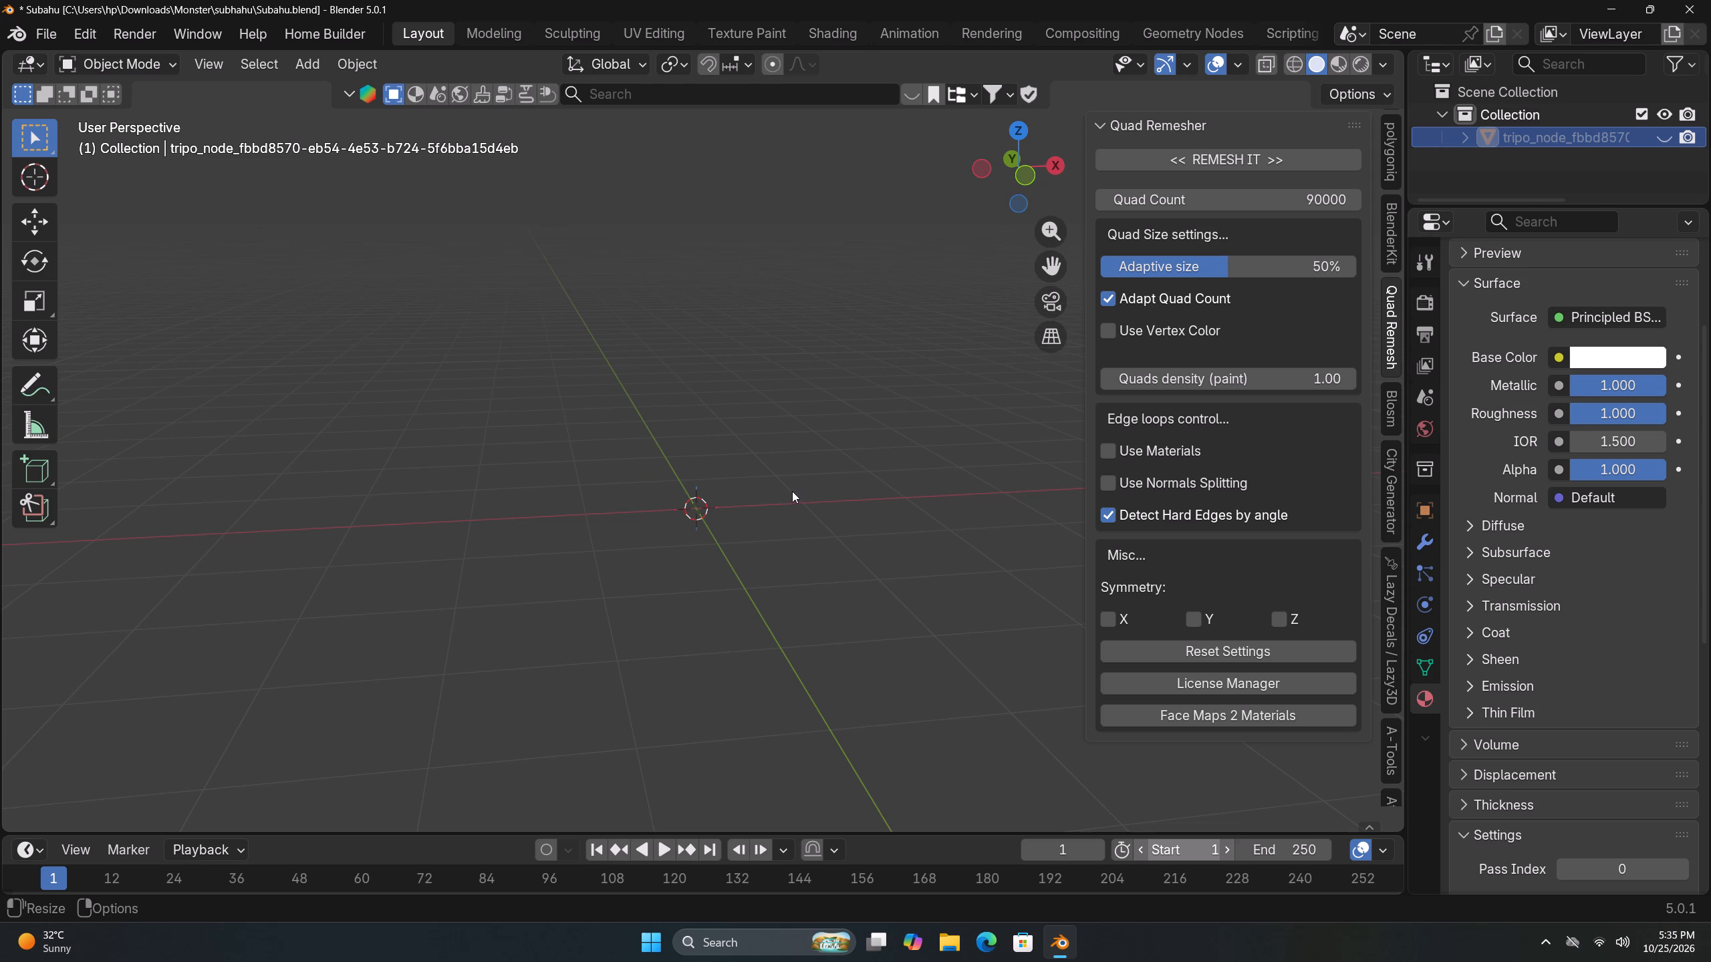
Examine the imported MetaHuman head and body from the front, close up around the face, neck and the seam across the shoulders.
middle_click_drag(802, 485, 772, 461)
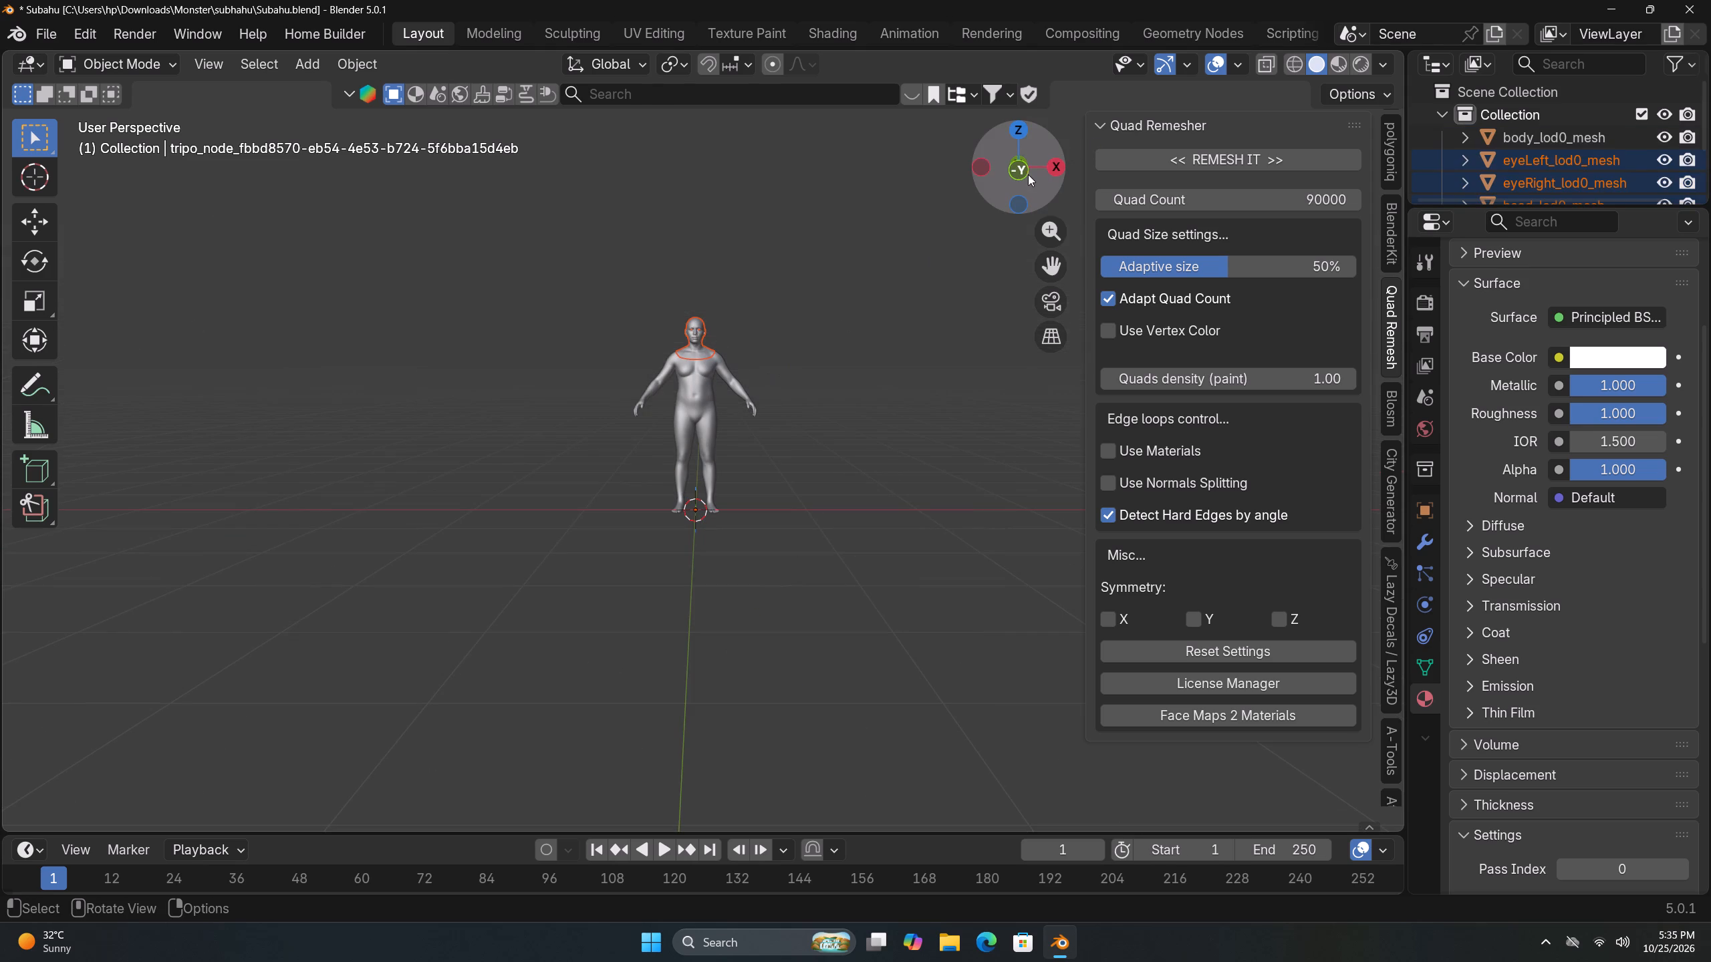
left_click(1026, 174)
scroll(730, 355, "up", 3)
scroll(737, 351, "down", 1)
scroll(749, 333, "up", 4)
middle_click_drag(765, 301, 750, 496, "shift")
scroll(698, 357, "up", 7)
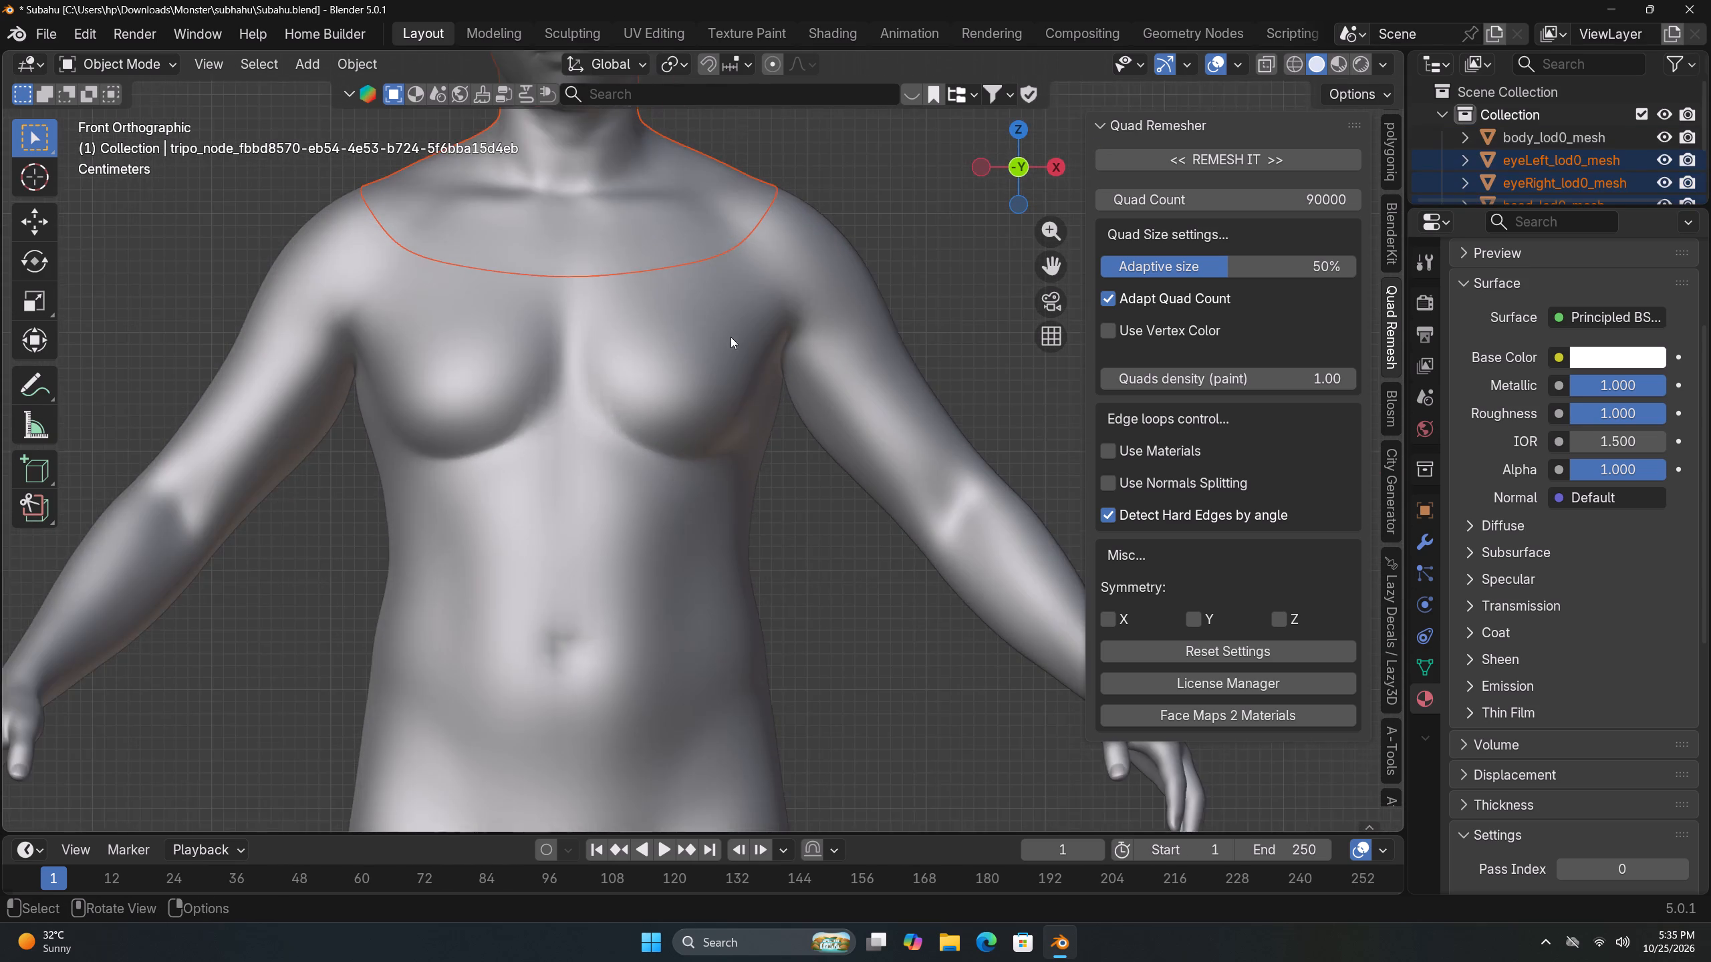
middle_click_drag(660, 273, 711, 490, "shift")
scroll(700, 403, "up", 3)
scroll(700, 403, "down", 2)
scroll(700, 403, "up", 1)
scroll(700, 403, "down", 3)
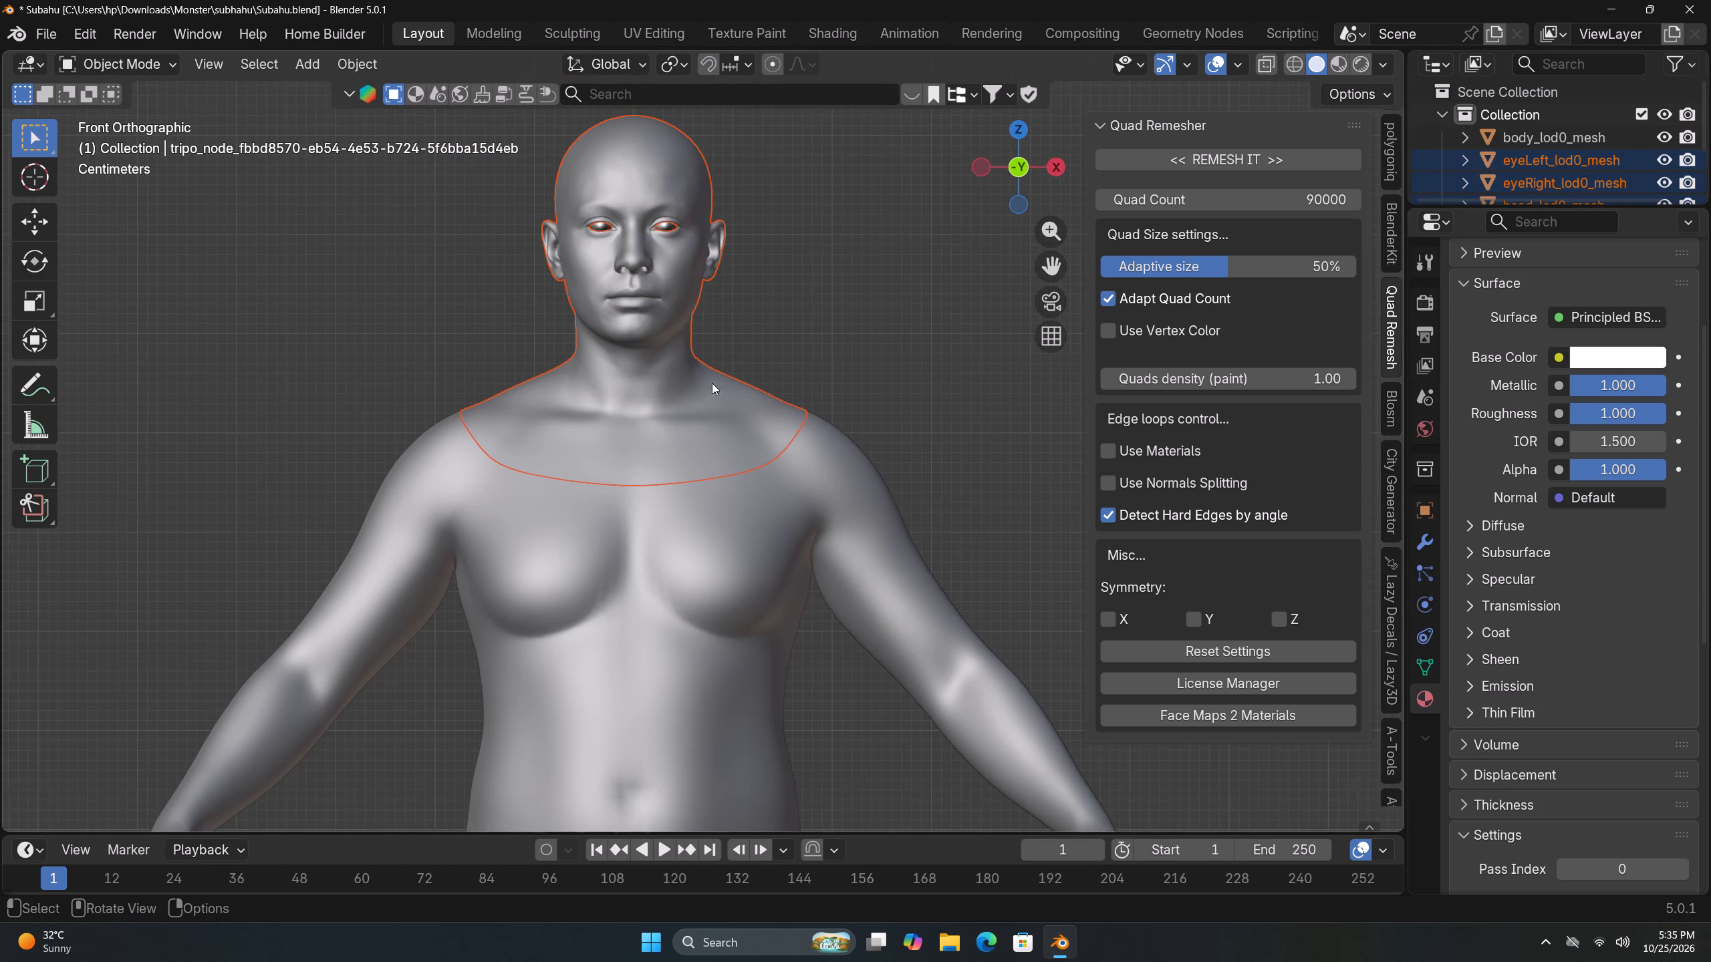
middle_click_drag(746, 350, 766, 406, "shift")
scroll(772, 397, "up", 4)
middle_click_drag(787, 371, 810, 412, "shift")
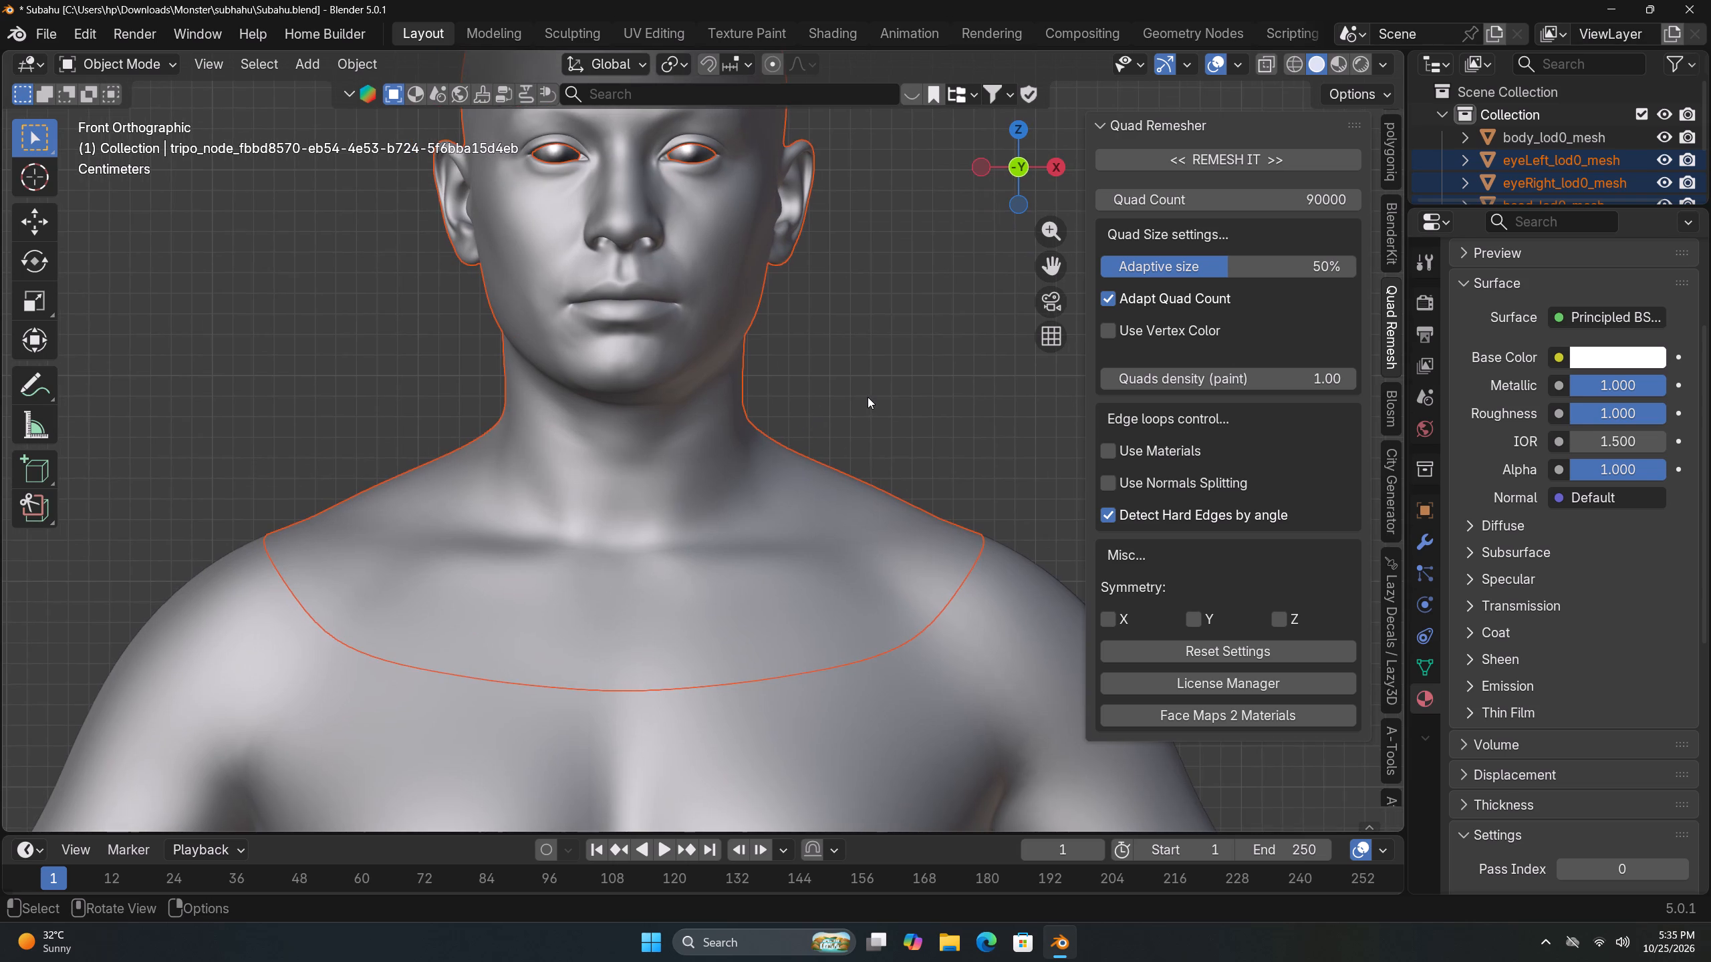
scroll(868, 397, "down", 5)
scroll(866, 414, "up", 5)
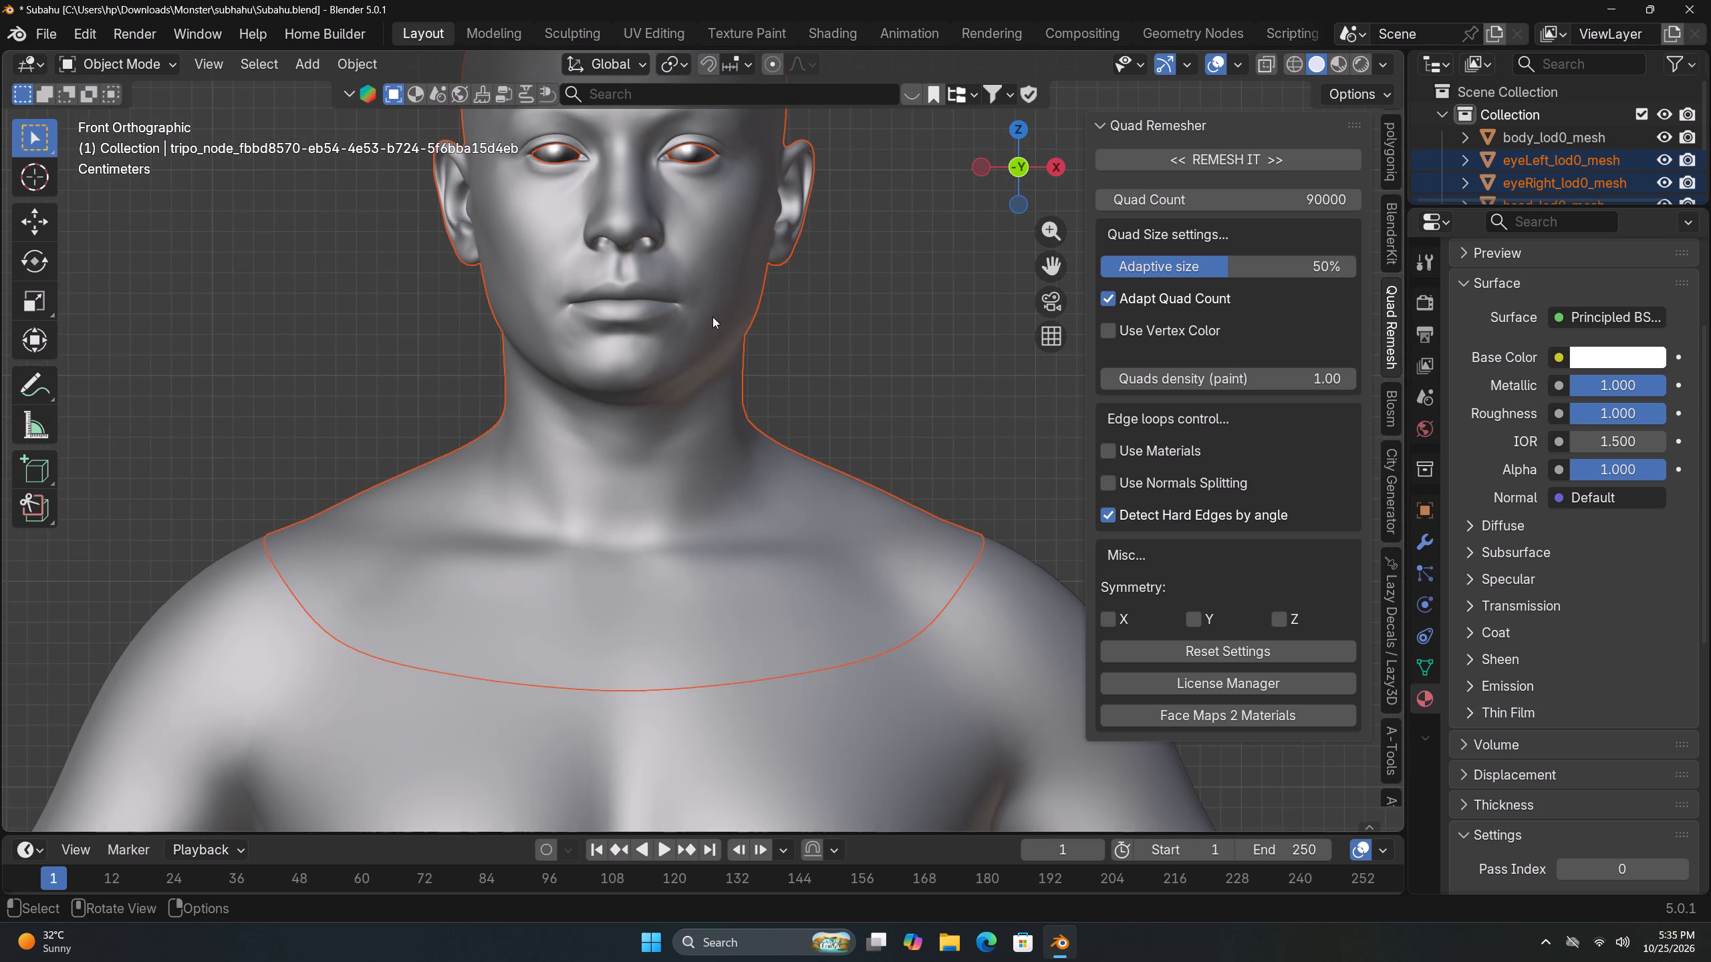
left_click(712, 317)
left_click(1035, 356)
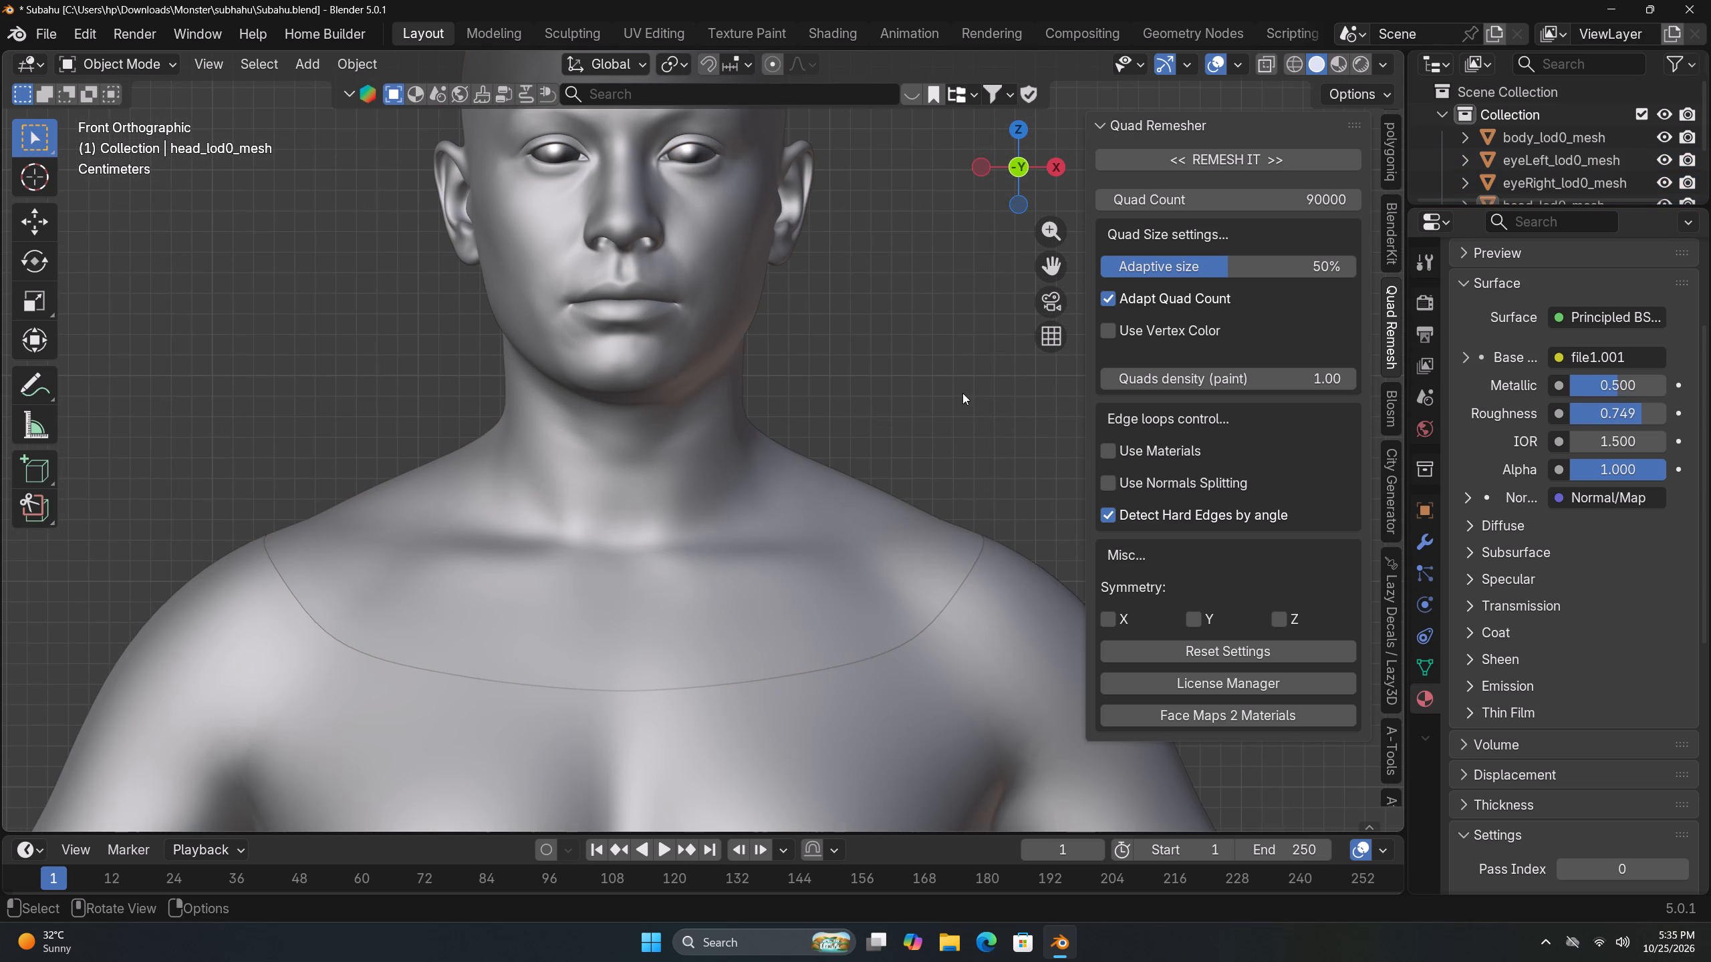
left_click(904, 541)
left_click(967, 418)
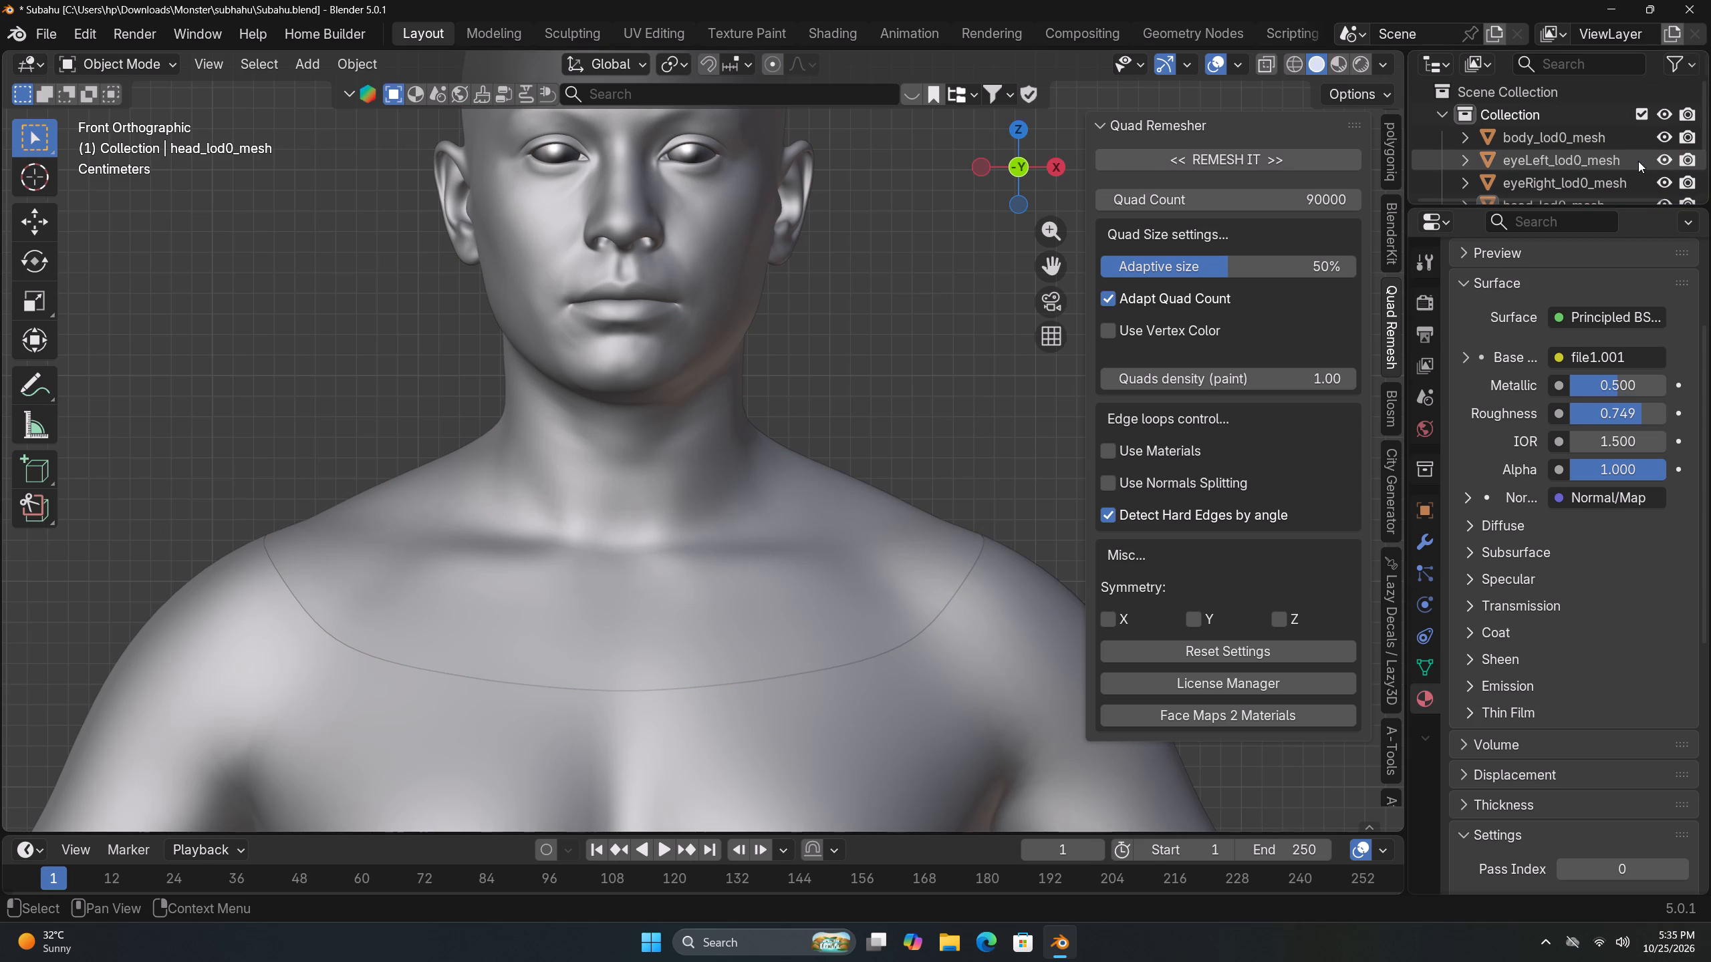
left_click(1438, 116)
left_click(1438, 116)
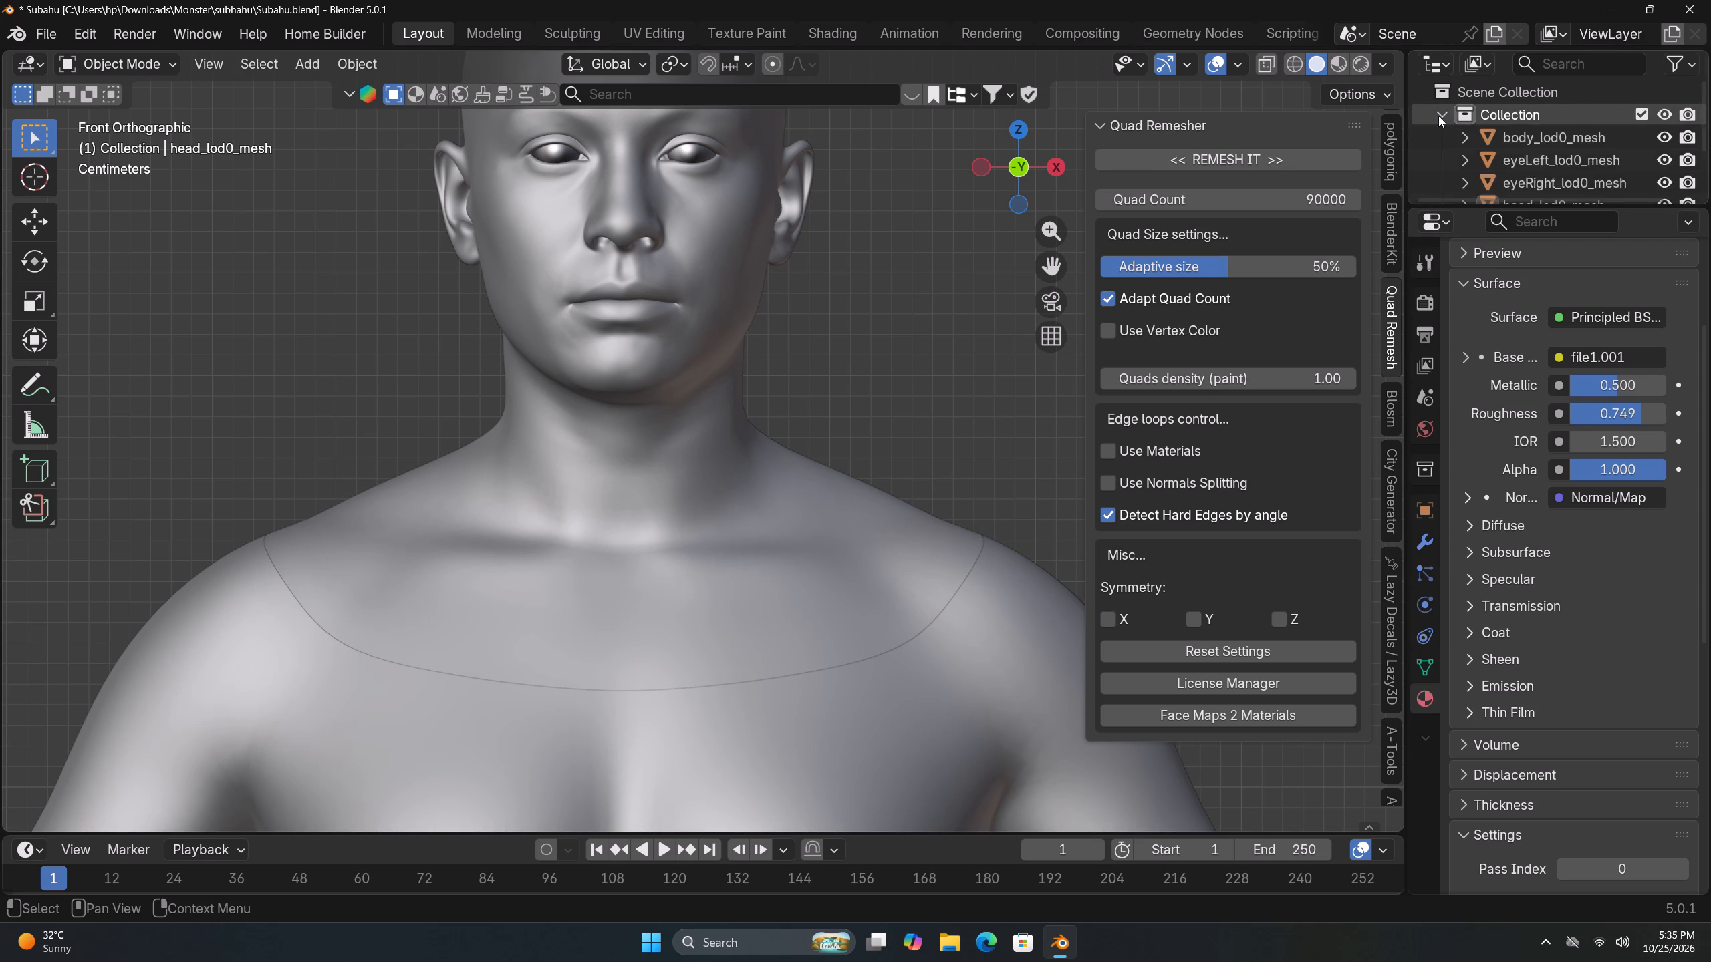
Unhide the tripo_node monster head mesh in the viewport.
scroll(1533, 179, "down", 4)
left_click(1666, 180)
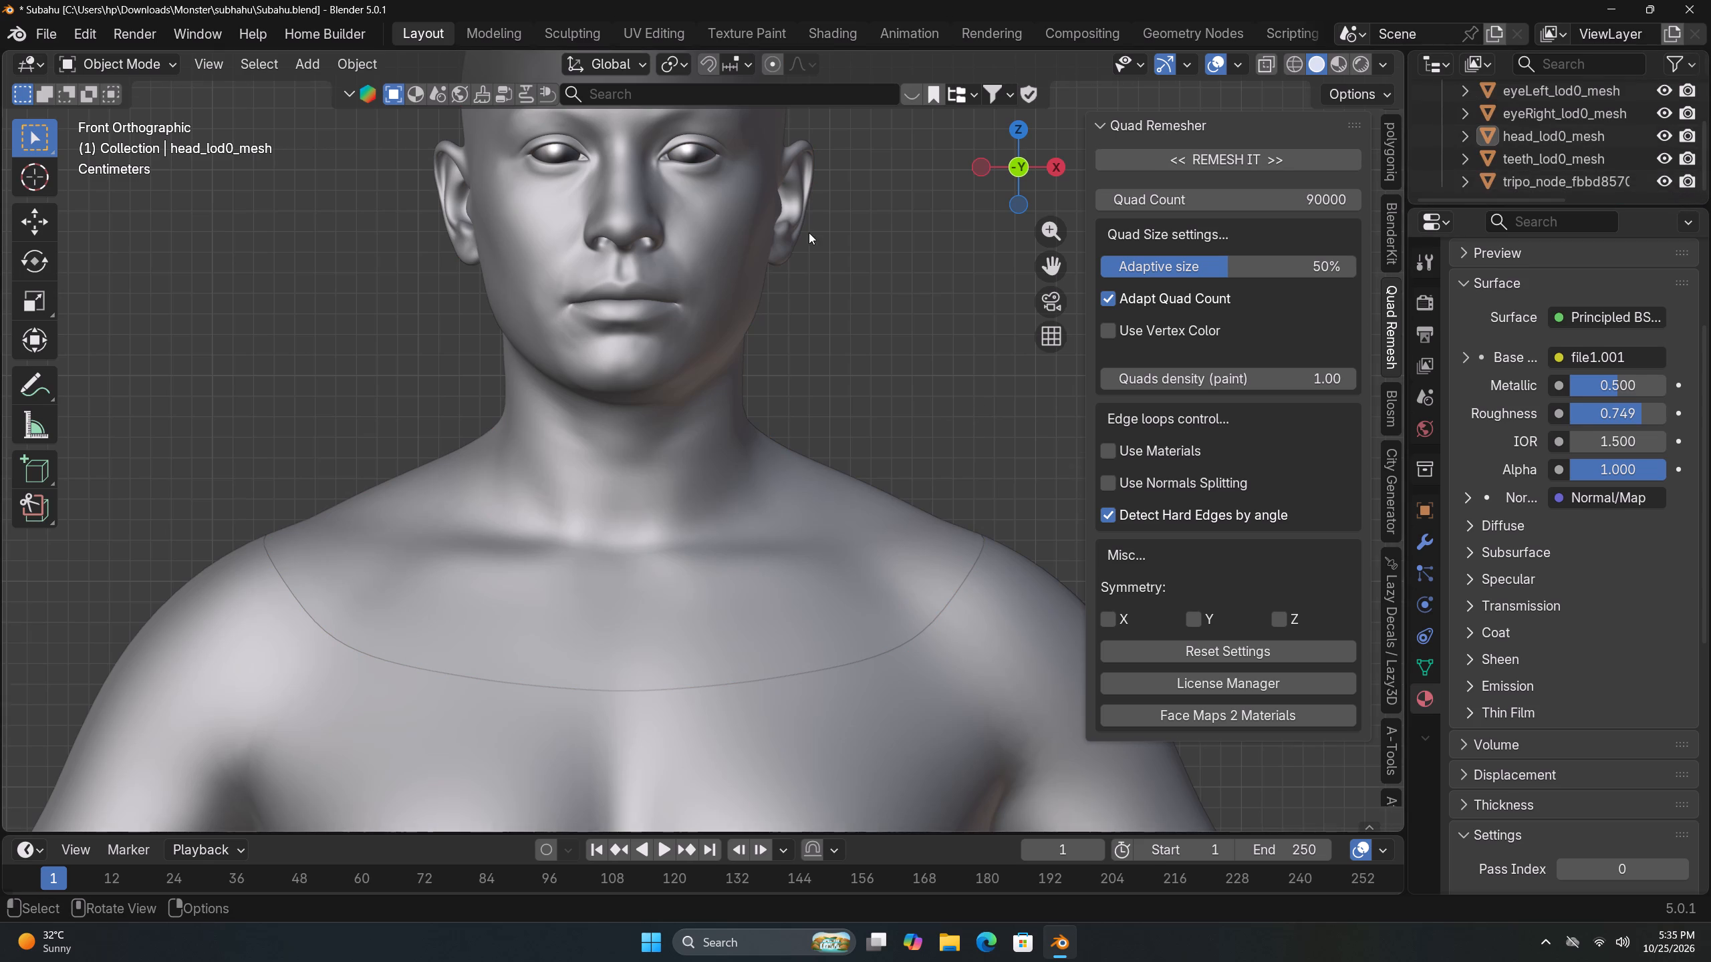
Scale the monster head to about 0.33 and raise it along Z over the MetaHuman head.
scroll(809, 234, "down", 7)
scroll(809, 236, "up", 1)
scroll(809, 236, "down", 3)
scroll(716, 533, "down", 2)
left_click(678, 756)
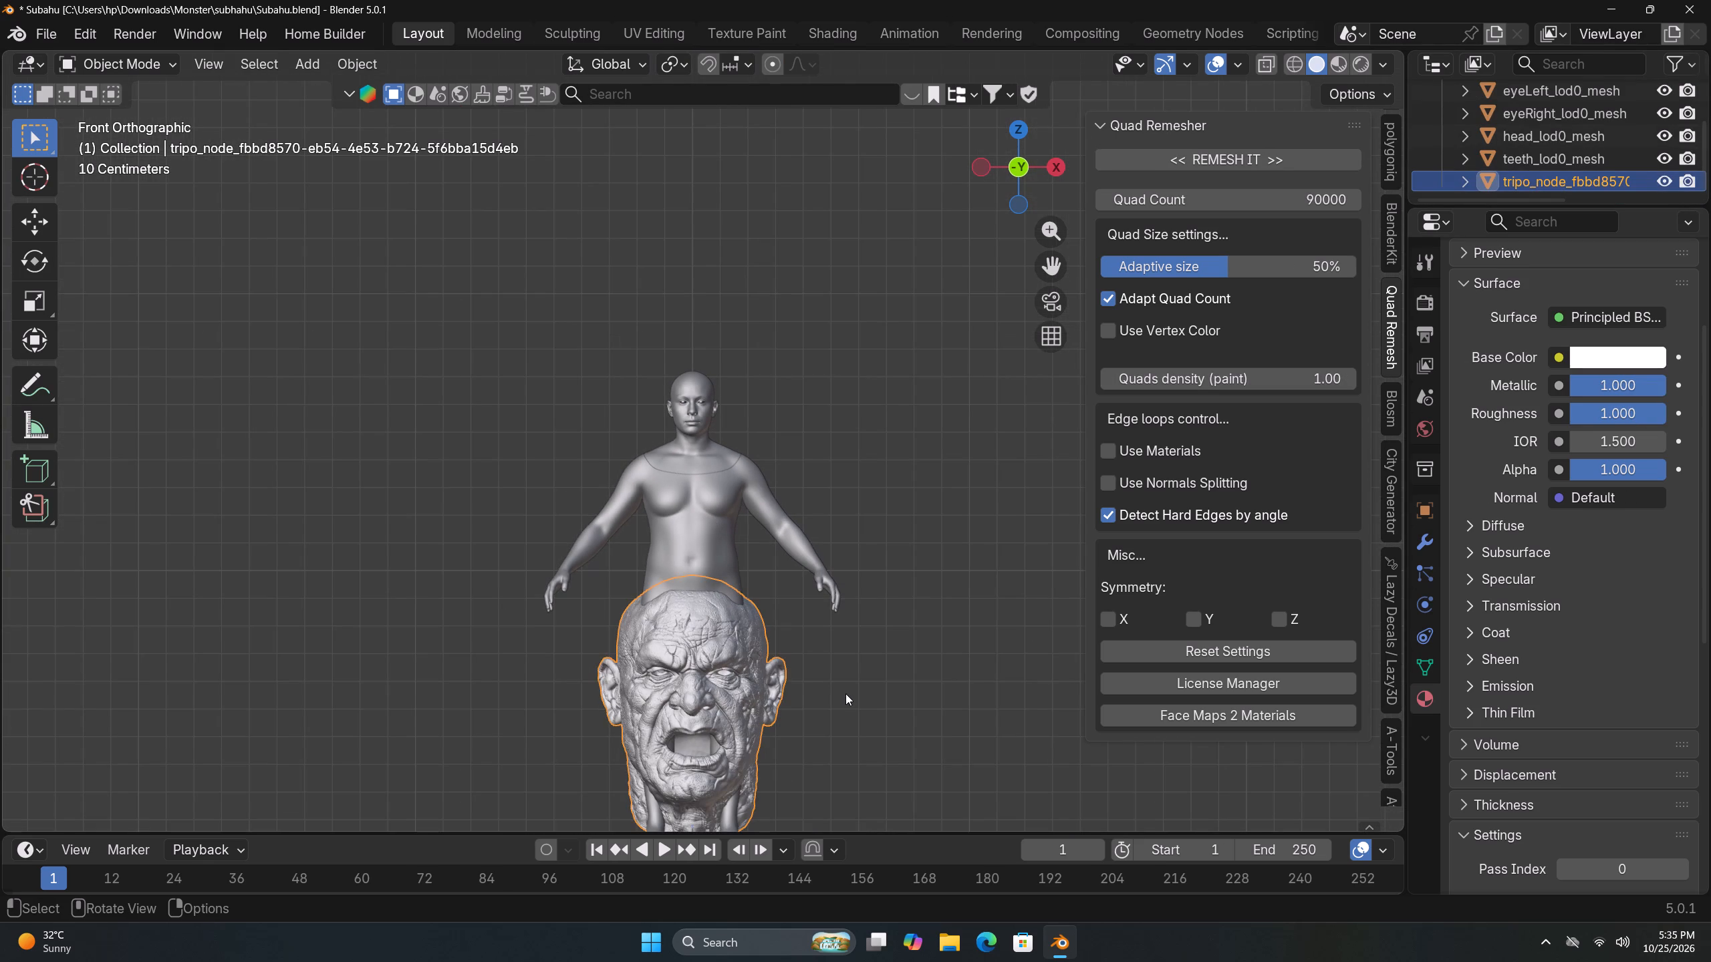
key("s")
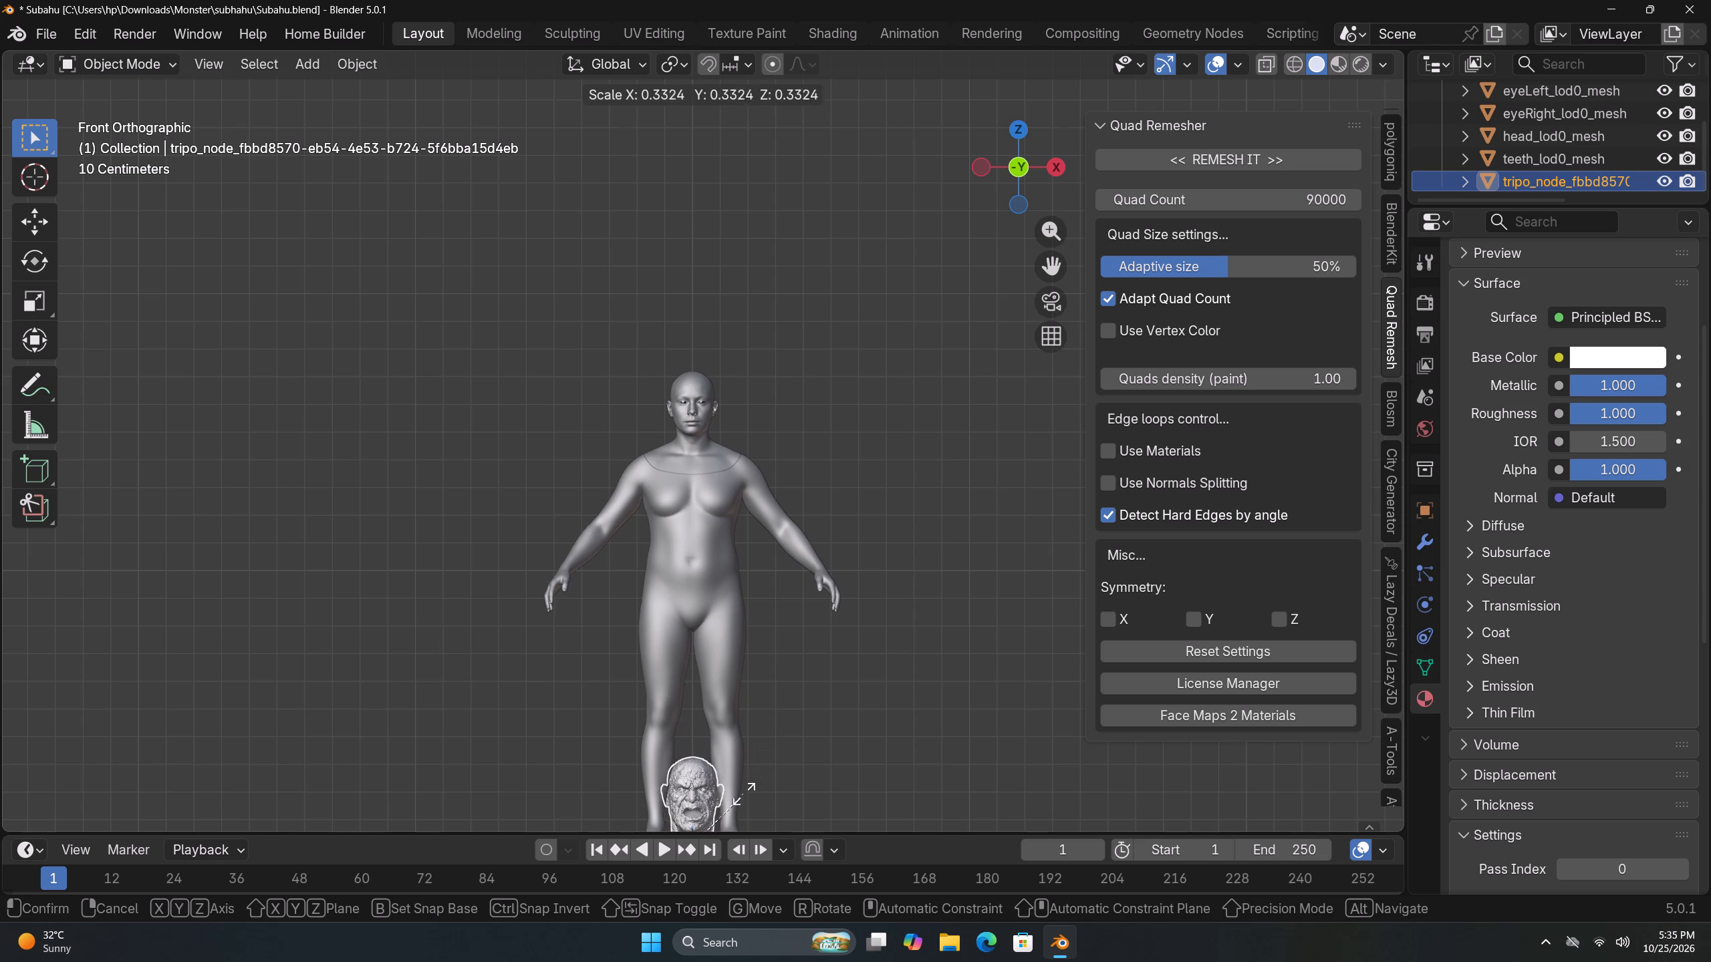
left_click(744, 794)
type("gz")
left_click(744, 397)
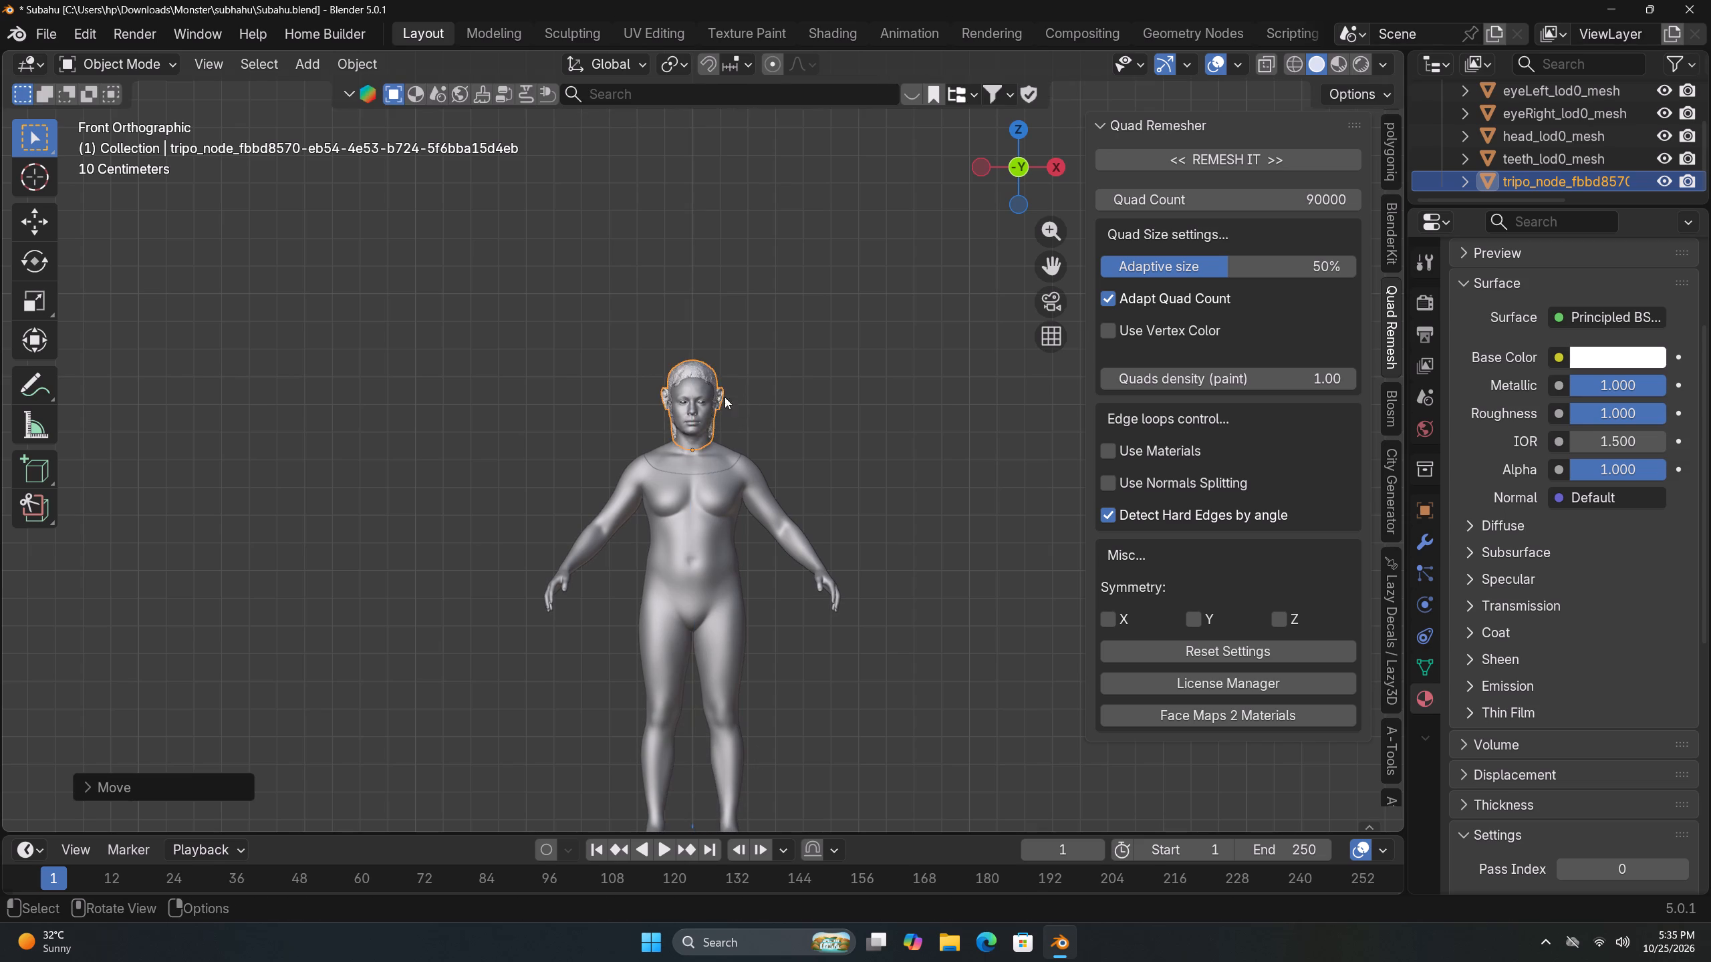
Scale the monster head by about 0.82 and move it about 0.06 m forward along Y over the MetaHuman face.
scroll(706, 393, "up", 6)
scroll(706, 390, "down", 1)
scroll(706, 389, "up", 3)
middle_click_drag(696, 321, 733, 425, "shift")
scroll(765, 379, "up", 3)
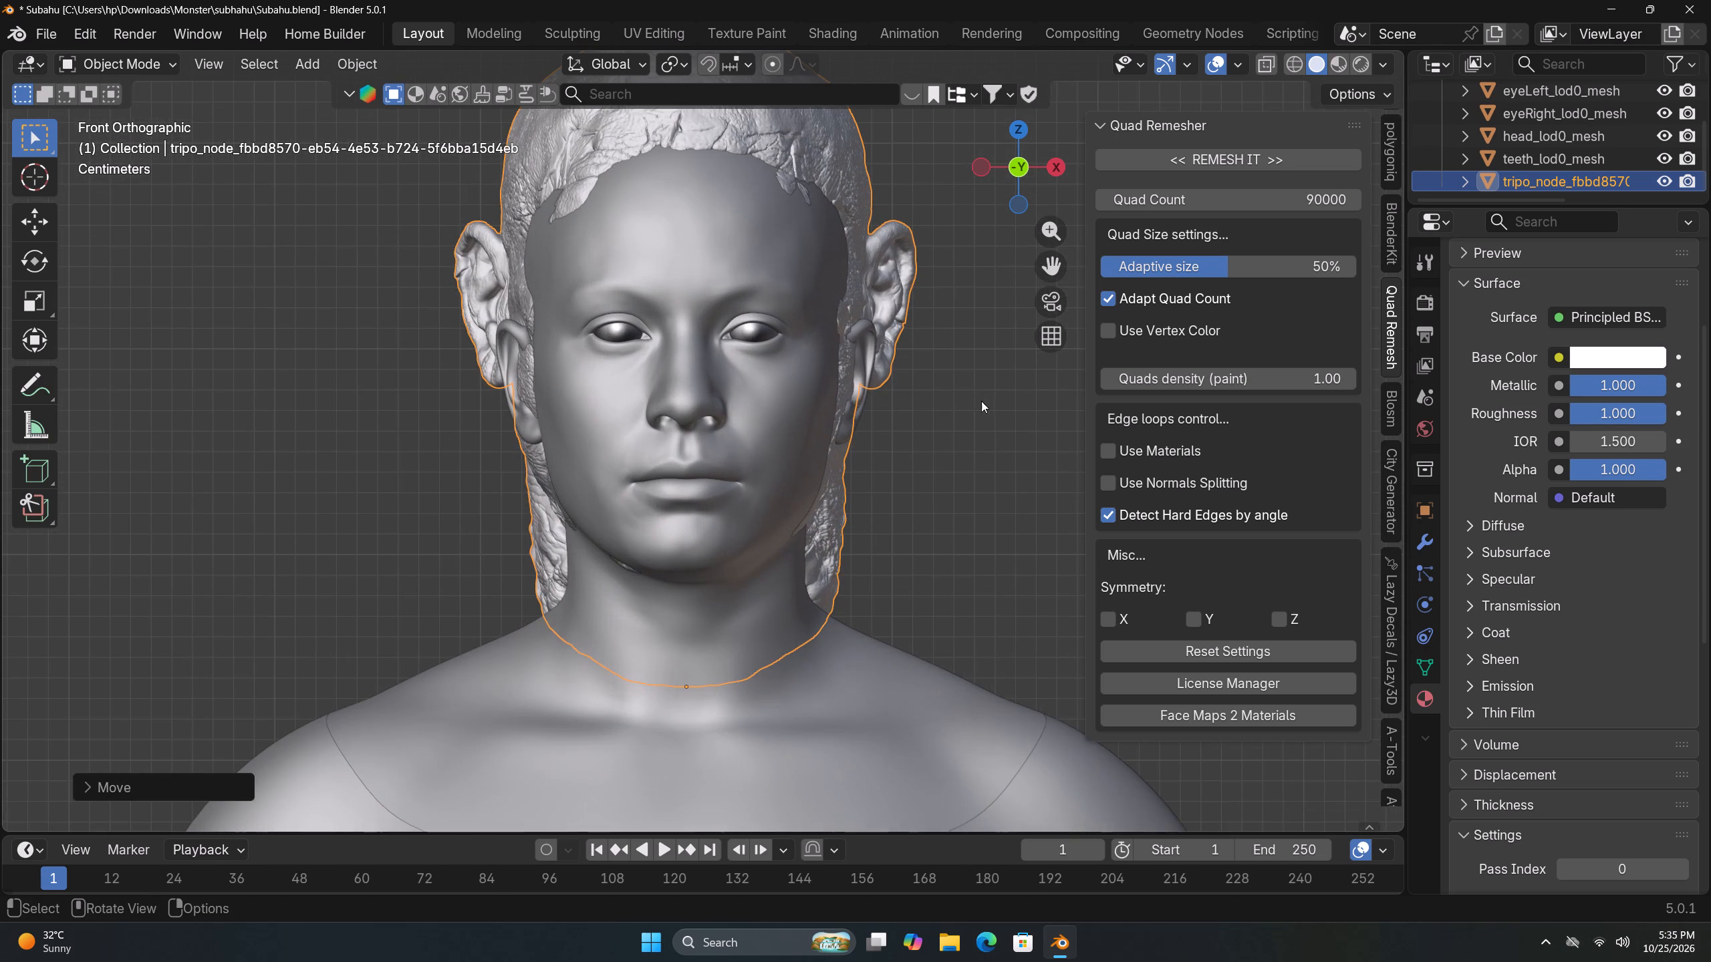
key("s")
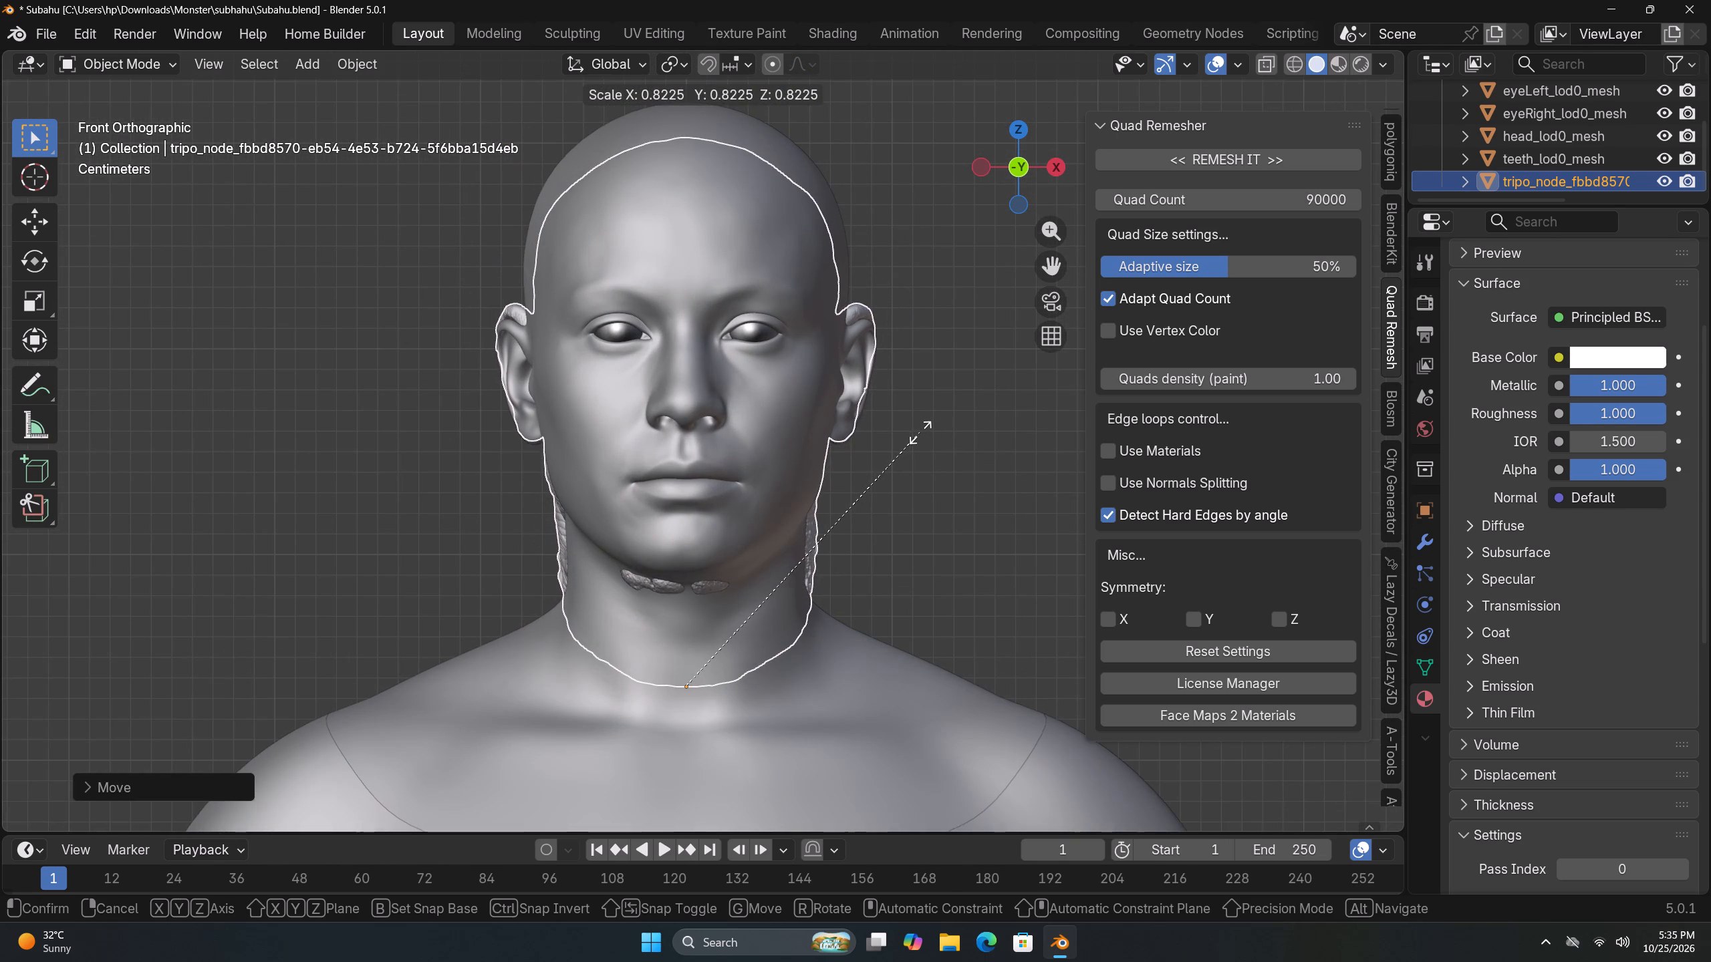
left_click(934, 441)
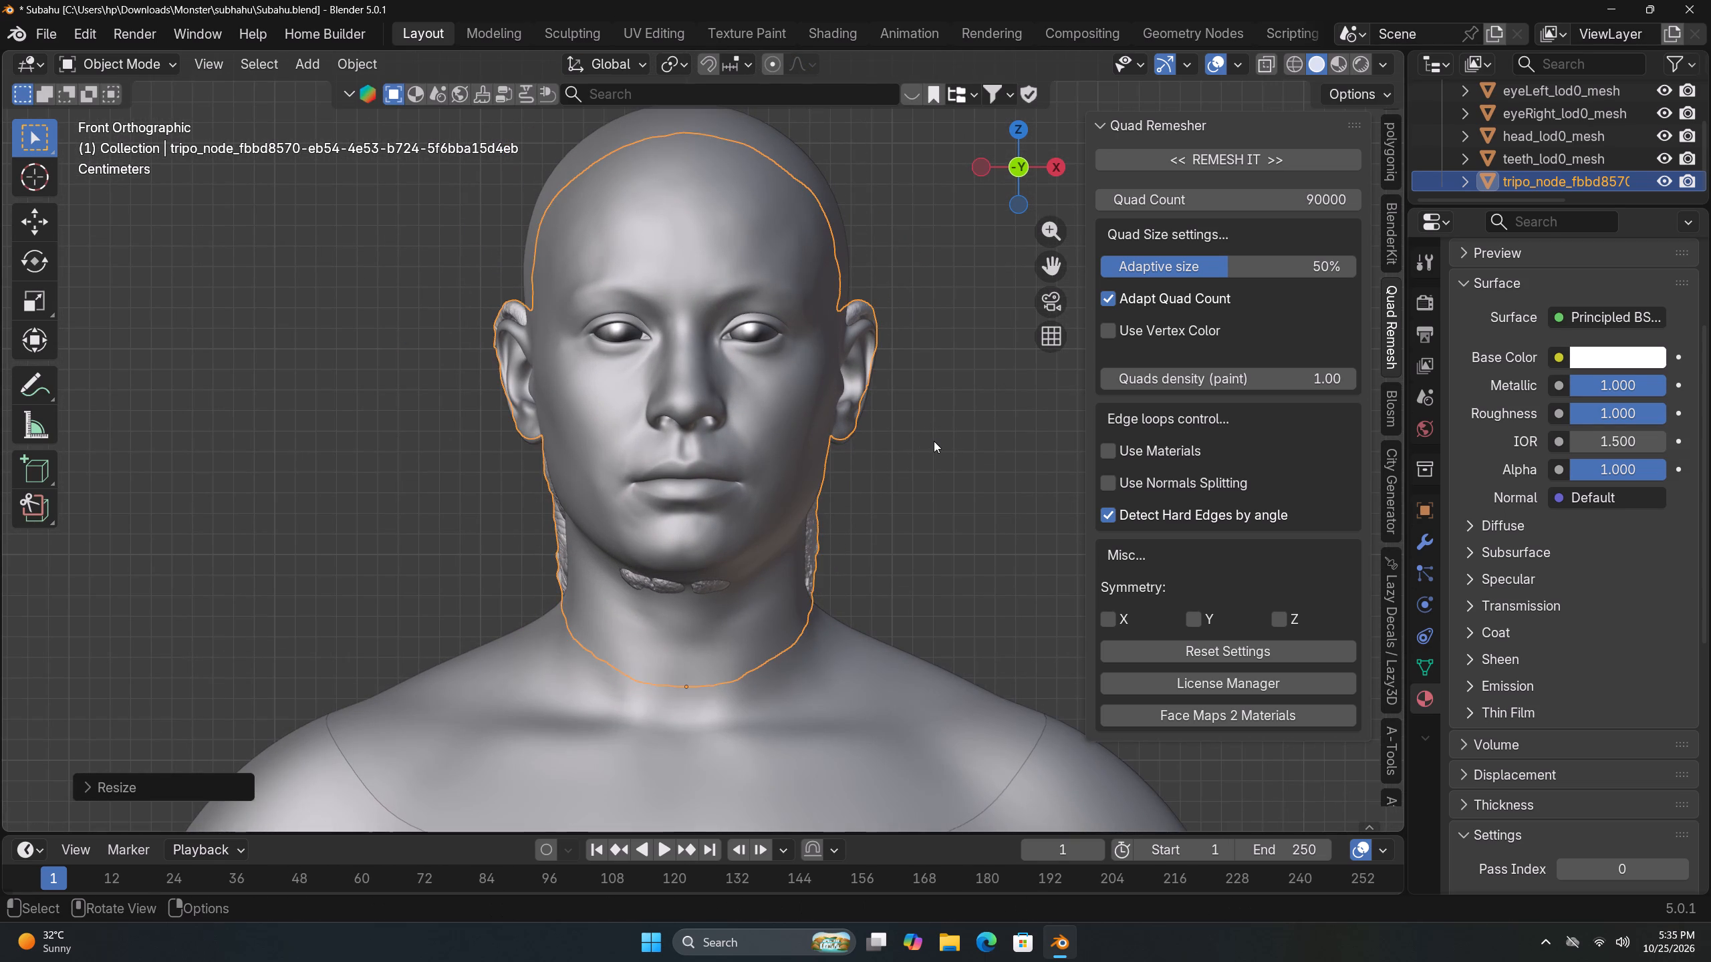
type("gy")
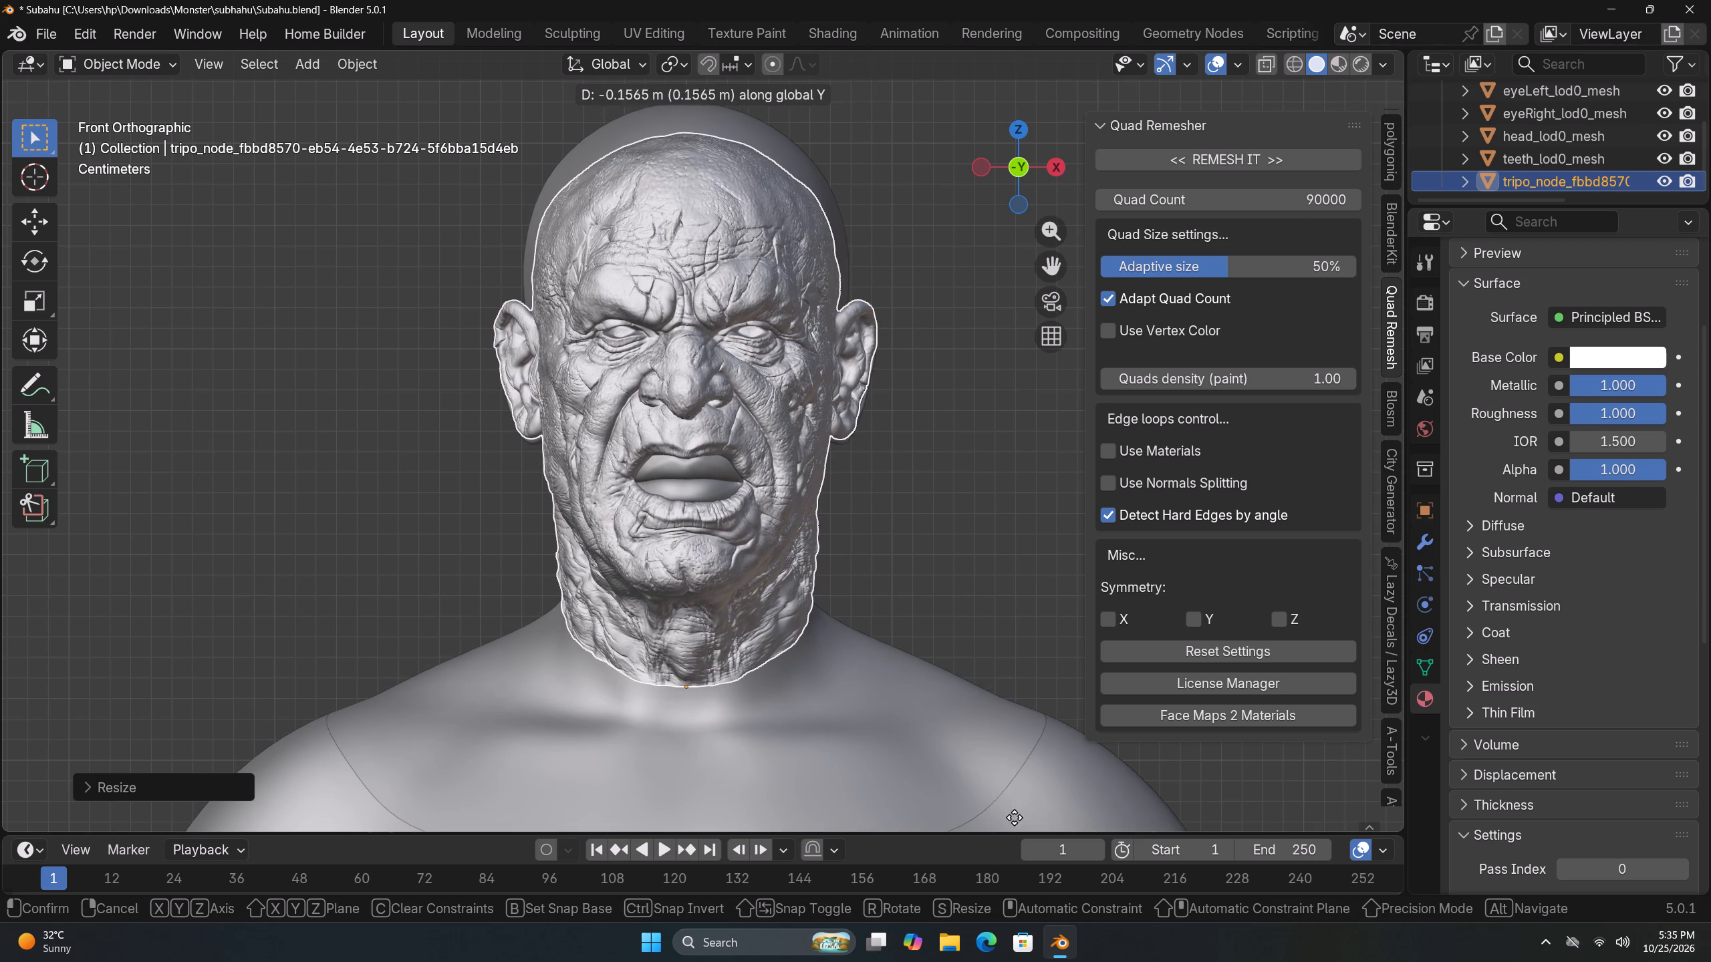
left_click(952, 189)
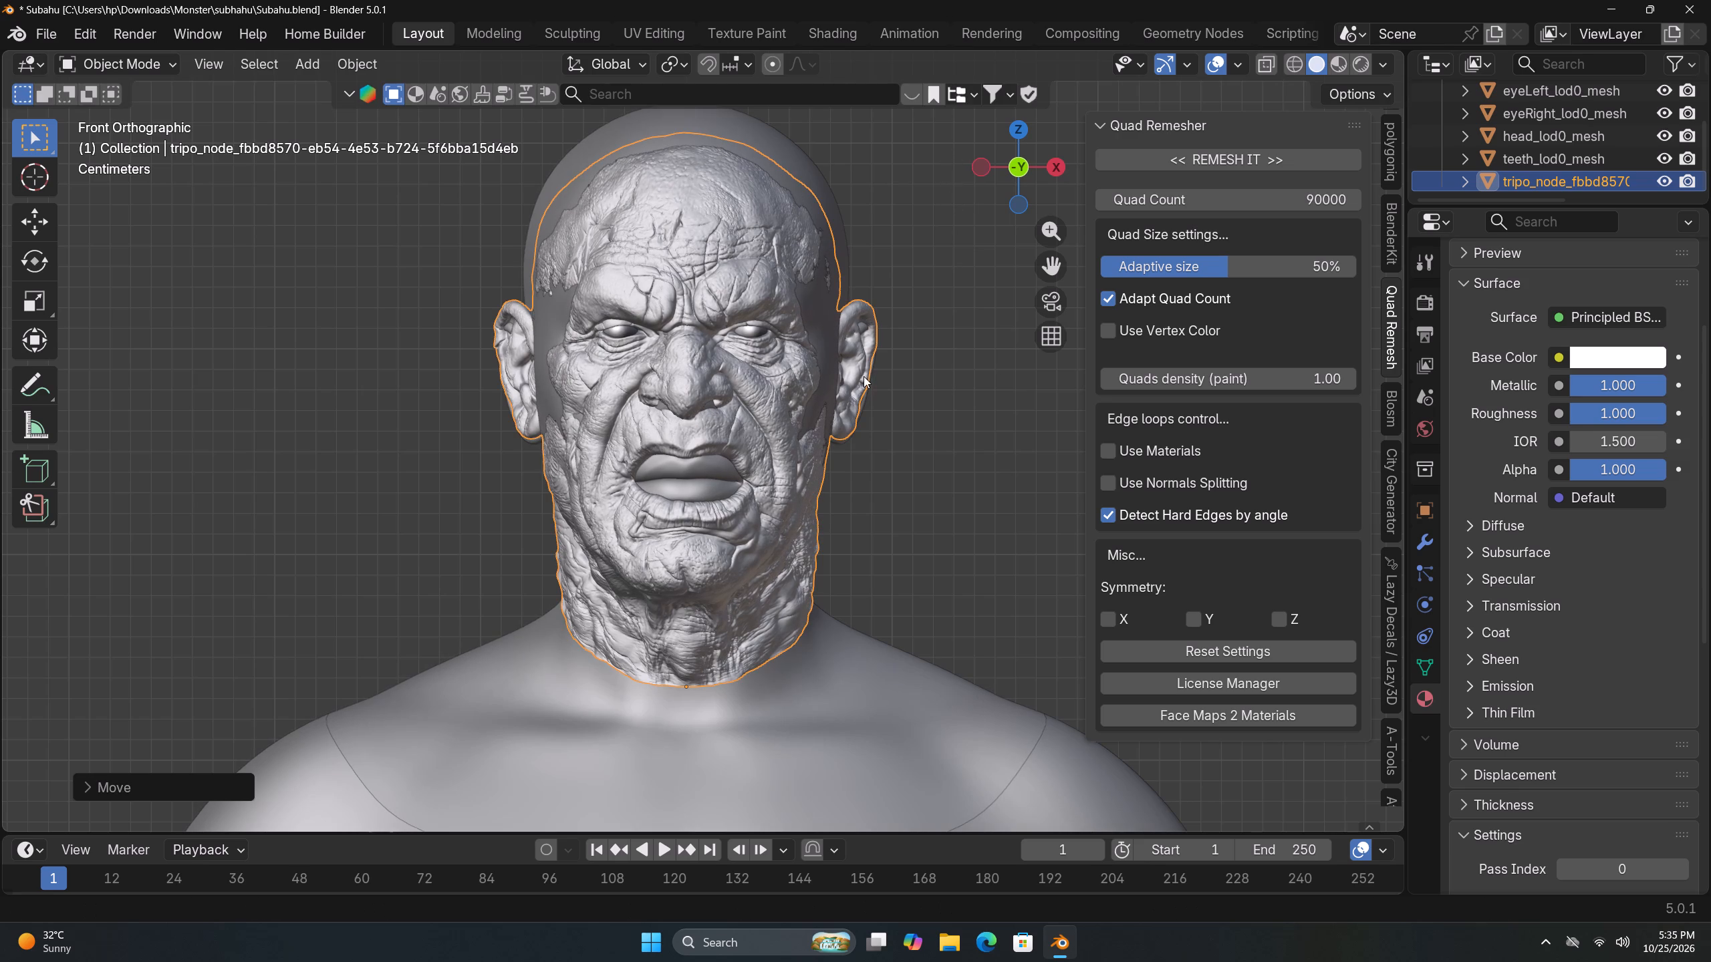
Enlarge the monster head by about 1.055 and lower it about 0.008 m along Z to match the MetaHuman head.
key("s")
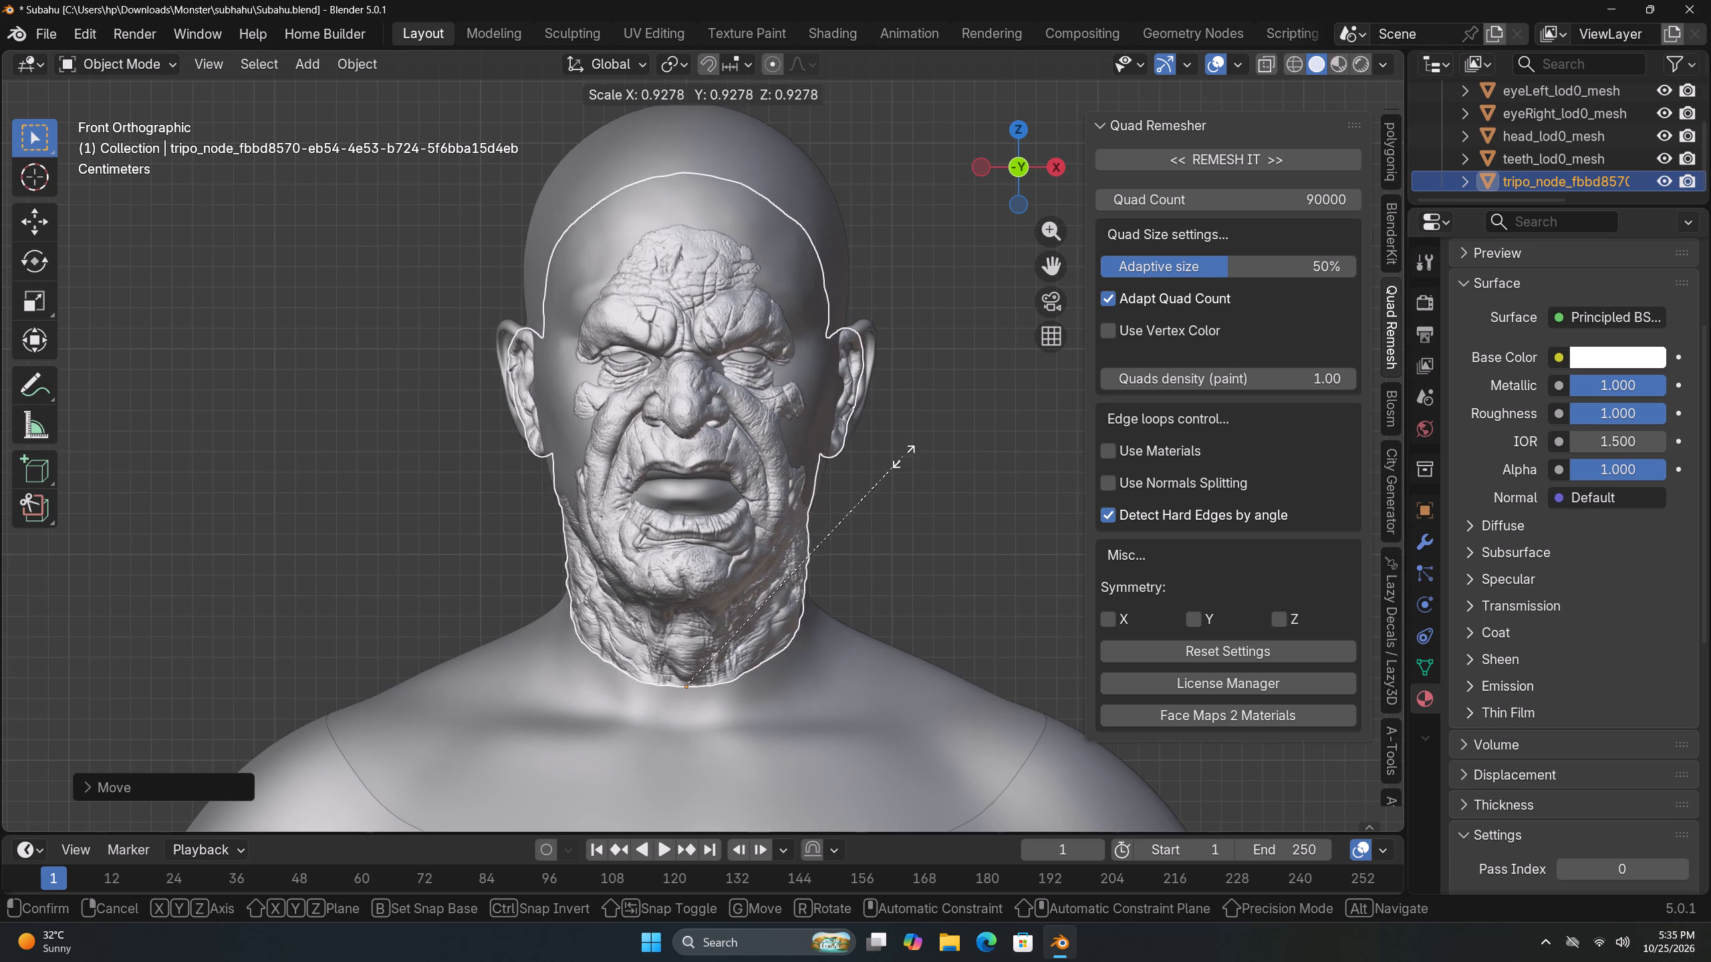
left_click(934, 426)
type("gz")
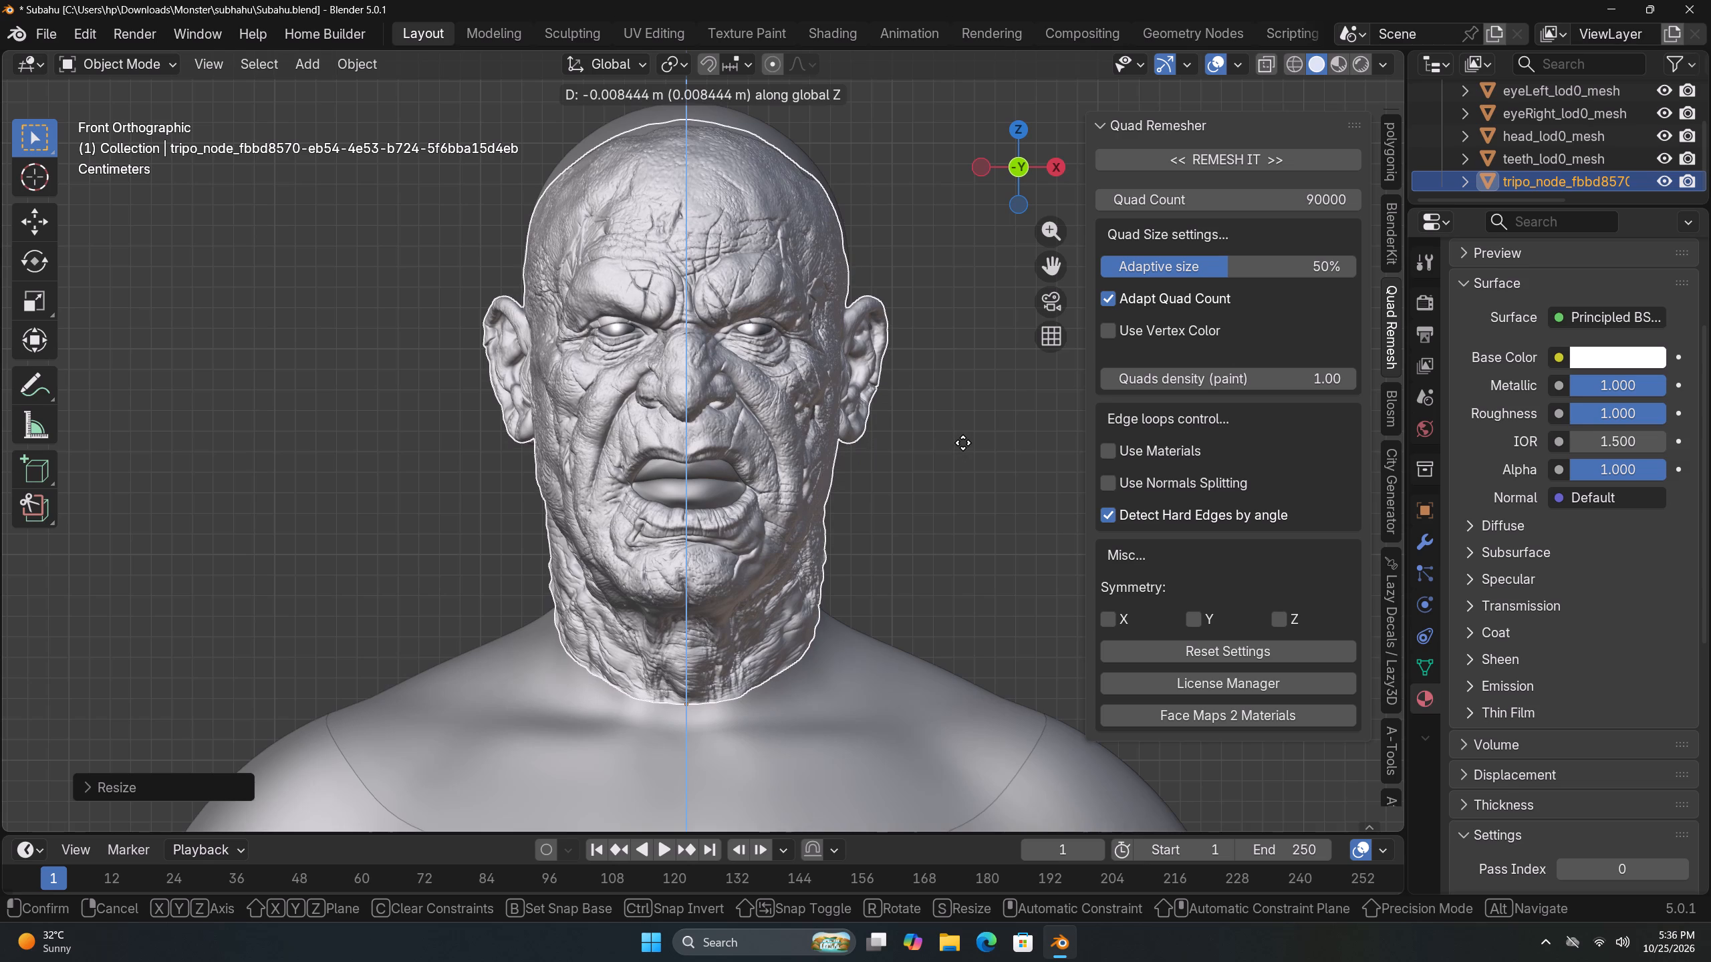
left_click(962, 442)
Move the monster head about 0.012 m backward along Y so its profile sits closer to the MetaHuman head.
middle_click_drag(788, 458, 1007, 474)
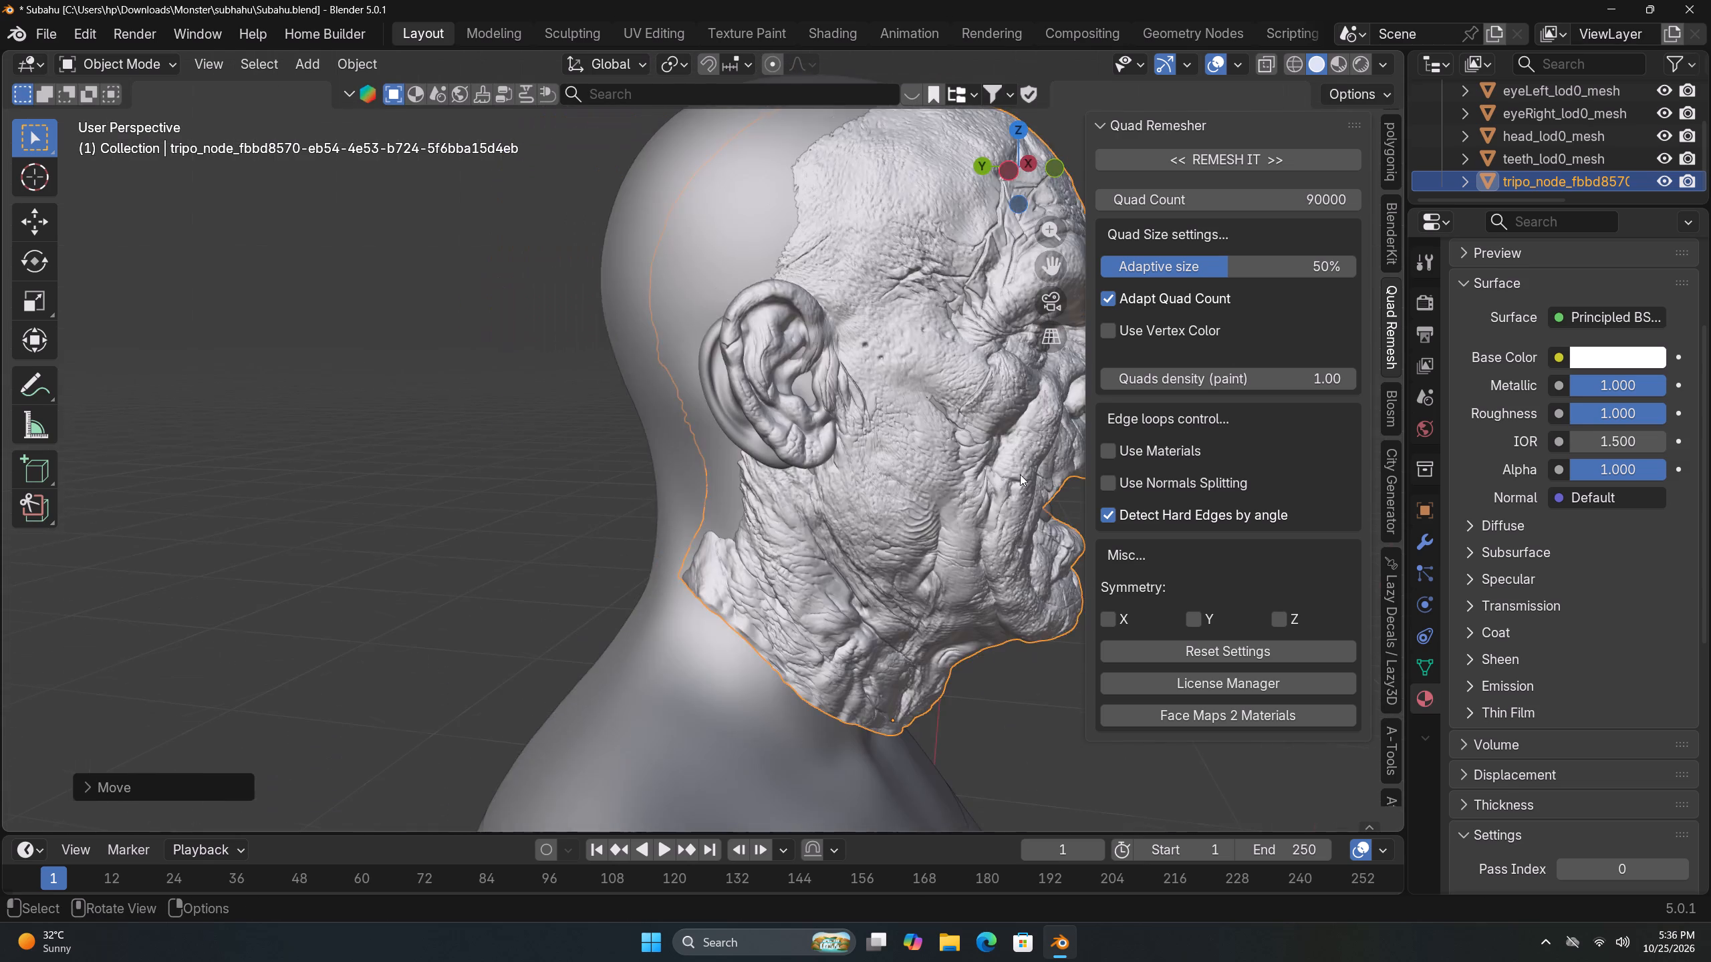
scroll(923, 474, "down", 5)
middle_click_drag(901, 479, 921, 479)
middle_click_drag(927, 469, 798, 476, "shift")
scroll(853, 448, "up", 4)
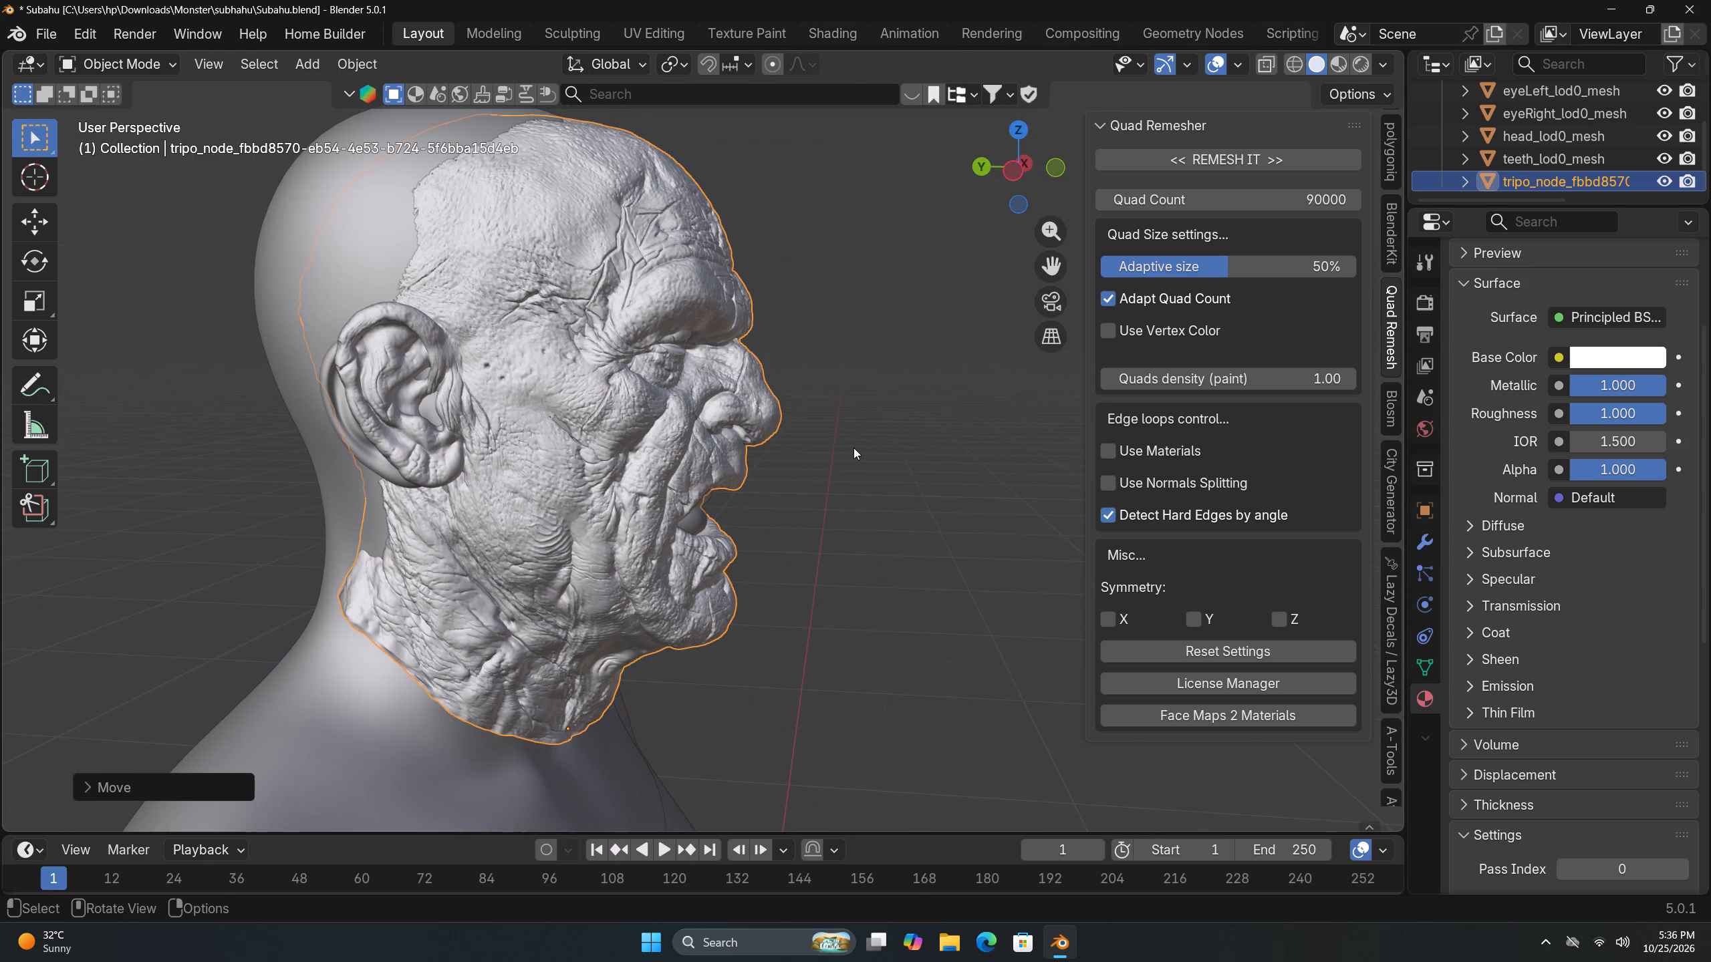
type("gy")
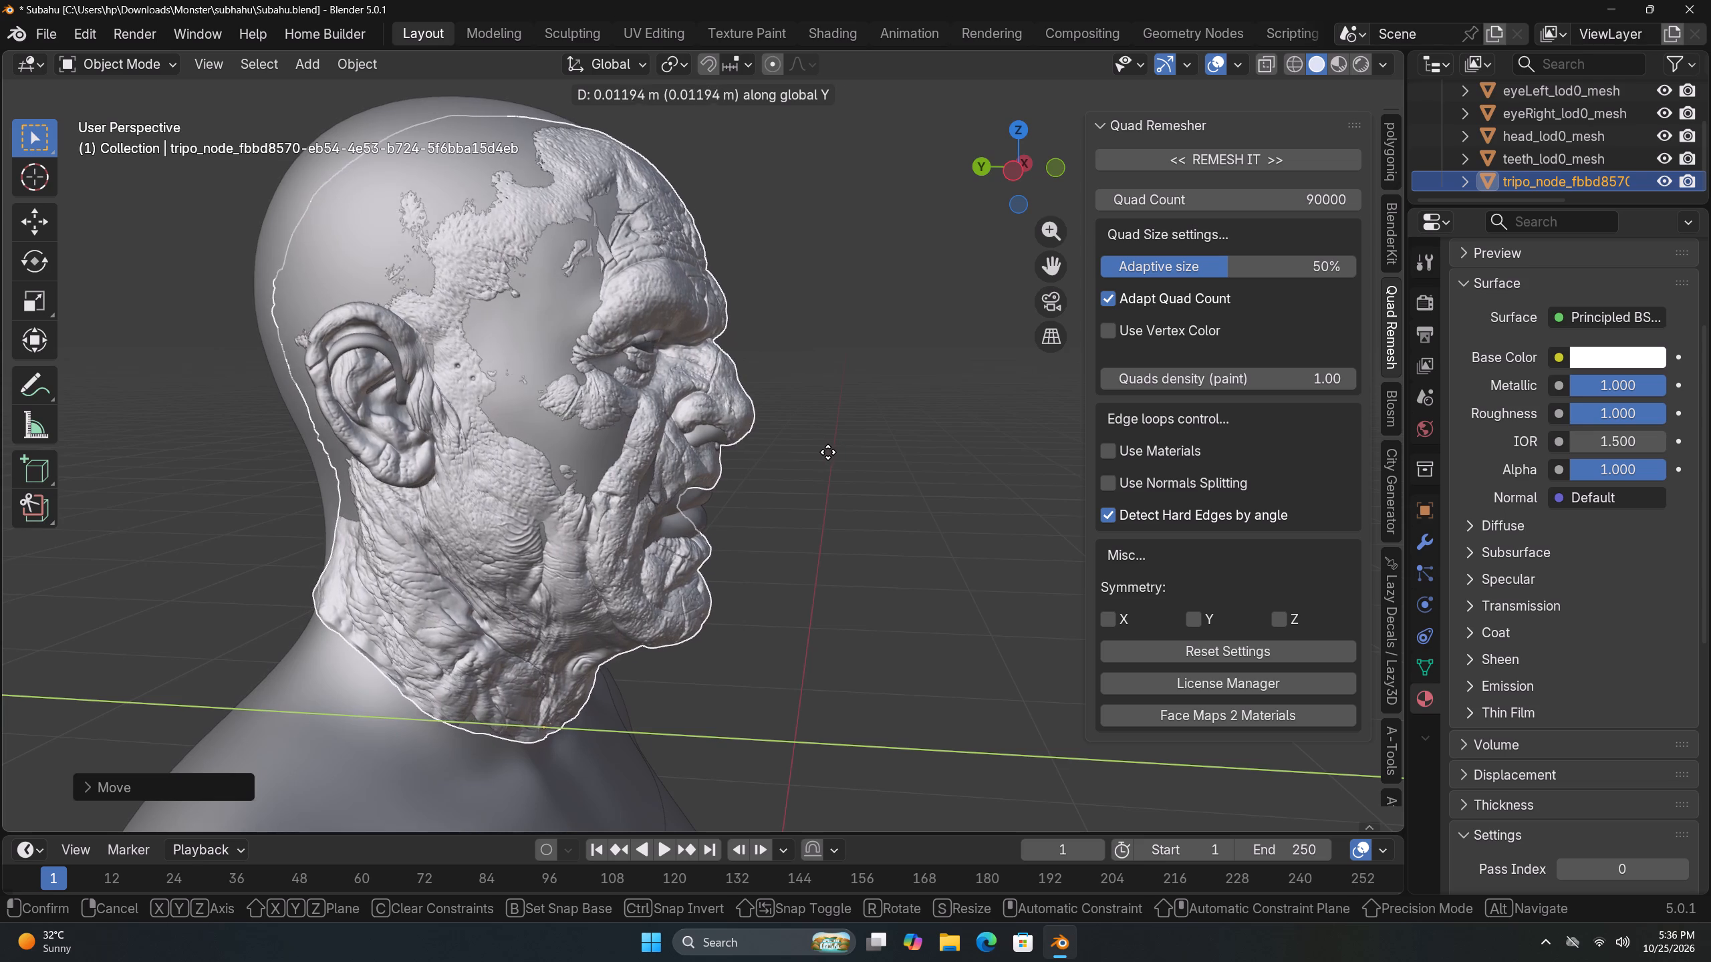
left_click(821, 452)
Enlarge the monster head uniformly by about 1.02.
middle_click_drag(817, 454, 591, 466)
middle_click_drag(767, 410, 704, 403)
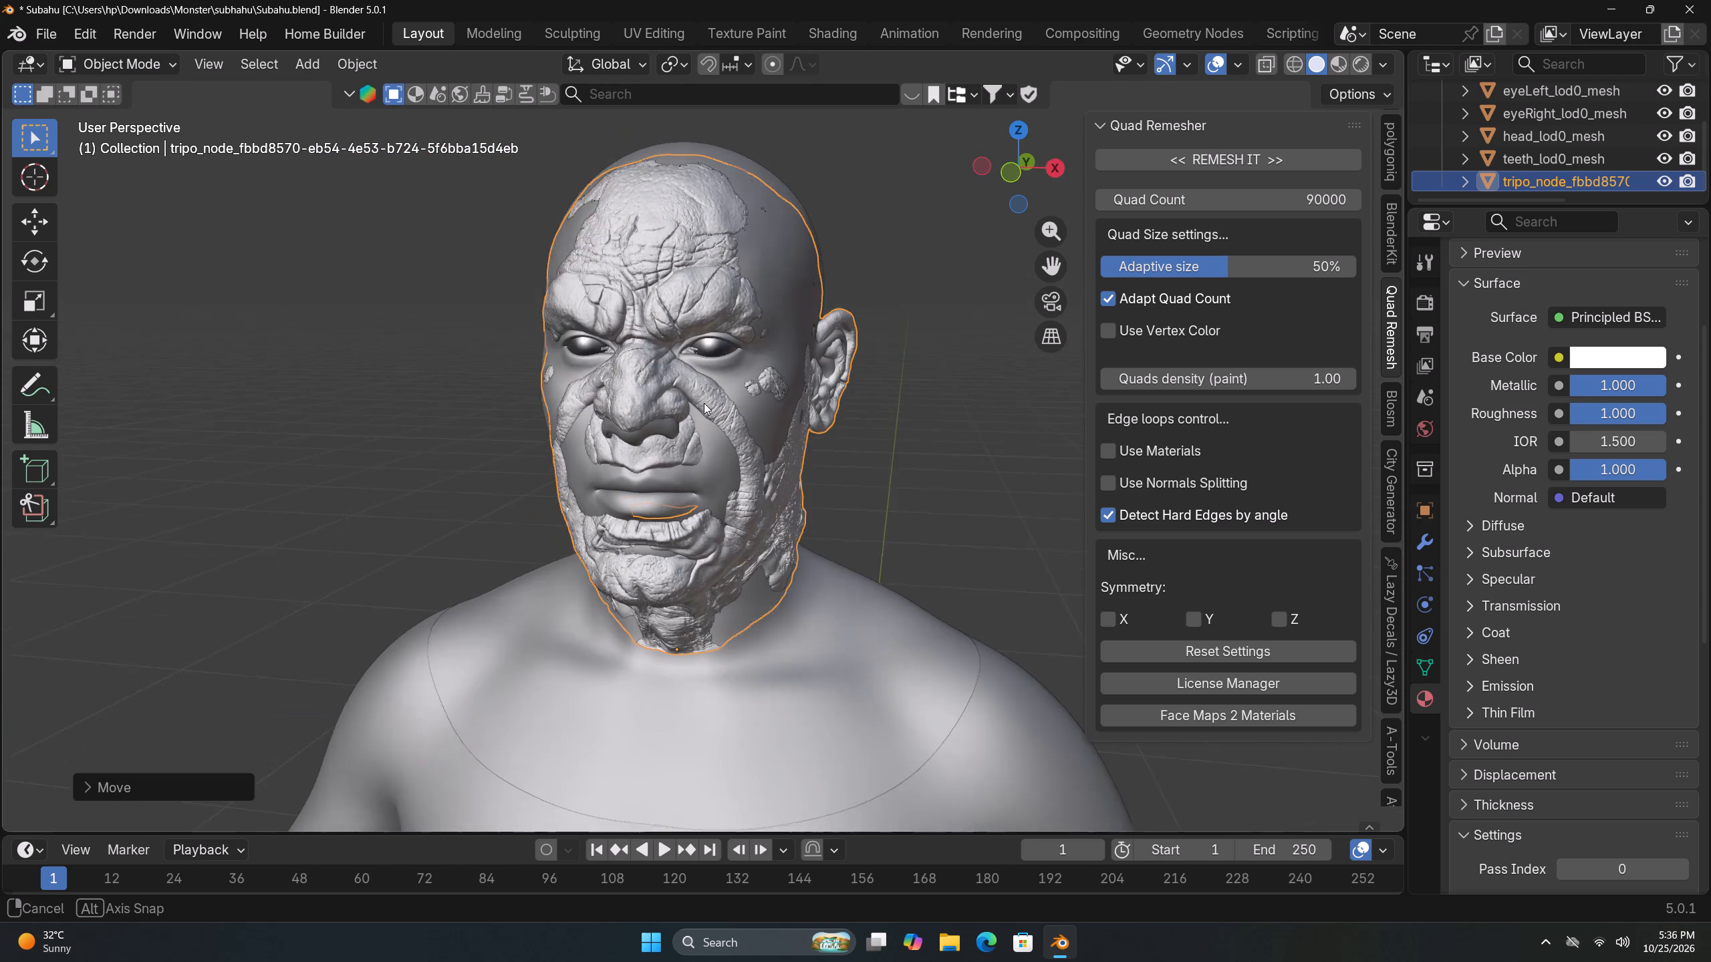
middle_click_drag(704, 403, 706, 400)
key("s")
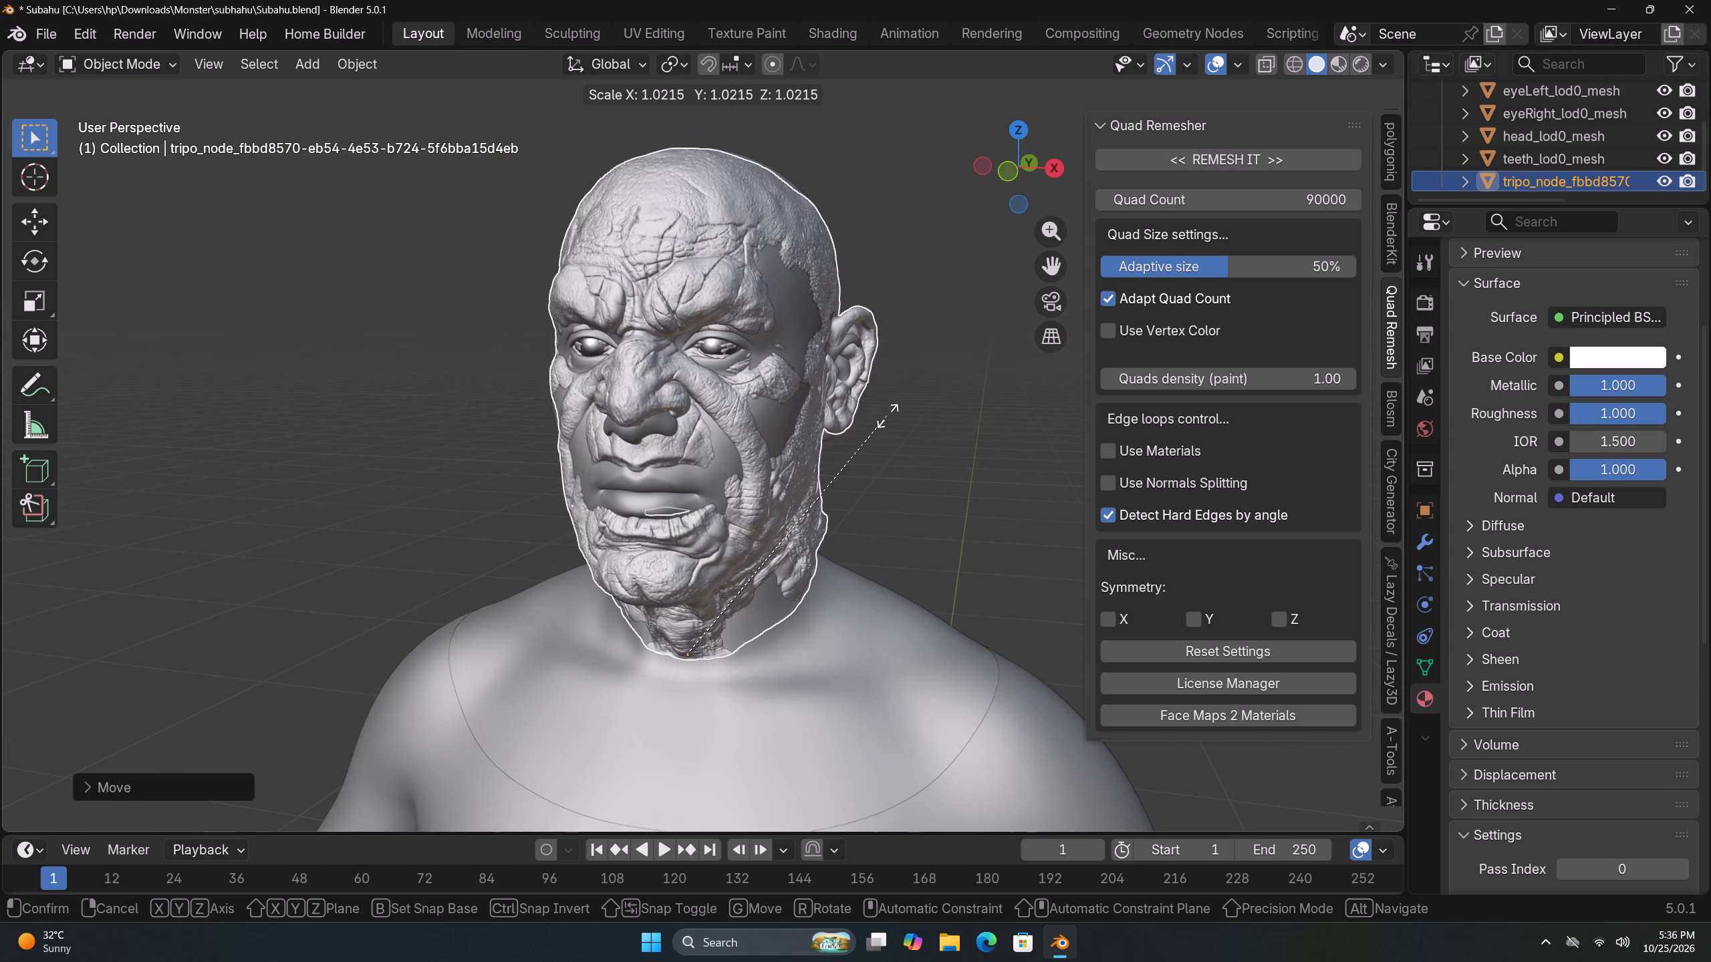
left_click(892, 416)
Shift the monster head about 0.01 m further back along Y toward the rear of the MetaHuman skull.
middle_click_drag(598, 417, 958, 414)
scroll(637, 432, "down", 3)
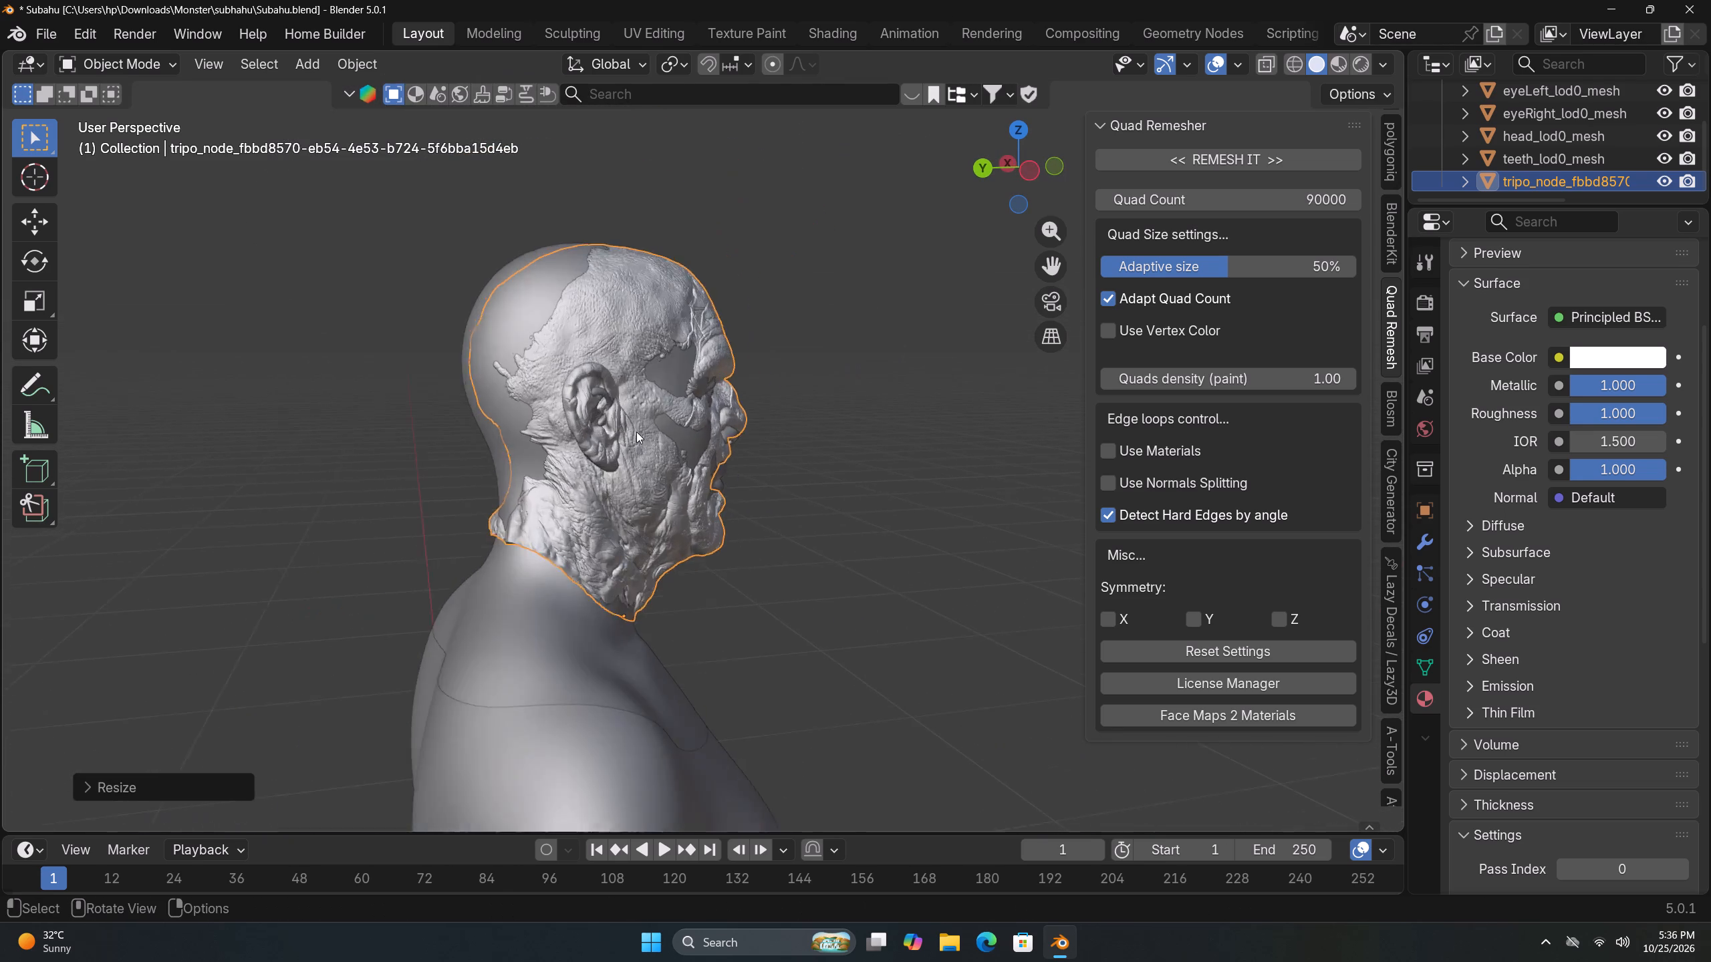
scroll(636, 432, "down", 1)
middle_click_drag(655, 437, 597, 433)
type("gz")
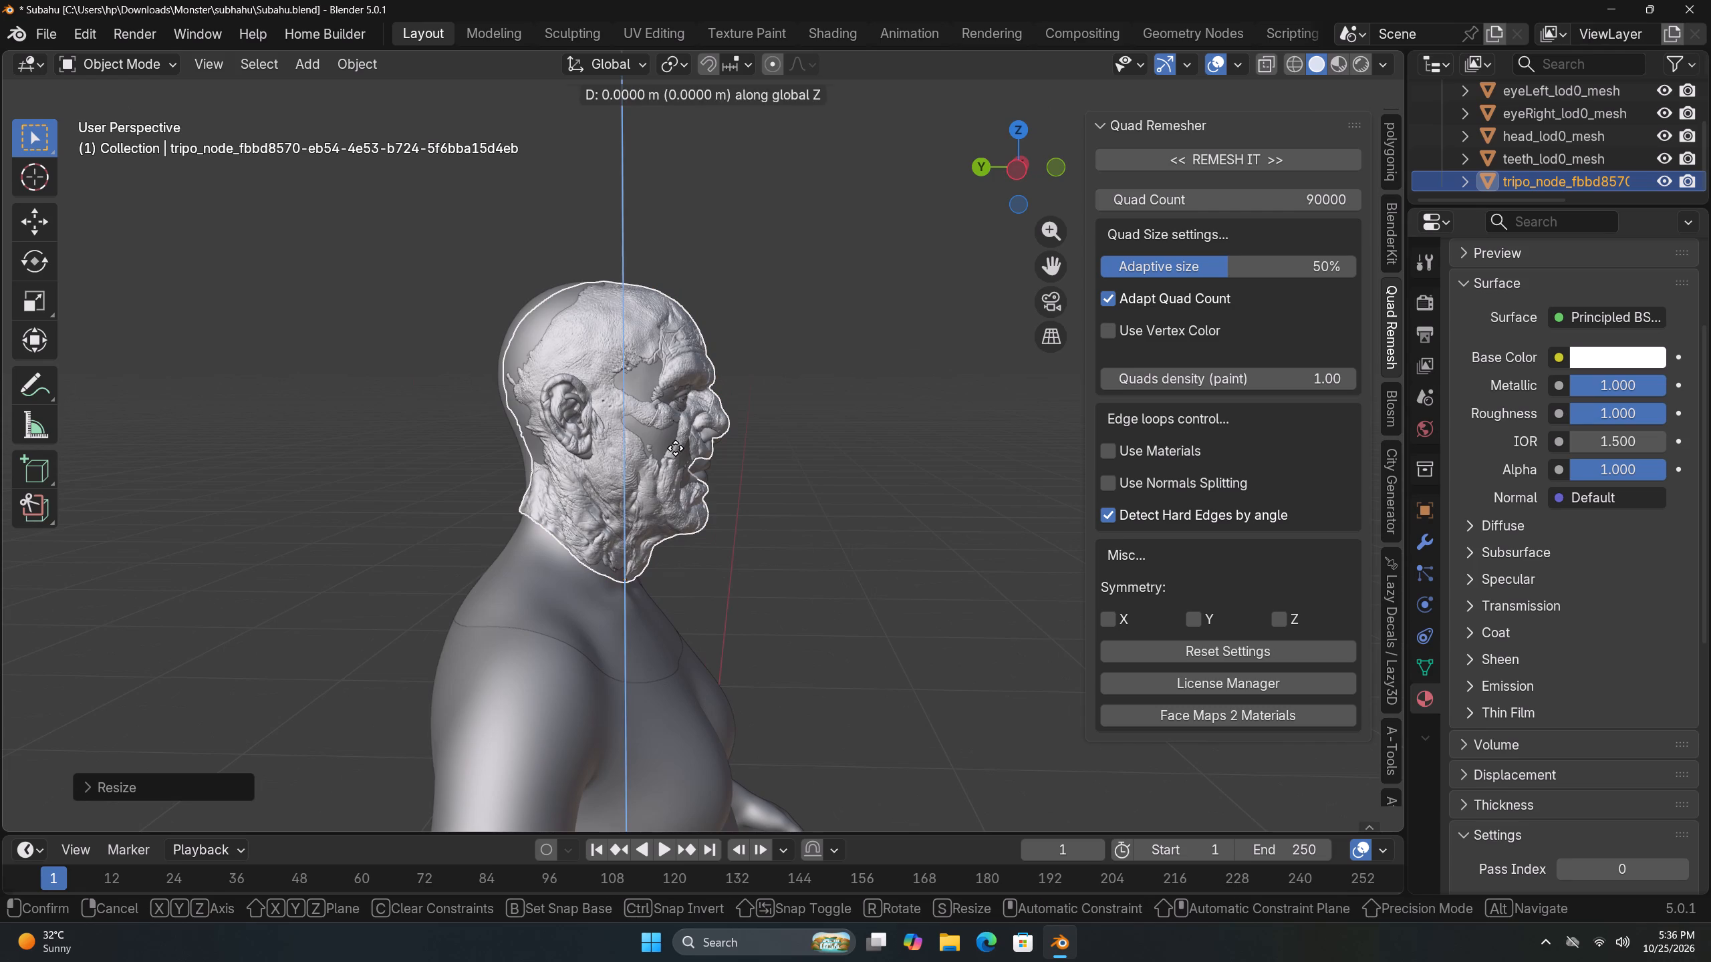
left_click(677, 448)
type("gx")
key("y")
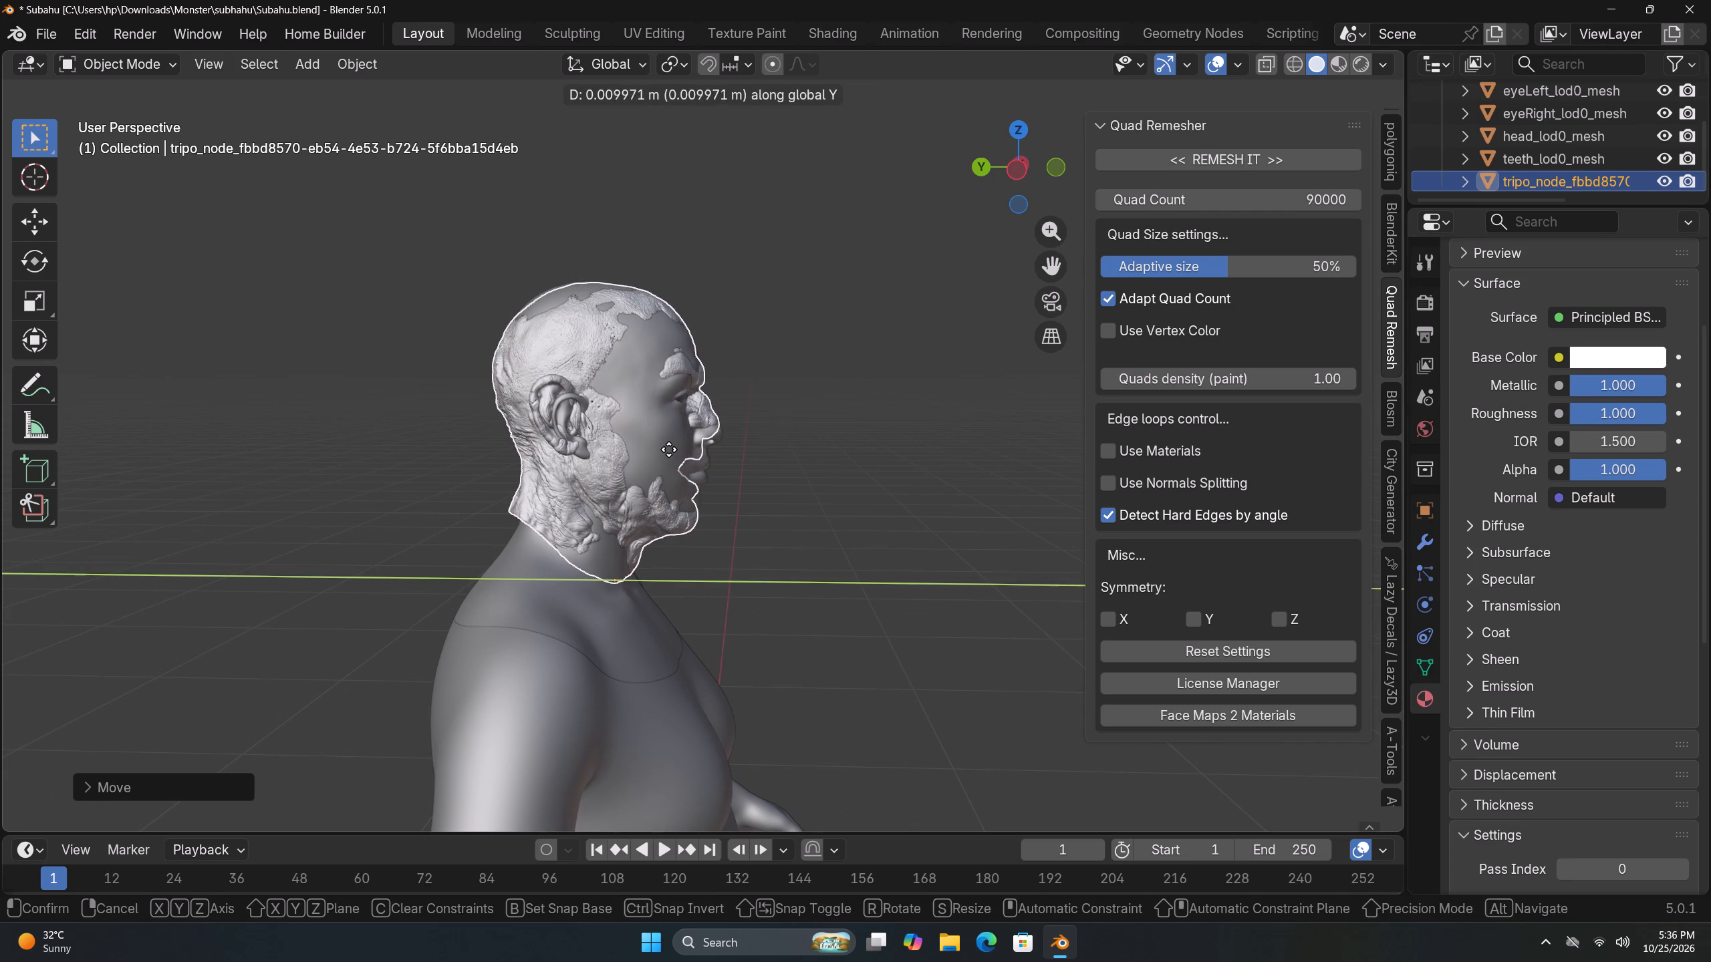
left_click(668, 450)
Scale the monster head up by about 1.014 and move it about 0.02 m forward along Y.
middle_click_drag(728, 465, 480, 466)
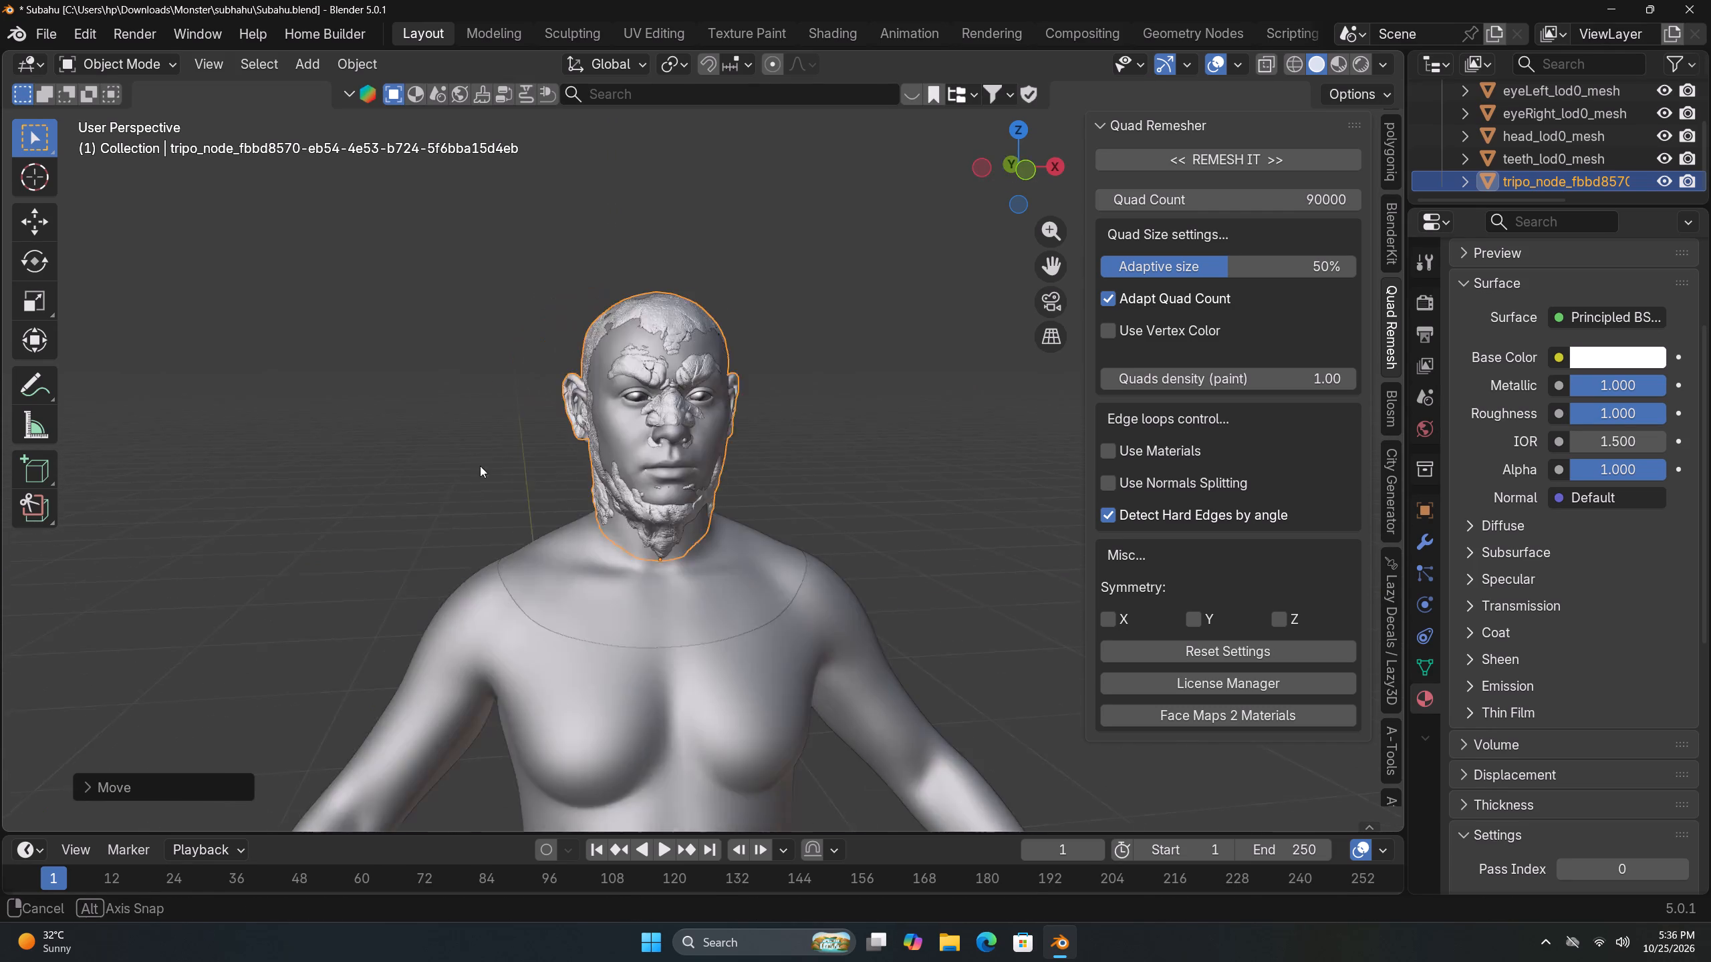
middle_click_drag(480, 466, 465, 466)
scroll(710, 418, "up", 4)
key("s")
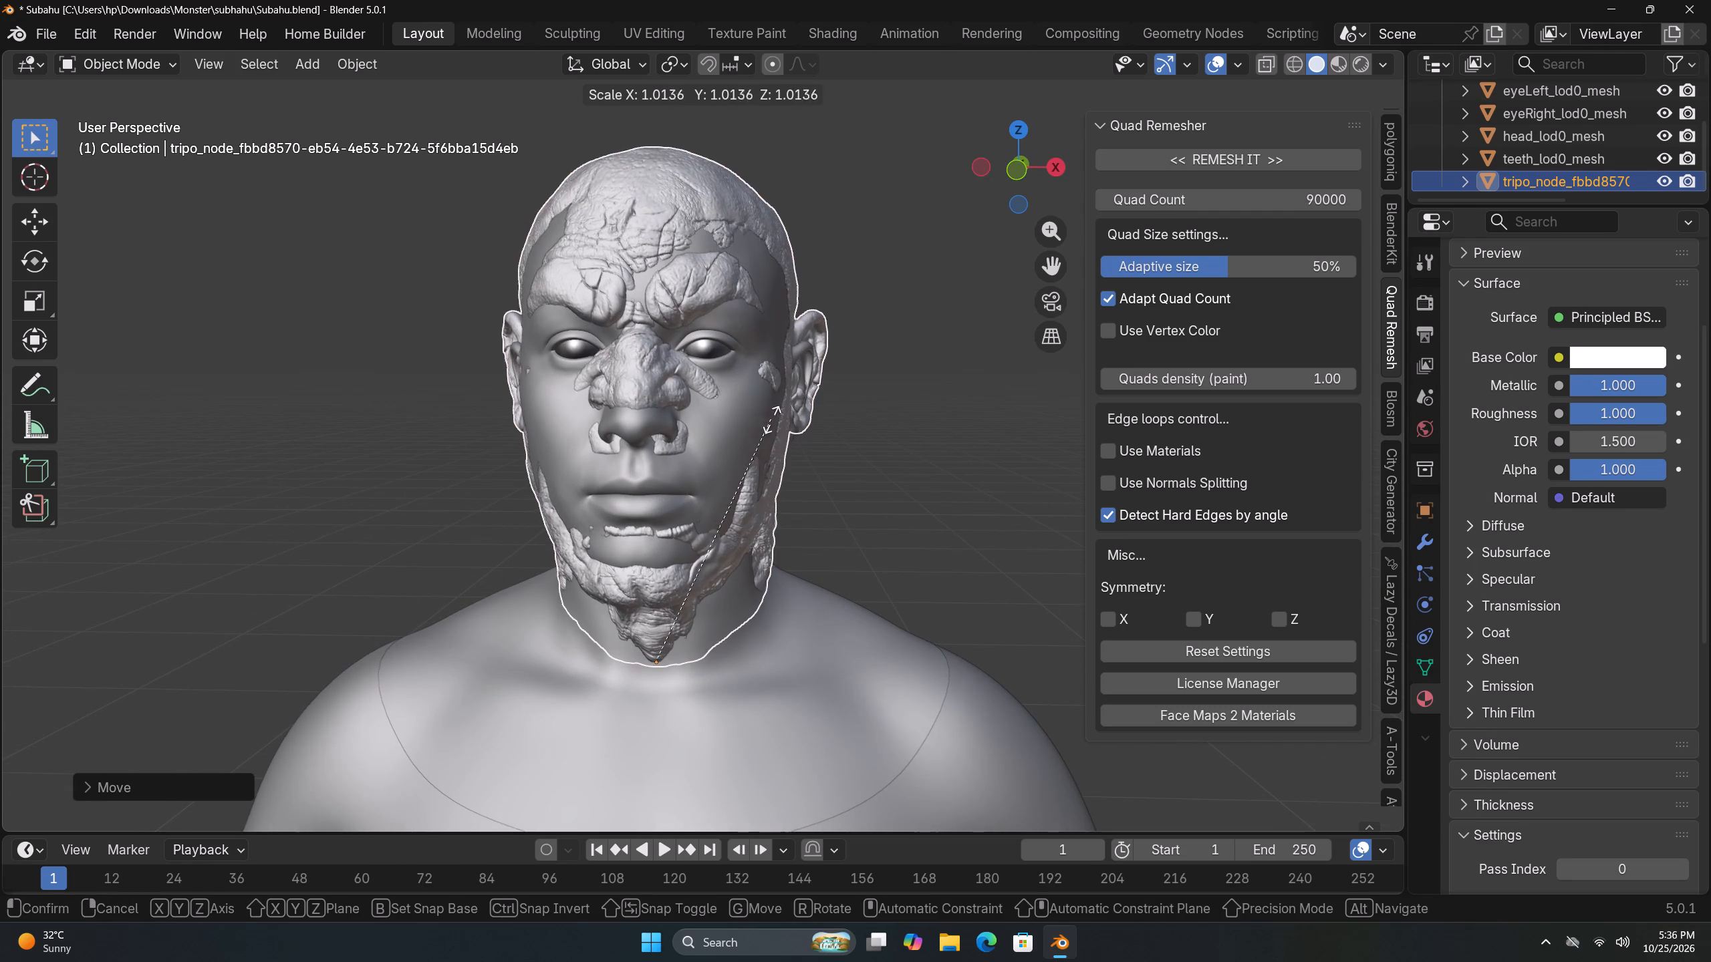
left_click(776, 420)
type("gy")
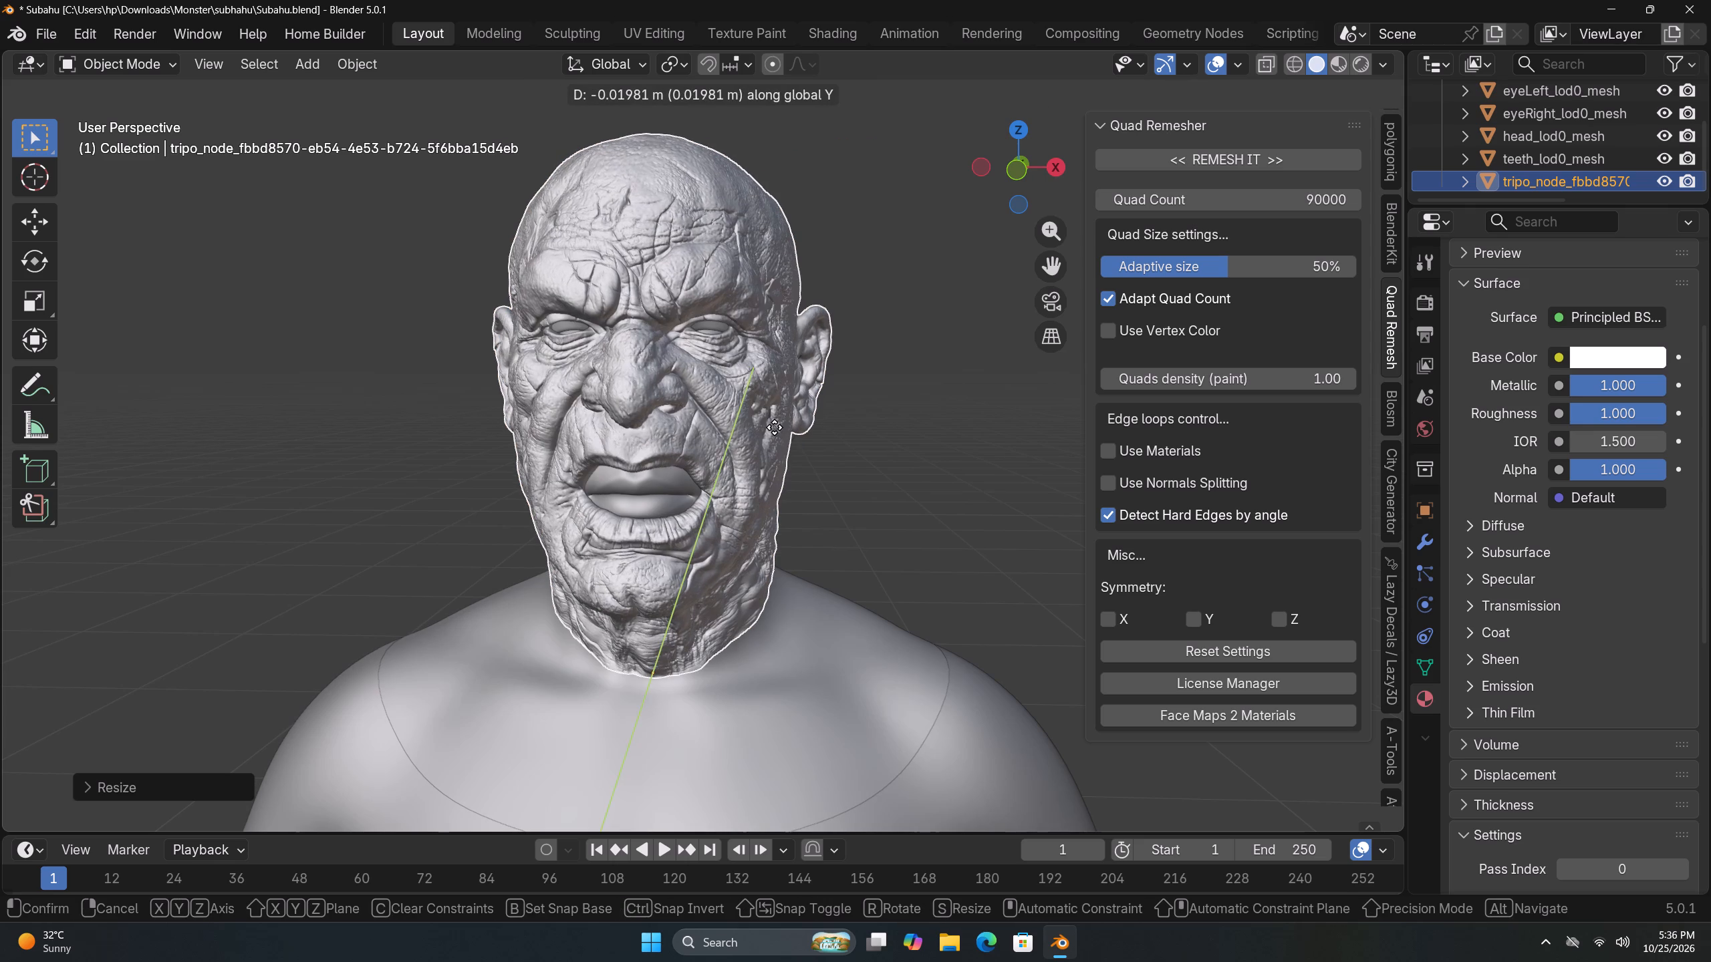
left_click(776, 423)
Lower the monster head about 0.006 m along Z onto the MetaHuman neck.
middle_click_drag(581, 489, 712, 466)
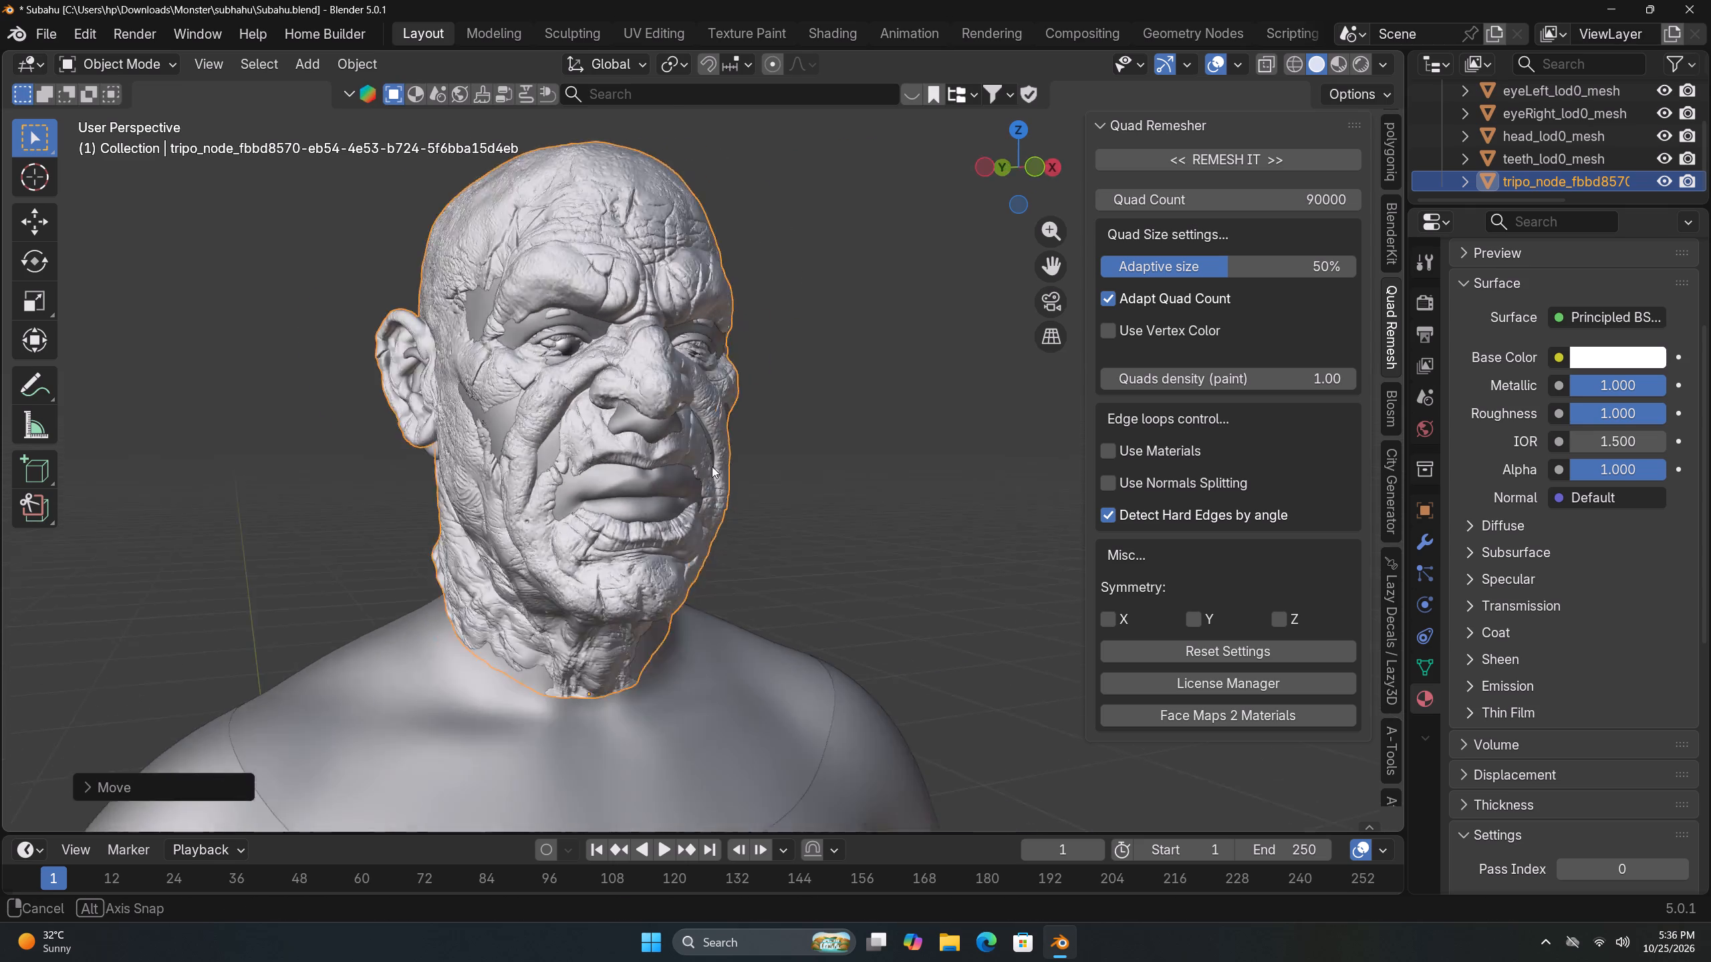
middle_click_drag(712, 466, 906, 421)
middle_click_drag(591, 473, 590, 524)
scroll(591, 523, "down", 4)
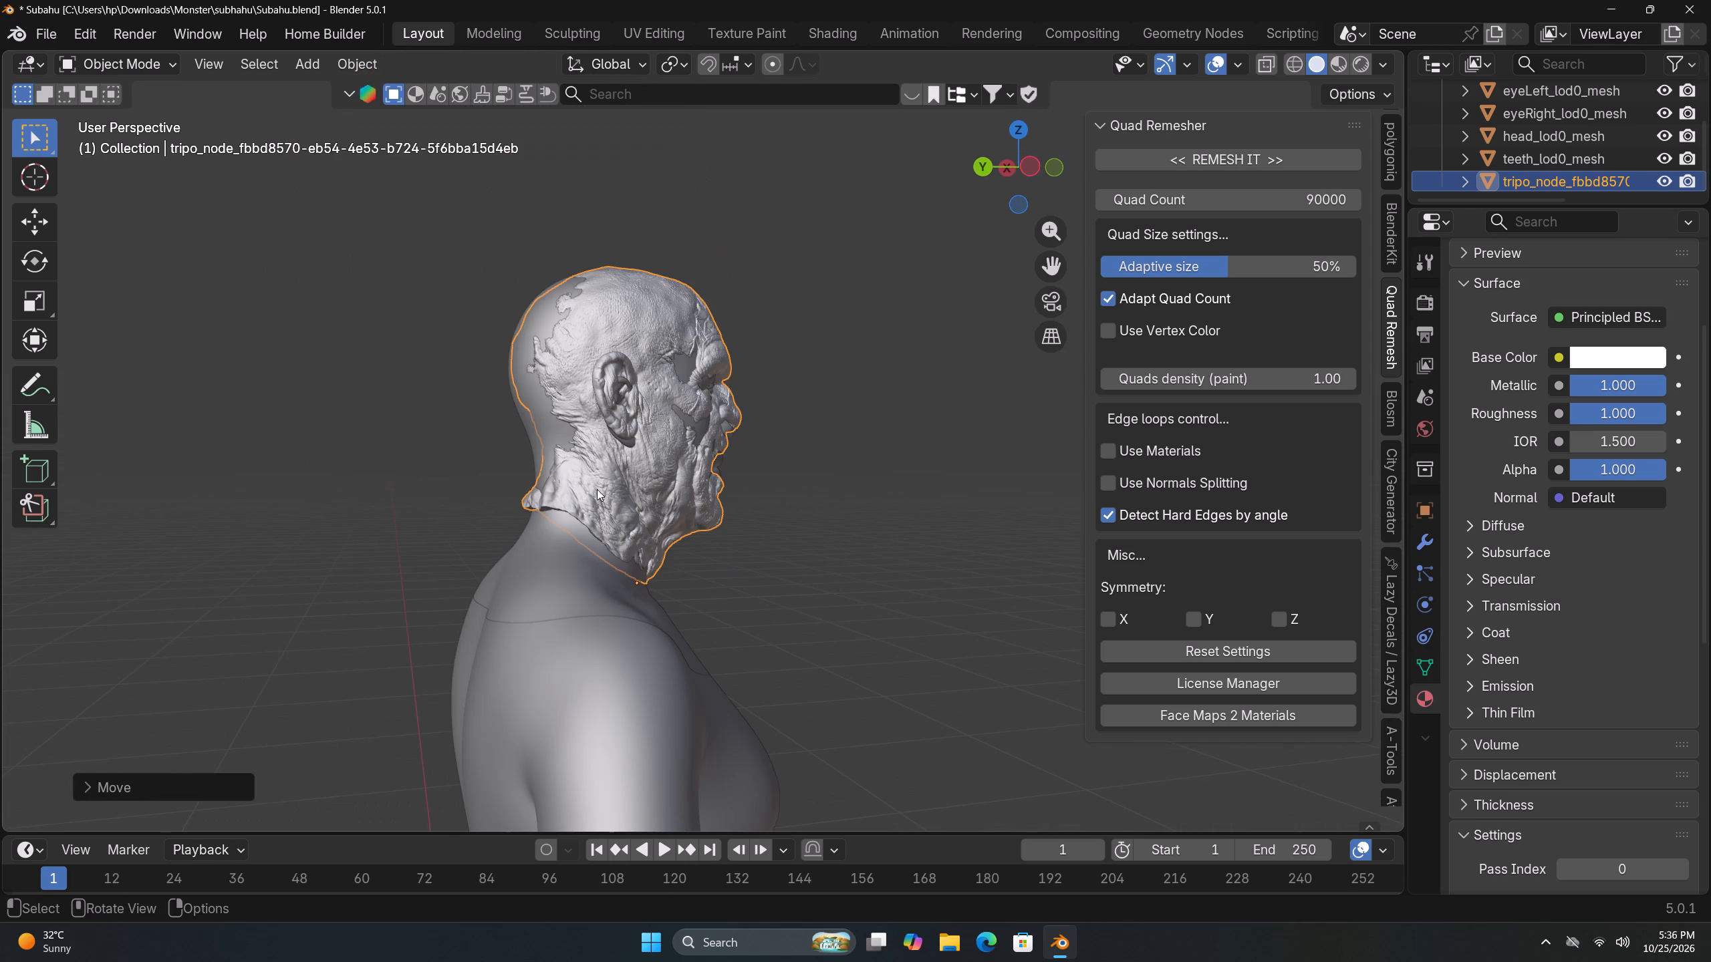
type("gz")
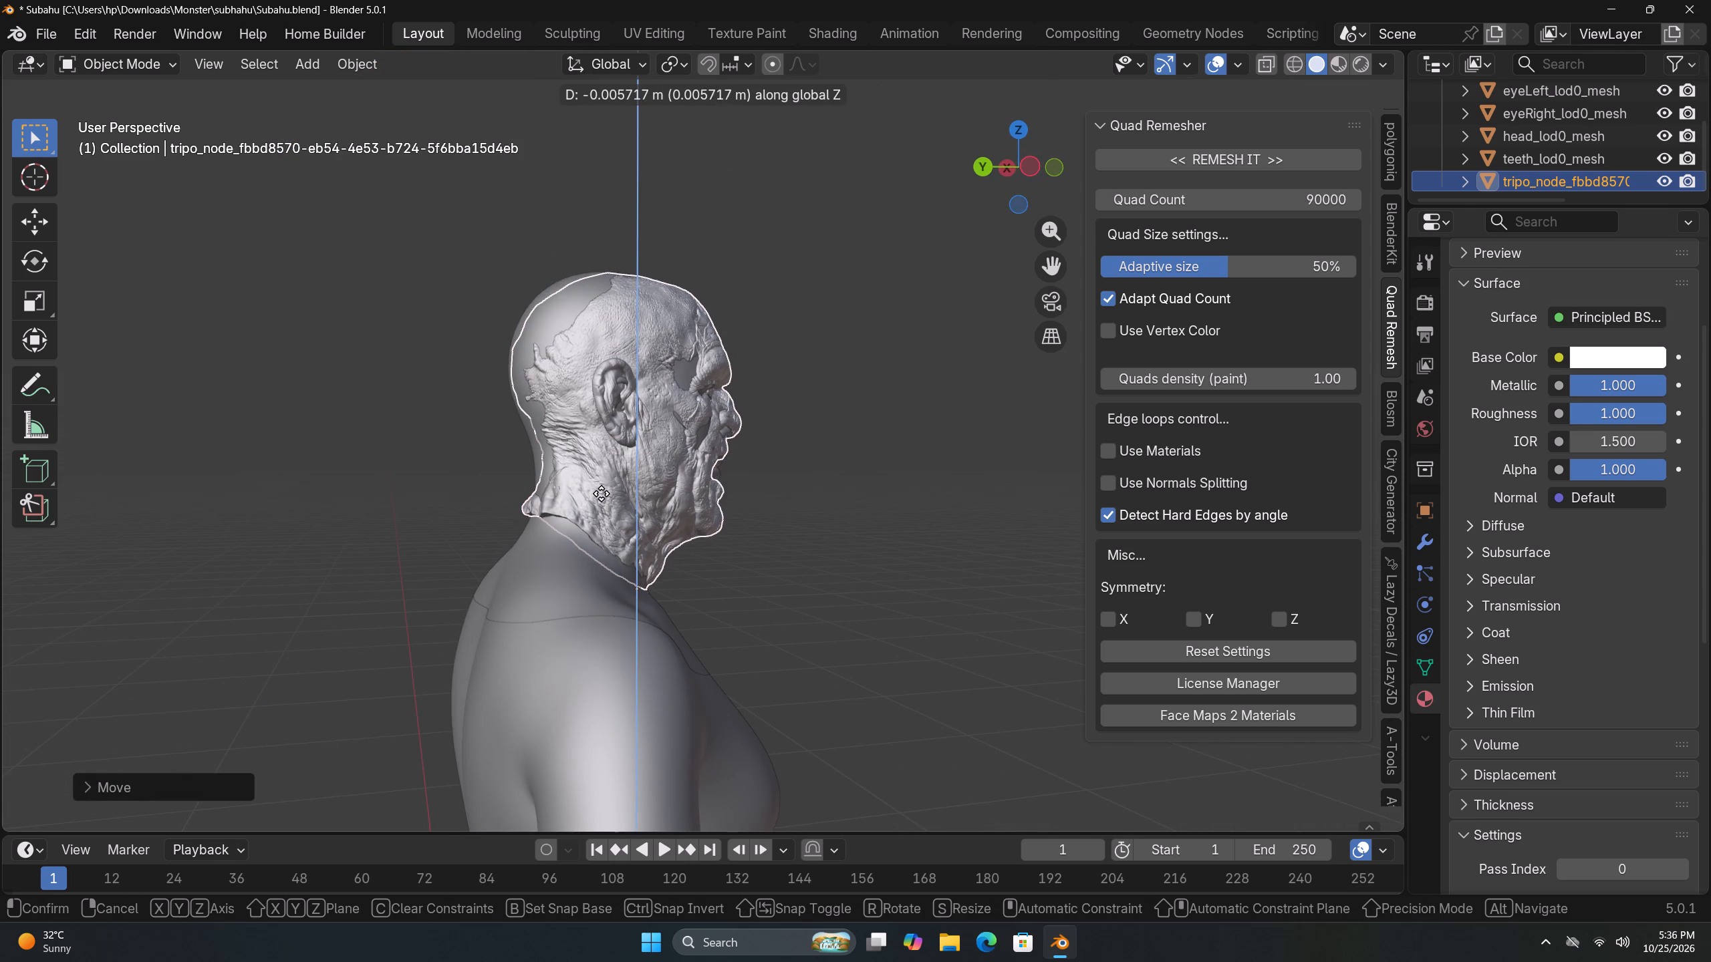
left_click(601, 493)
Move the monster head about 0.005 m backward along Y to refine its overlap with the MetaHuman skull.
middle_click_drag(618, 479, 461, 495)
middle_click_drag(680, 444, 530, 446)
scroll(653, 417, "up", 2)
scroll(653, 417, "down", 1)
scroll(653, 417, "up", 1)
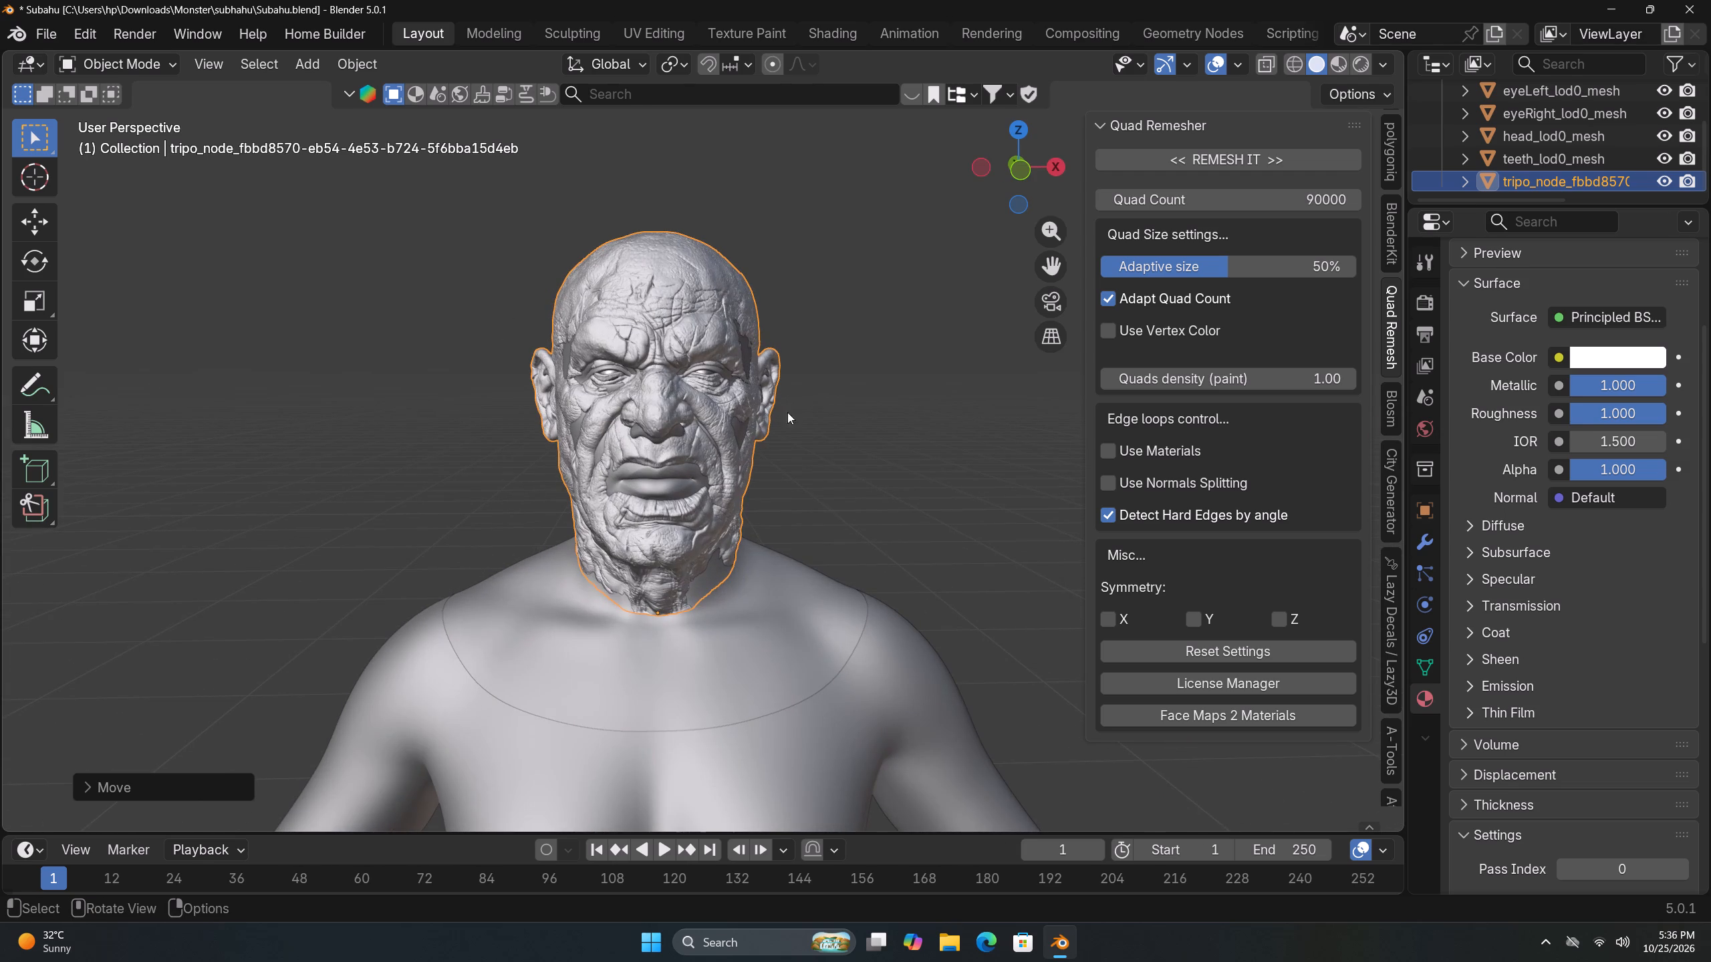
middle_click_drag(777, 426, 983, 515)
middle_click_drag(799, 481, 833, 525)
type("gy")
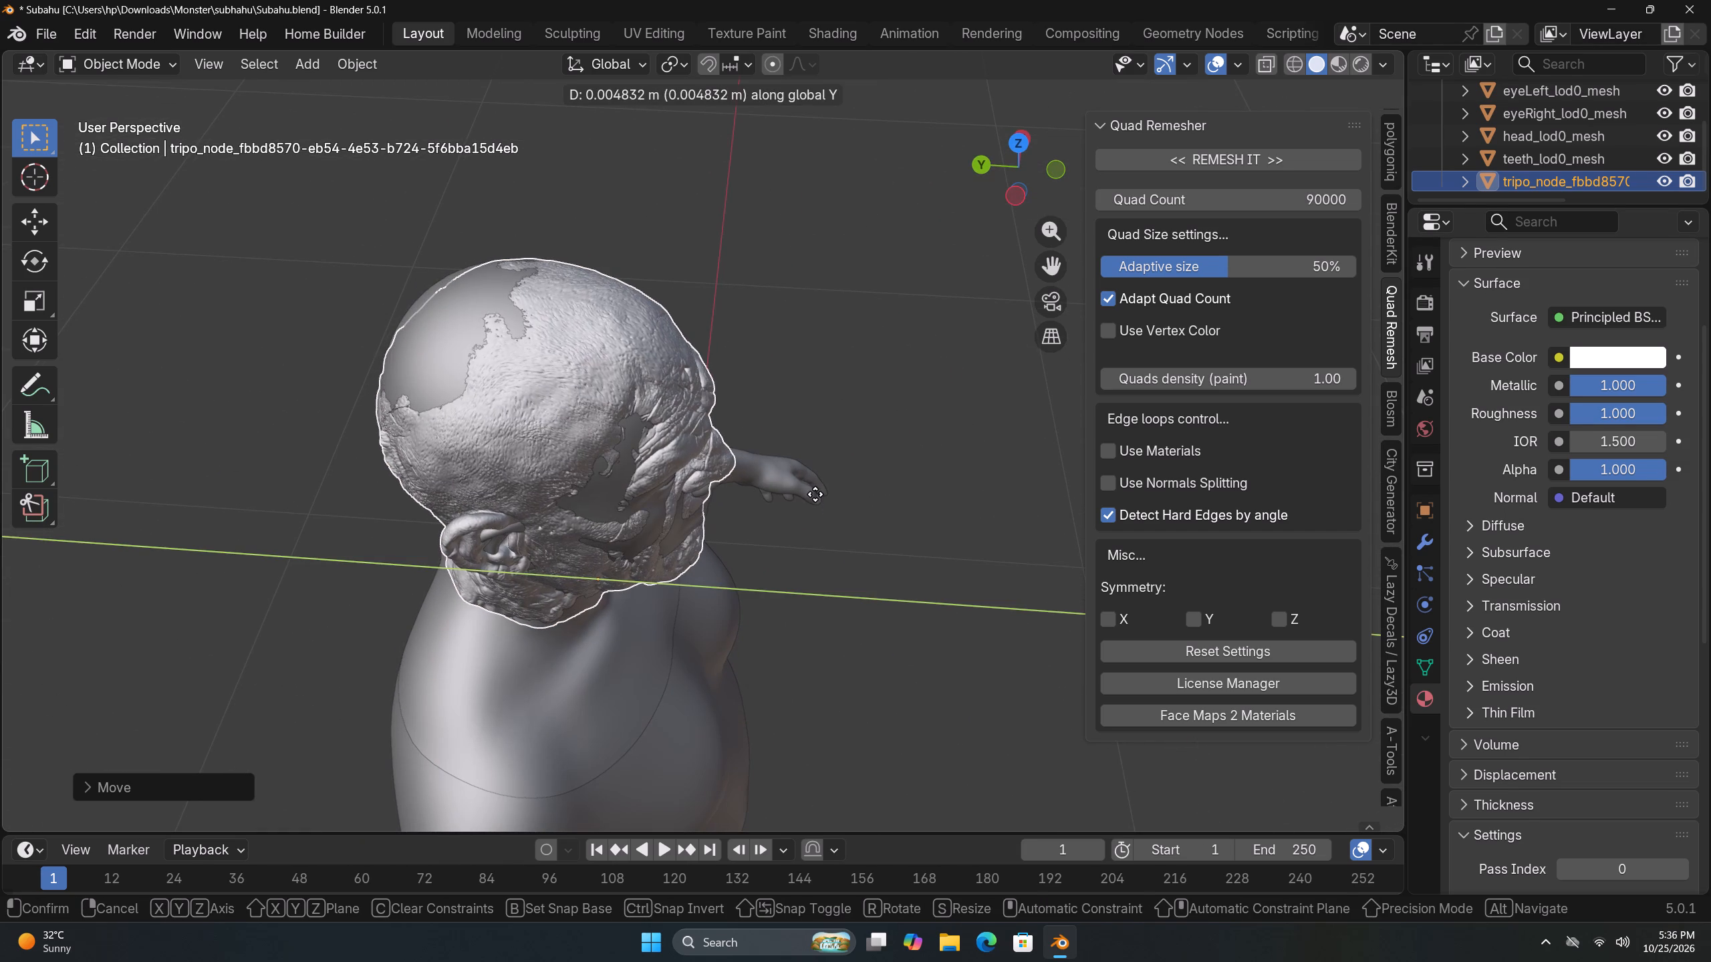
left_click(811, 494)
Check the monster head's fit from the side and front, and fine-tune its height along Z.
middle_click_drag(839, 493, 665, 317)
middle_click_drag(839, 408, 601, 498)
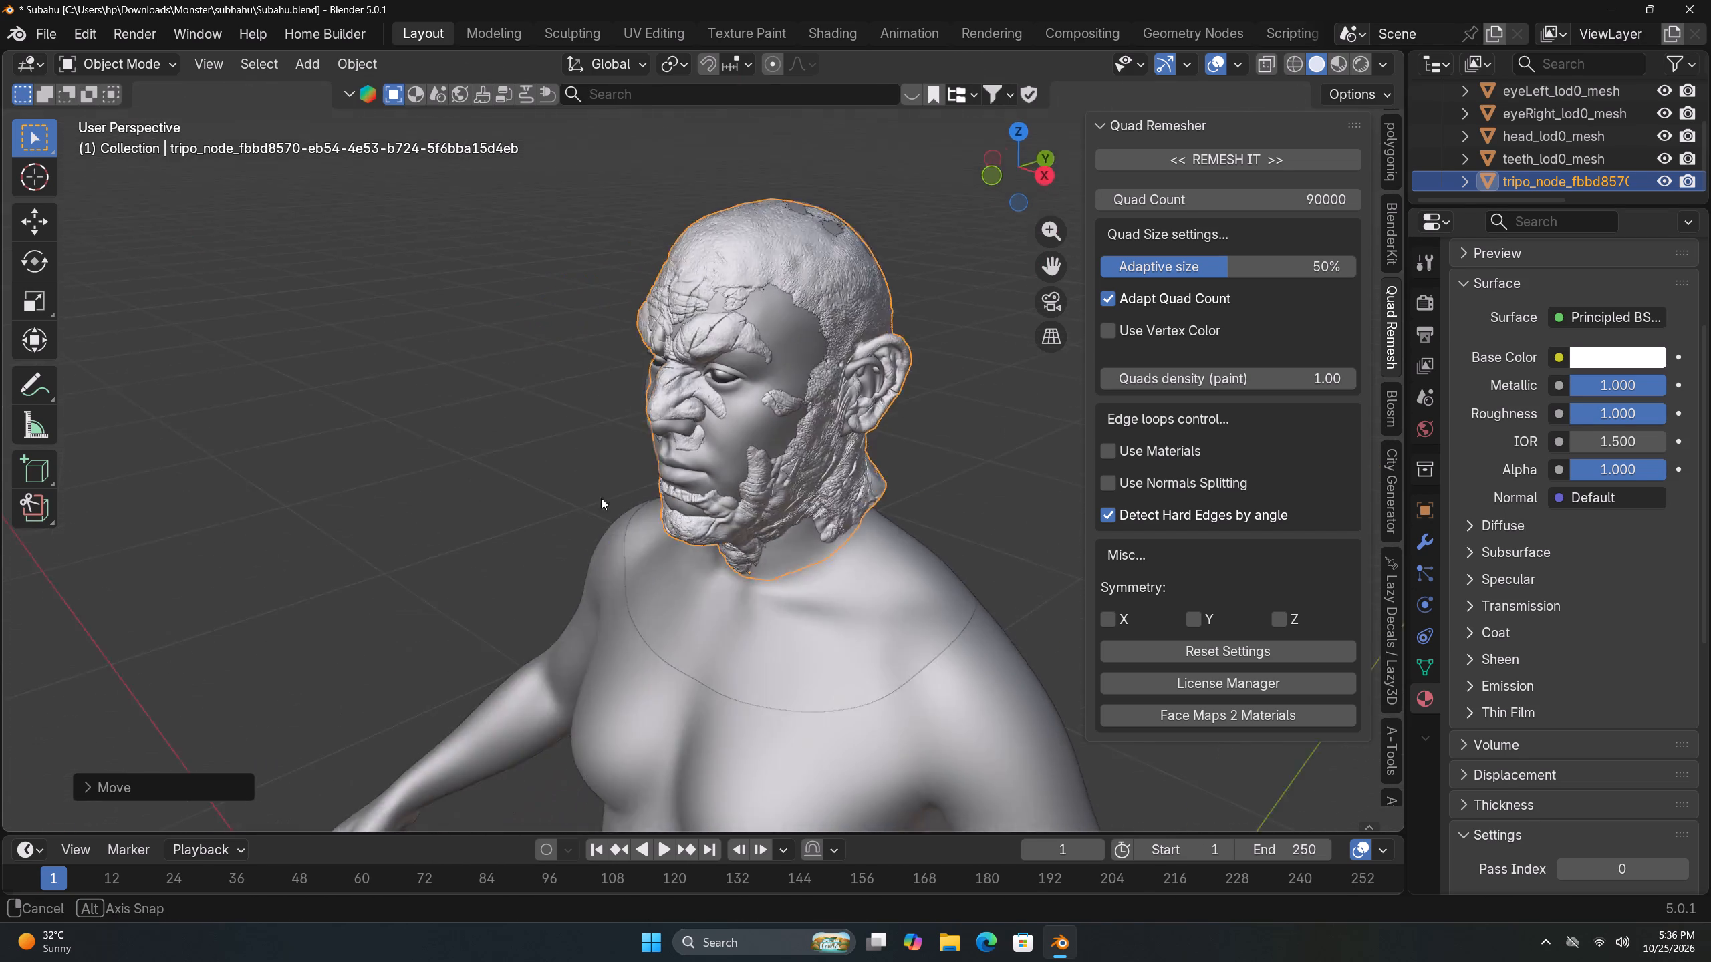
middle_click_drag(601, 498, 493, 493)
middle_click_drag(970, 507, 974, 466)
scroll(861, 470, "down", 2)
scroll(861, 470, "up", 1)
scroll(861, 470, "down", 2)
middle_click_drag(819, 486, 1002, 460)
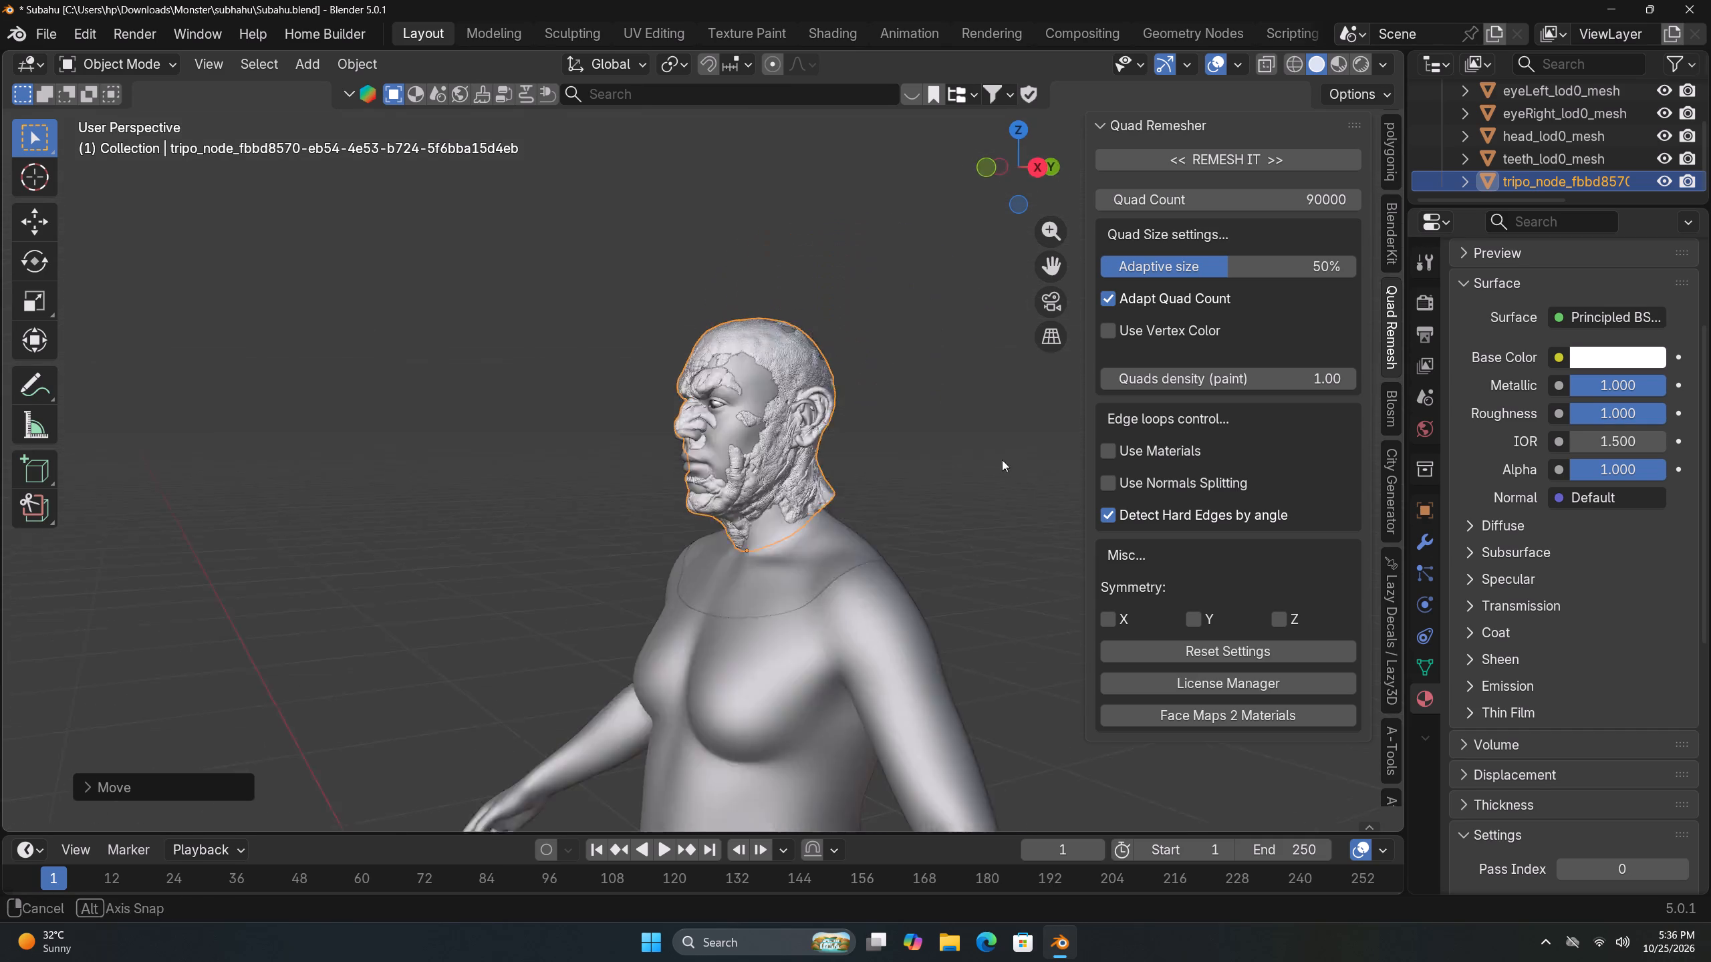
middle_click_drag(1002, 460, 1031, 456)
middle_click_drag(864, 482, 947, 466)
scroll(860, 406, "up", 2)
scroll(860, 406, "down", 1)
scroll(860, 406, "up", 2)
type("gz")
double_click(864, 411)
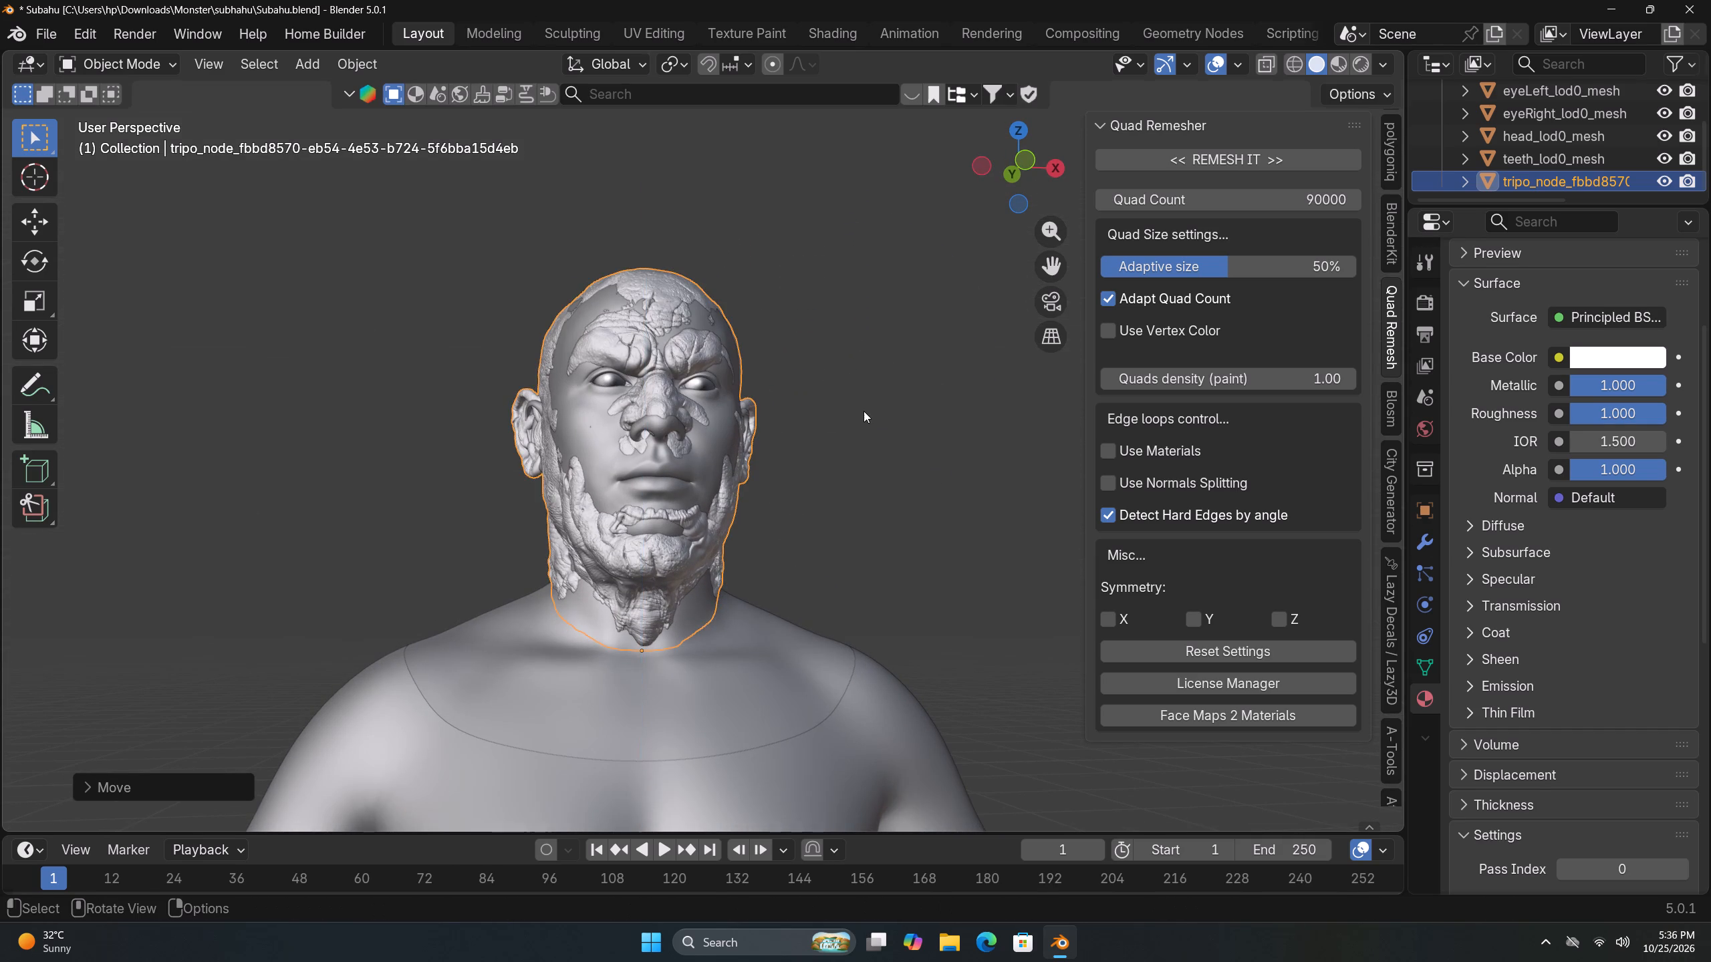
Export only the selected monster head as glTF Binary, overwriting Subahu head.glb in the subhahu folder.
middle_click_drag(877, 398, 724, 542)
scroll(833, 454, "down", 4)
middle_click_drag(849, 428, 454, 349)
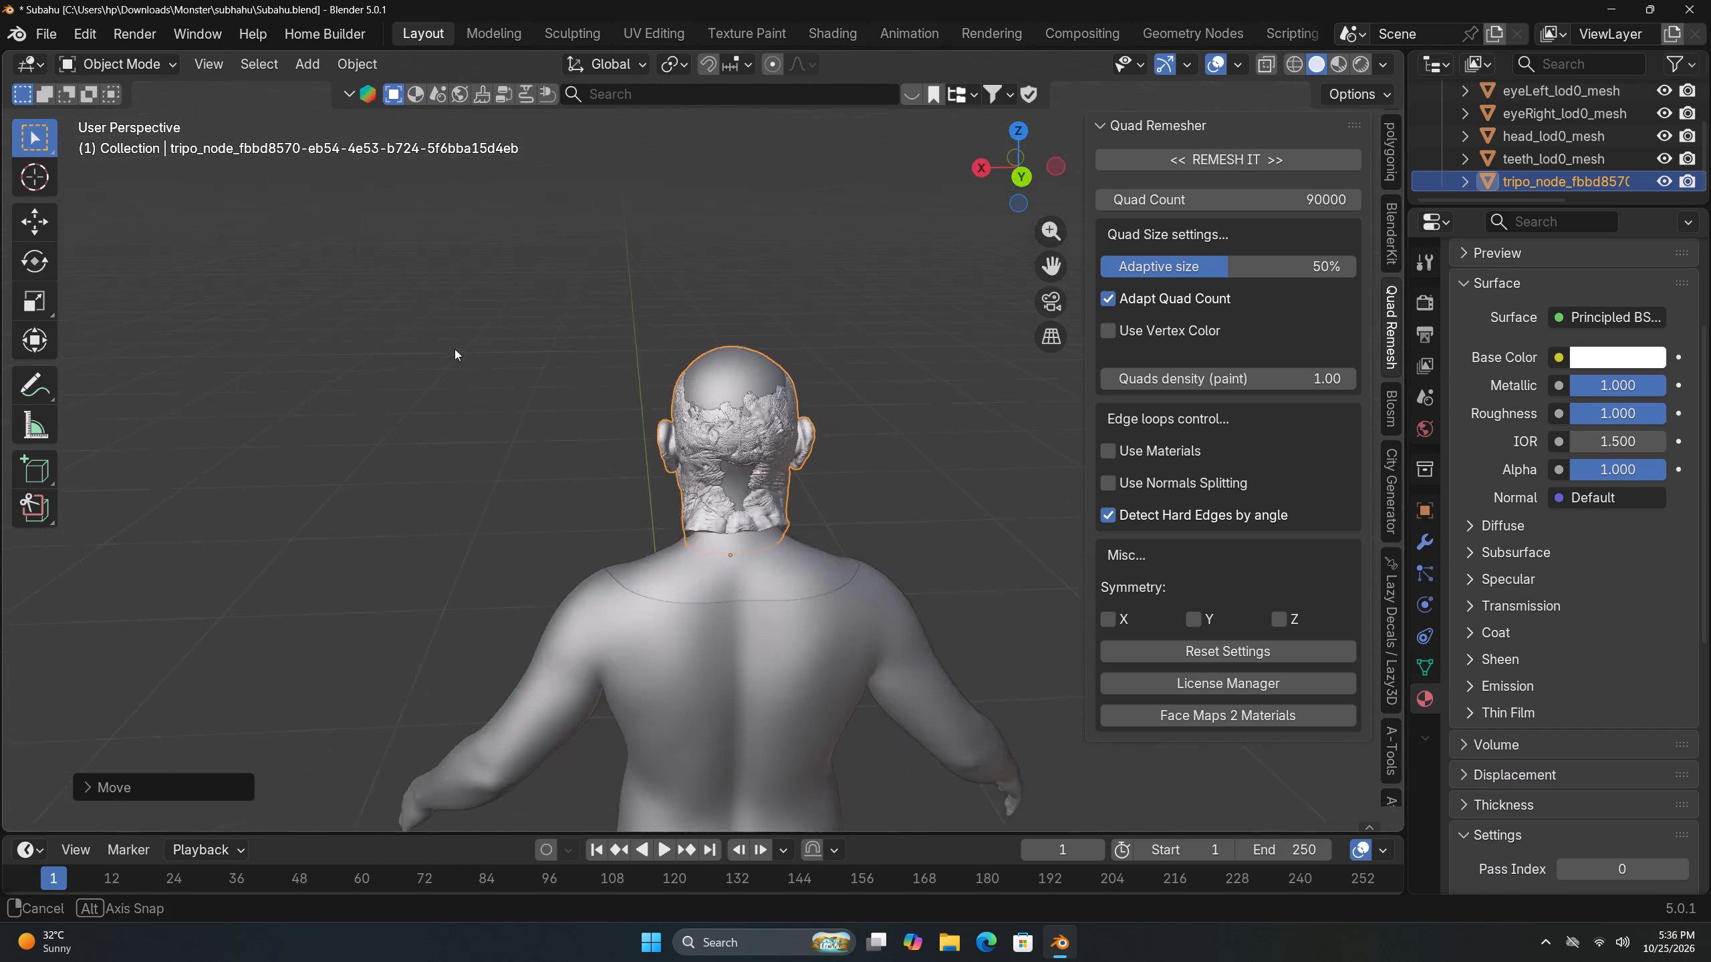
middle_click_drag(454, 349, 898, 427)
middle_click_drag(844, 422, 915, 298)
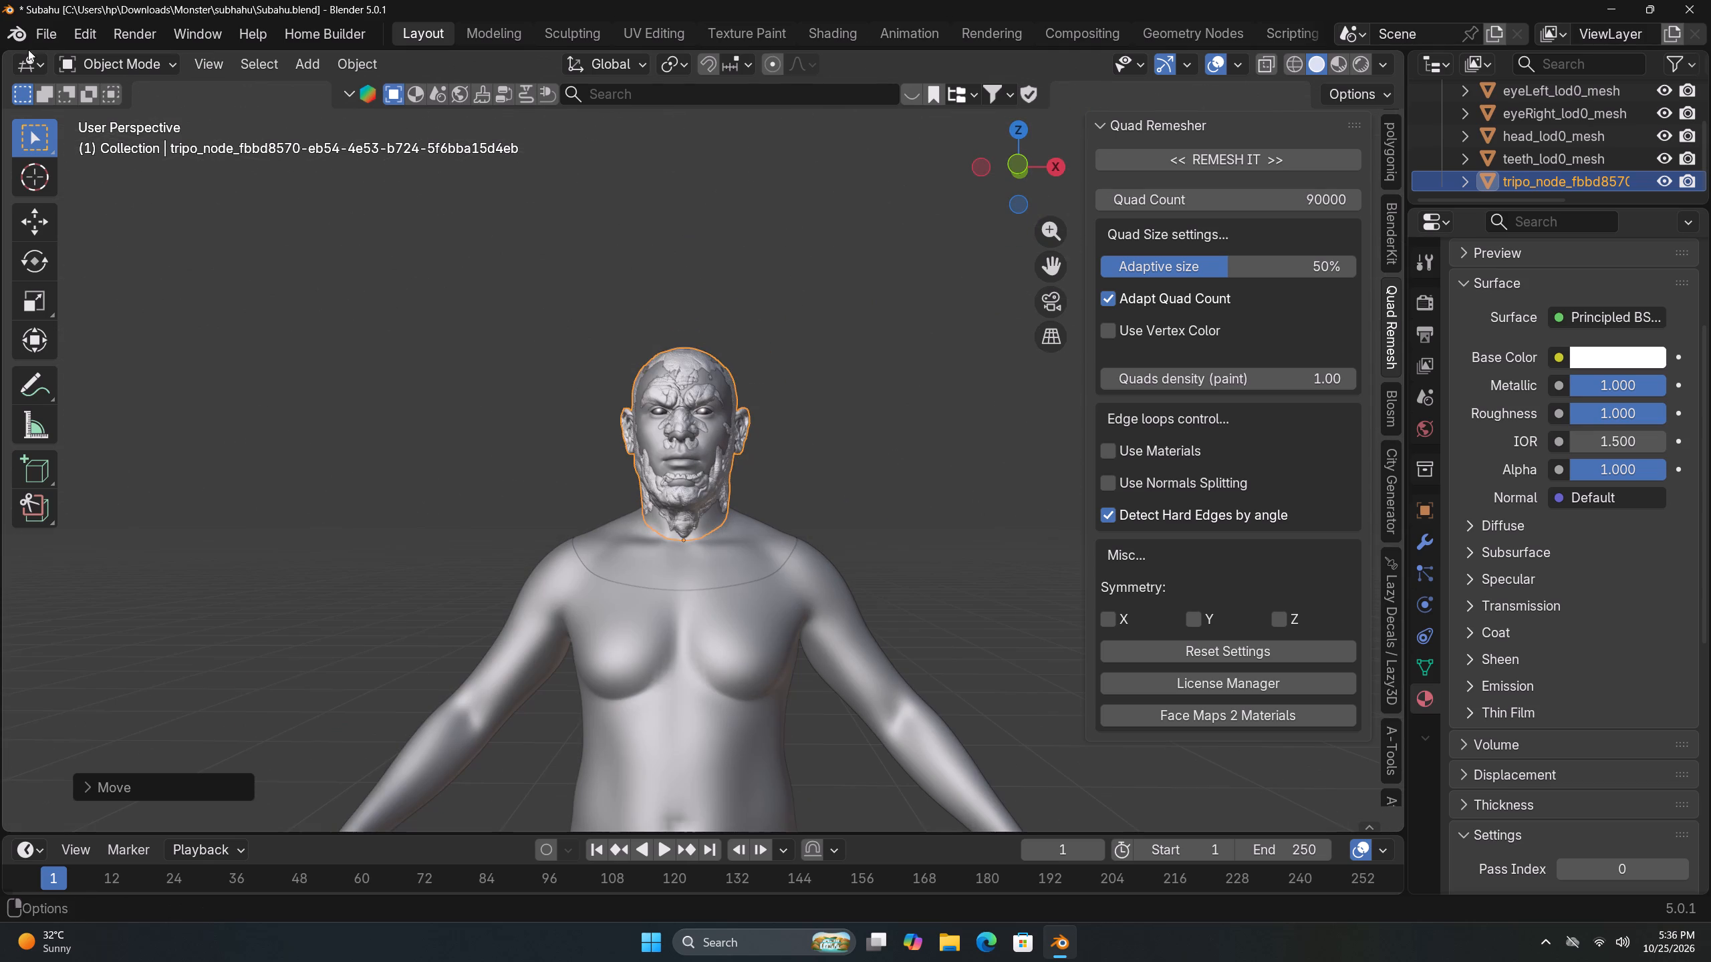
left_click(42, 37)
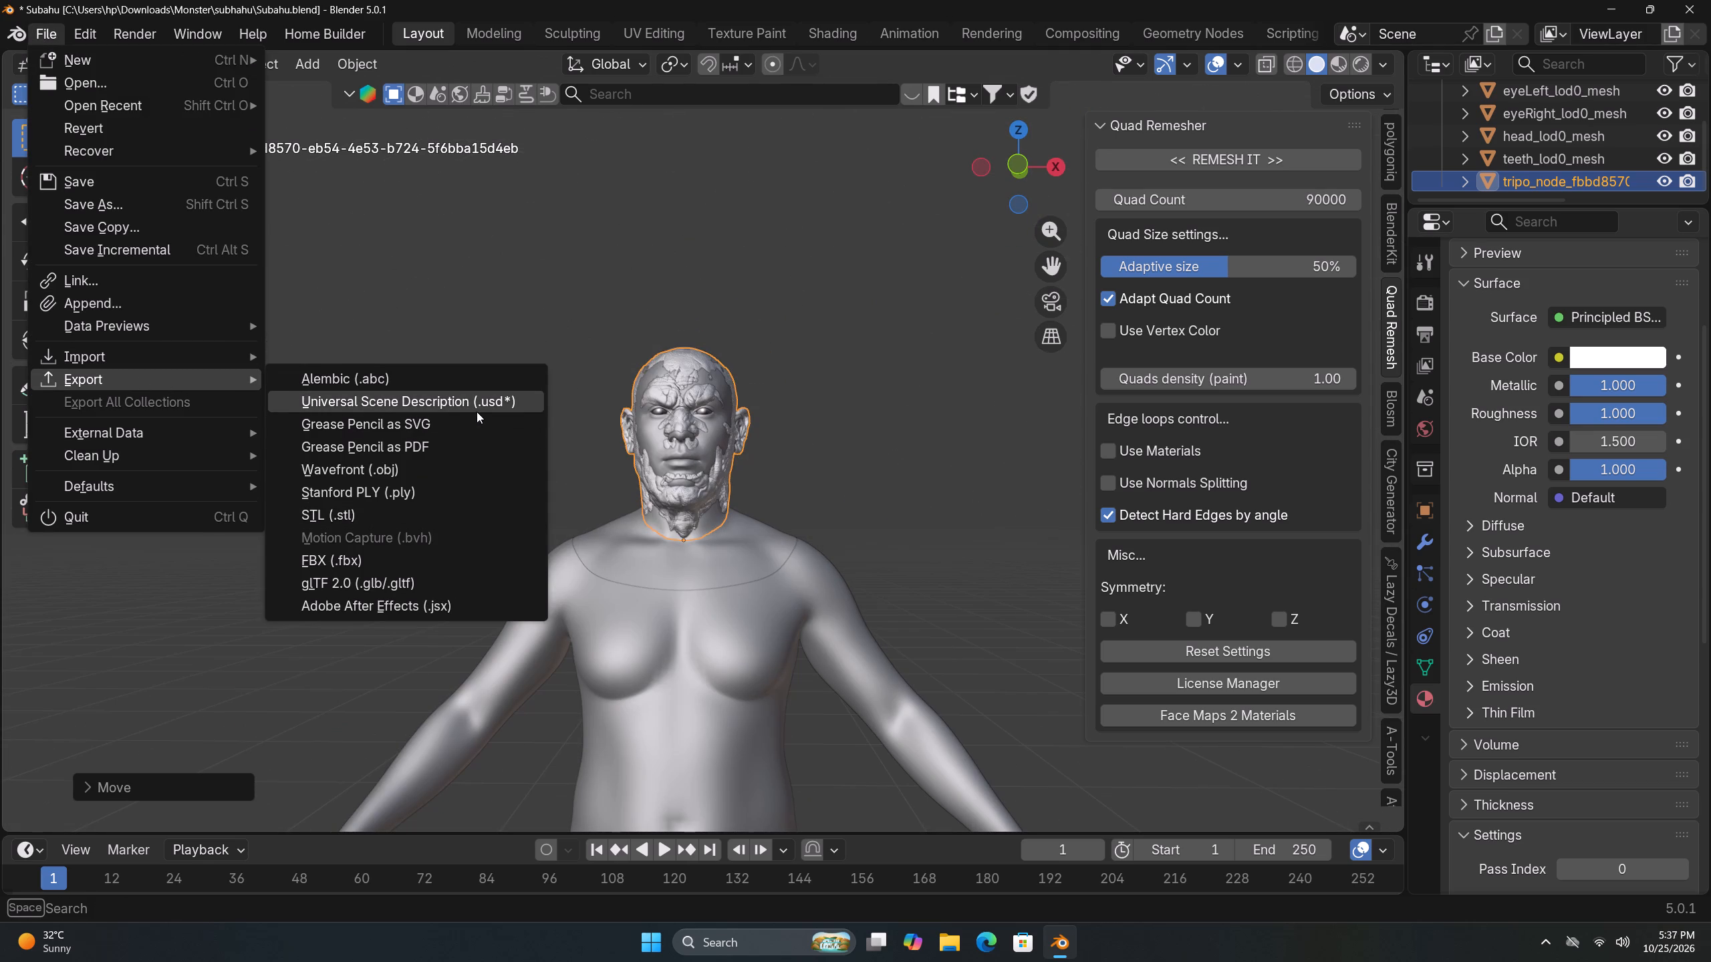
left_click(479, 580)
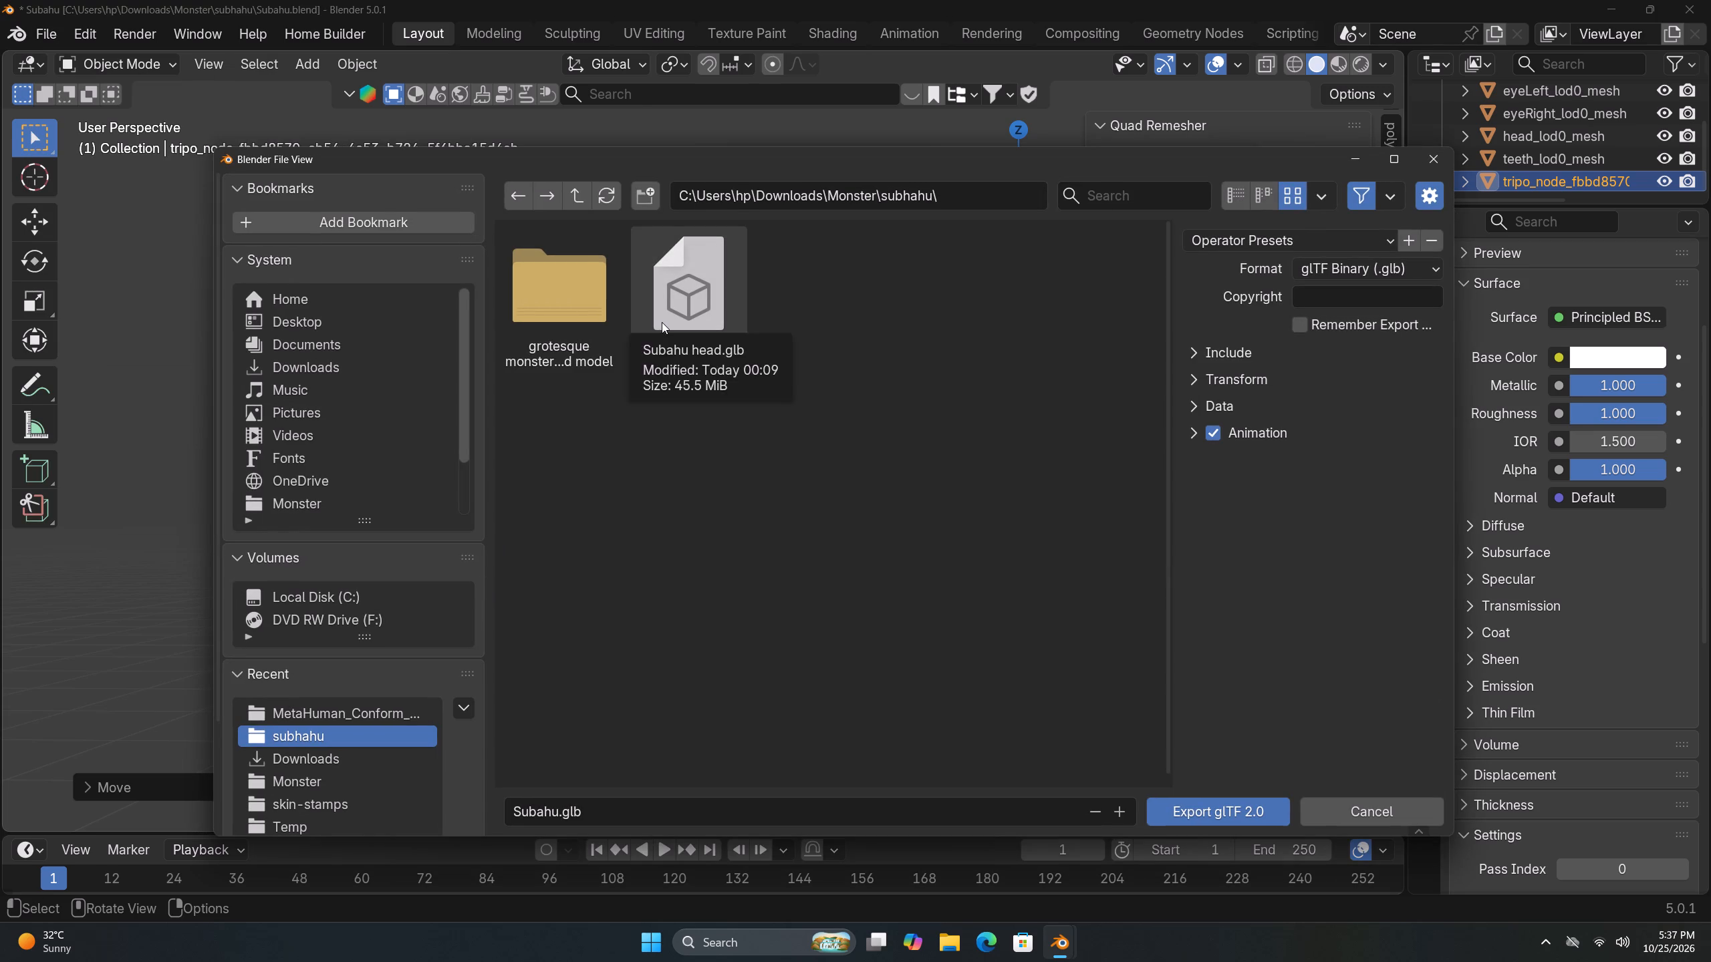
left_click(662, 322)
left_click(1212, 347)
left_click(1321, 383)
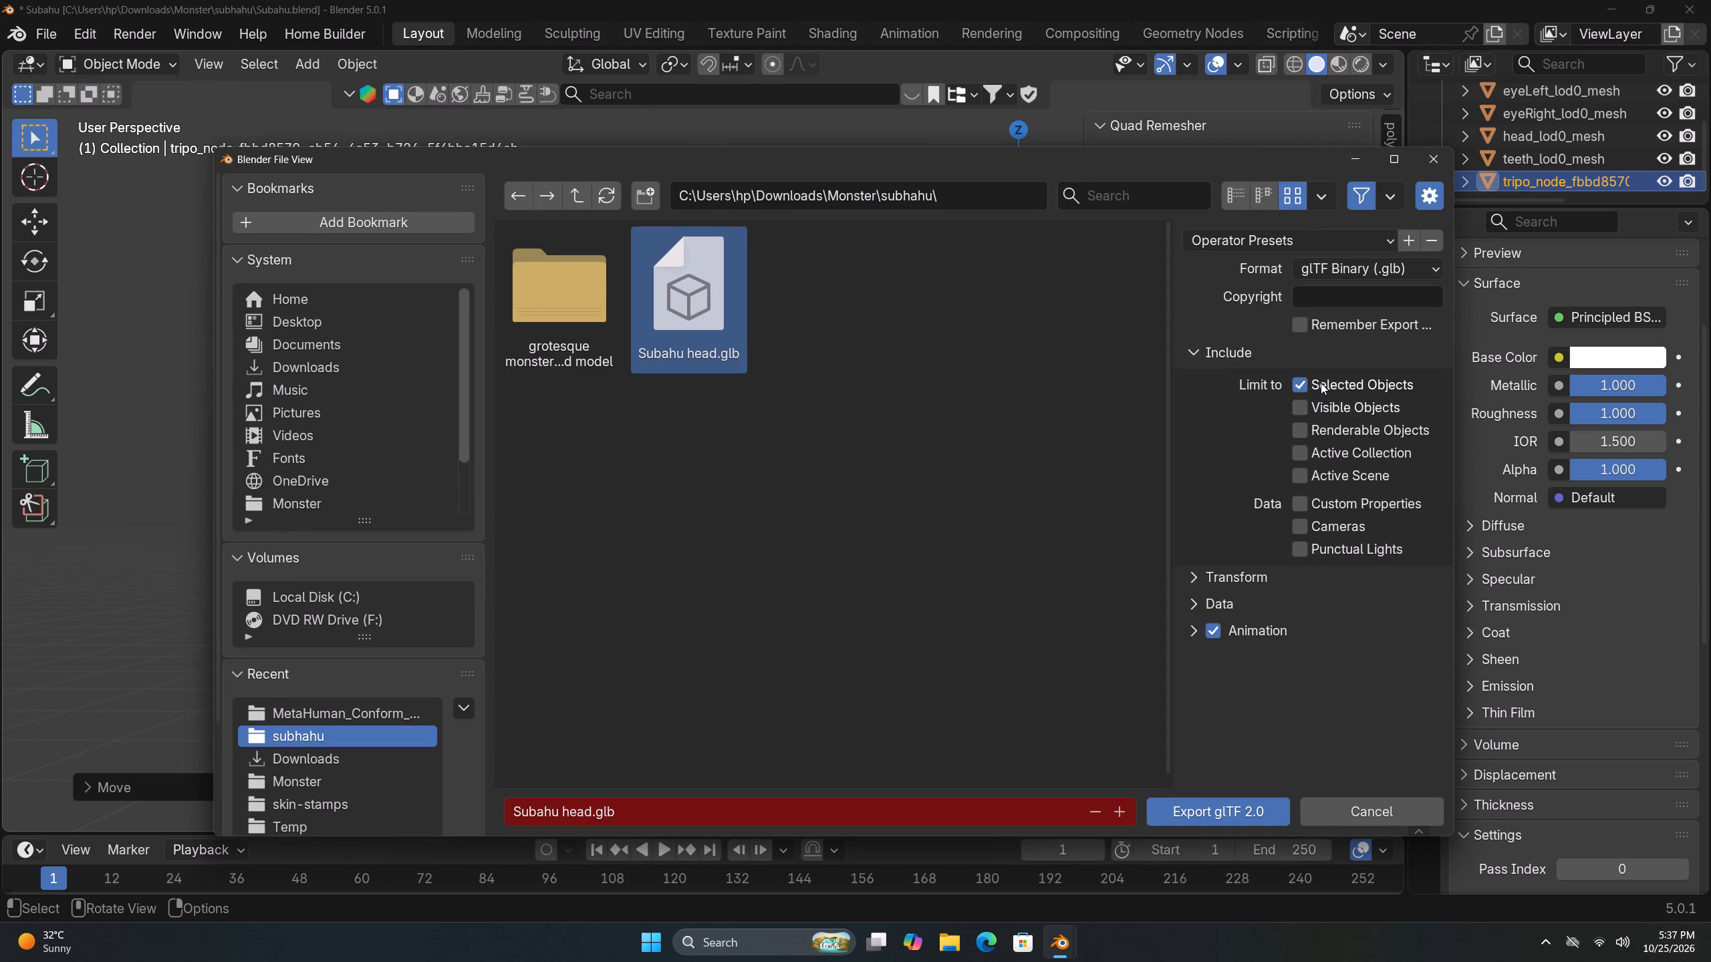
left_click(1245, 811)
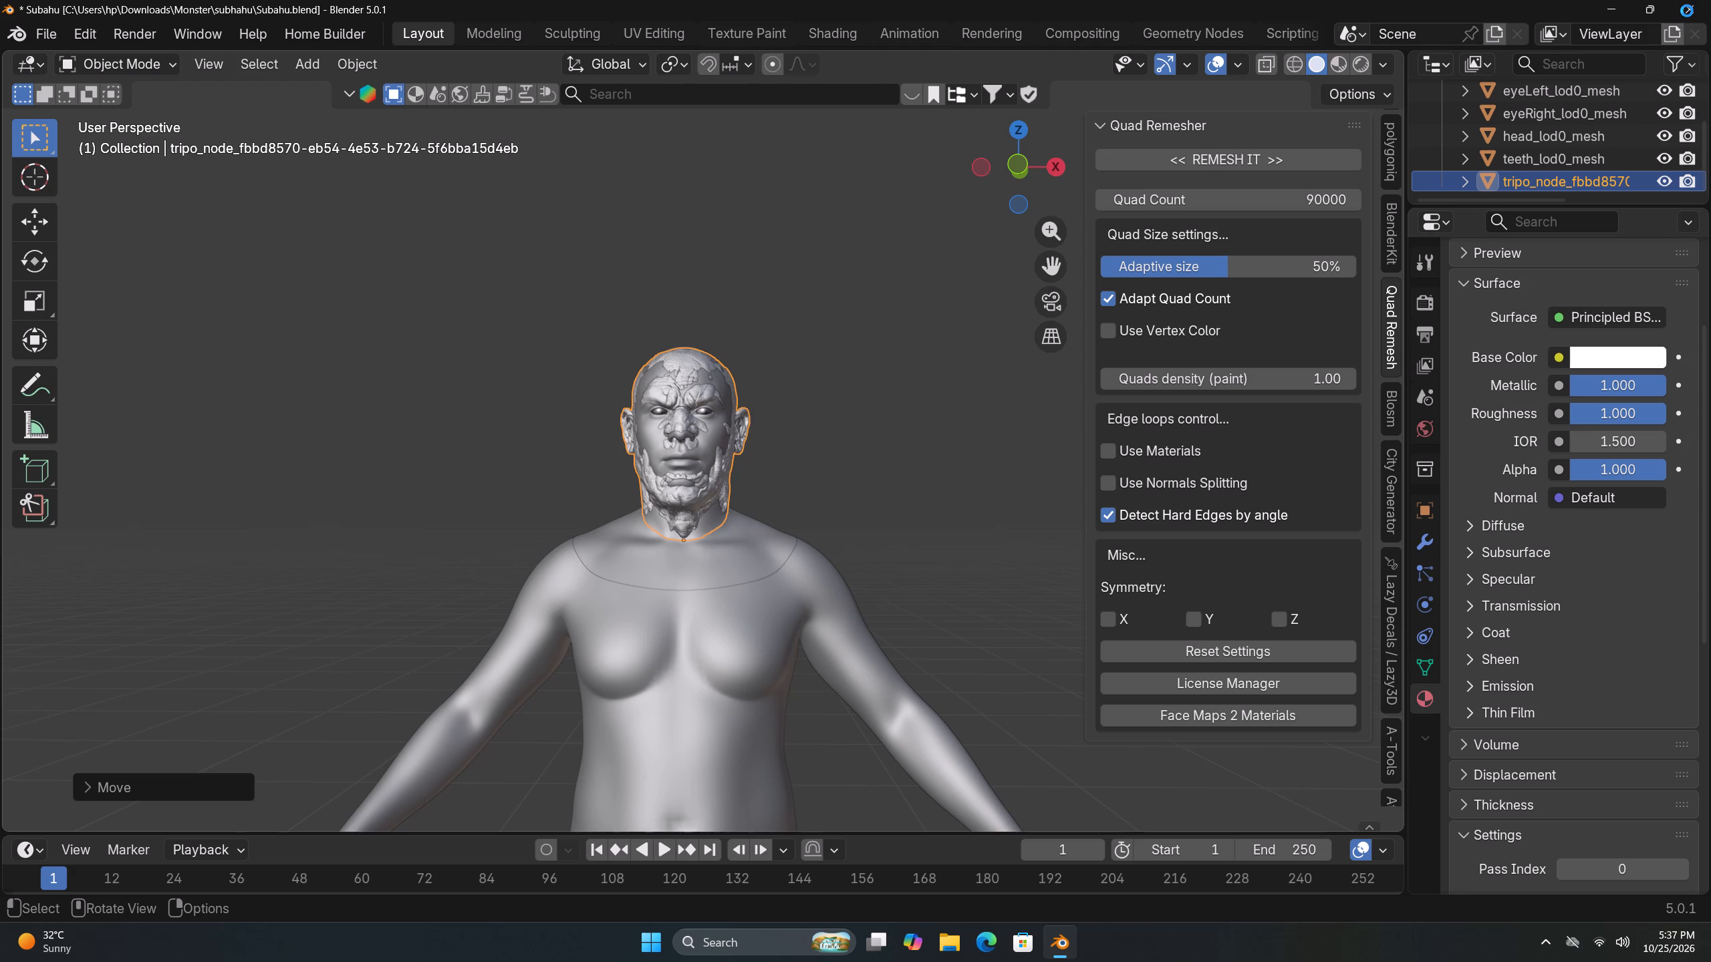
Search Windows for "unre" and launch Unreal Editor.
left_click(719, 944)
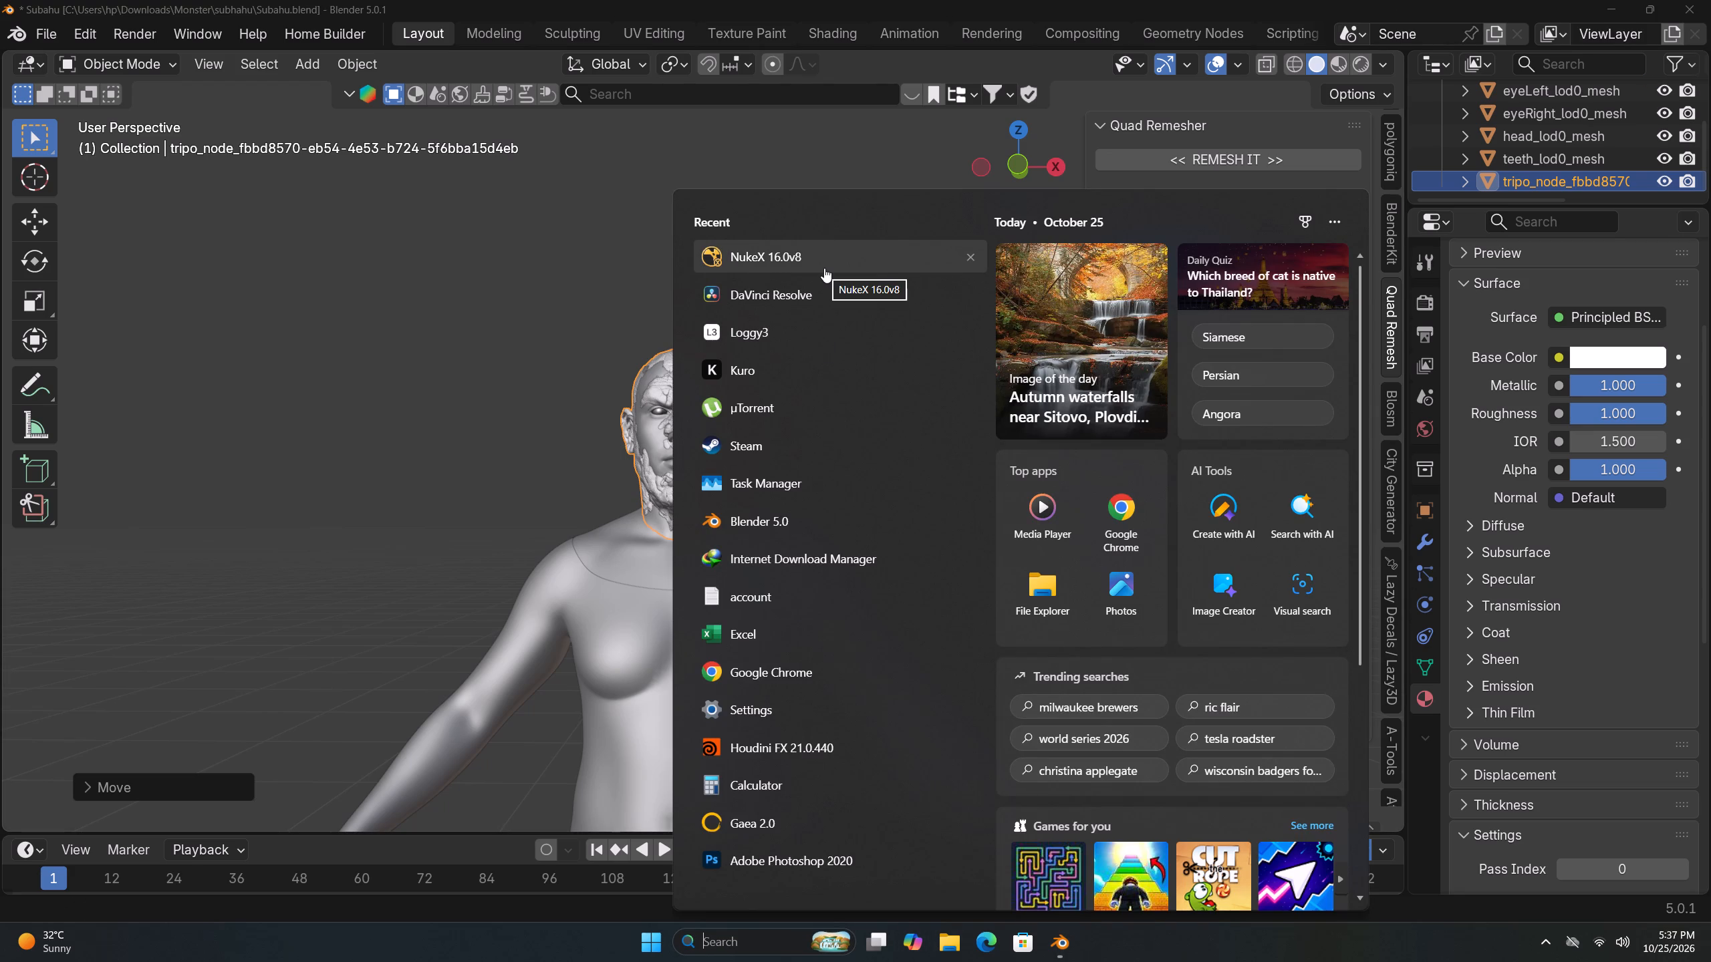
key("u")
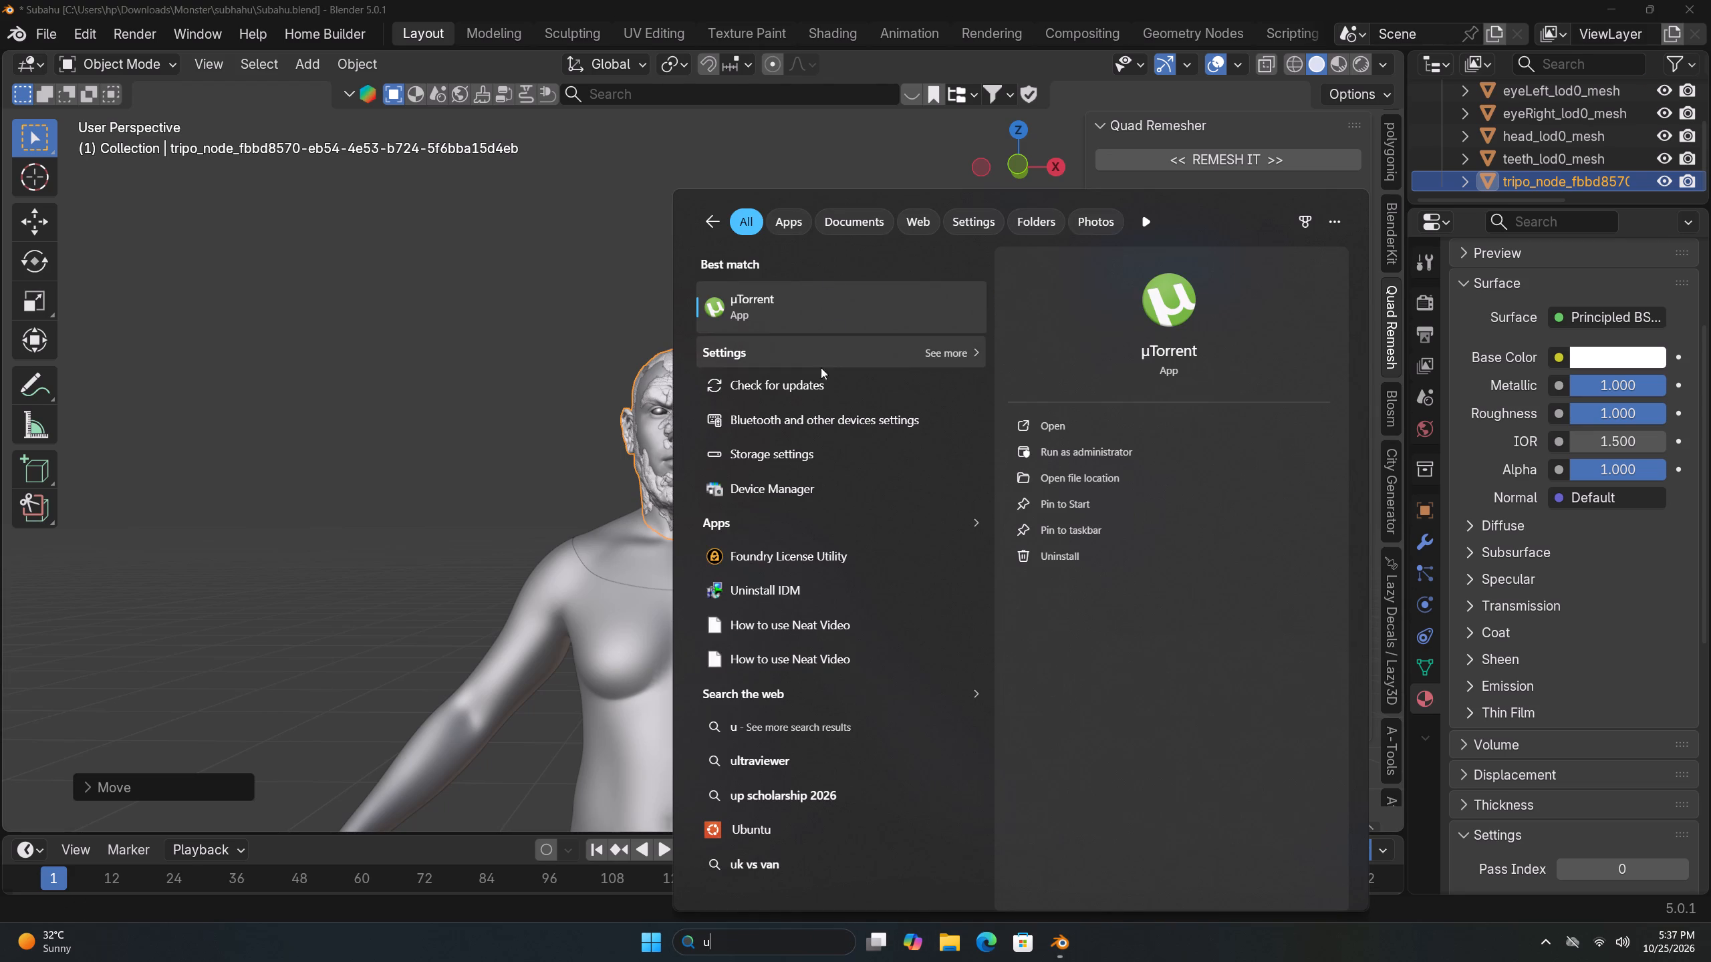
type("nre")
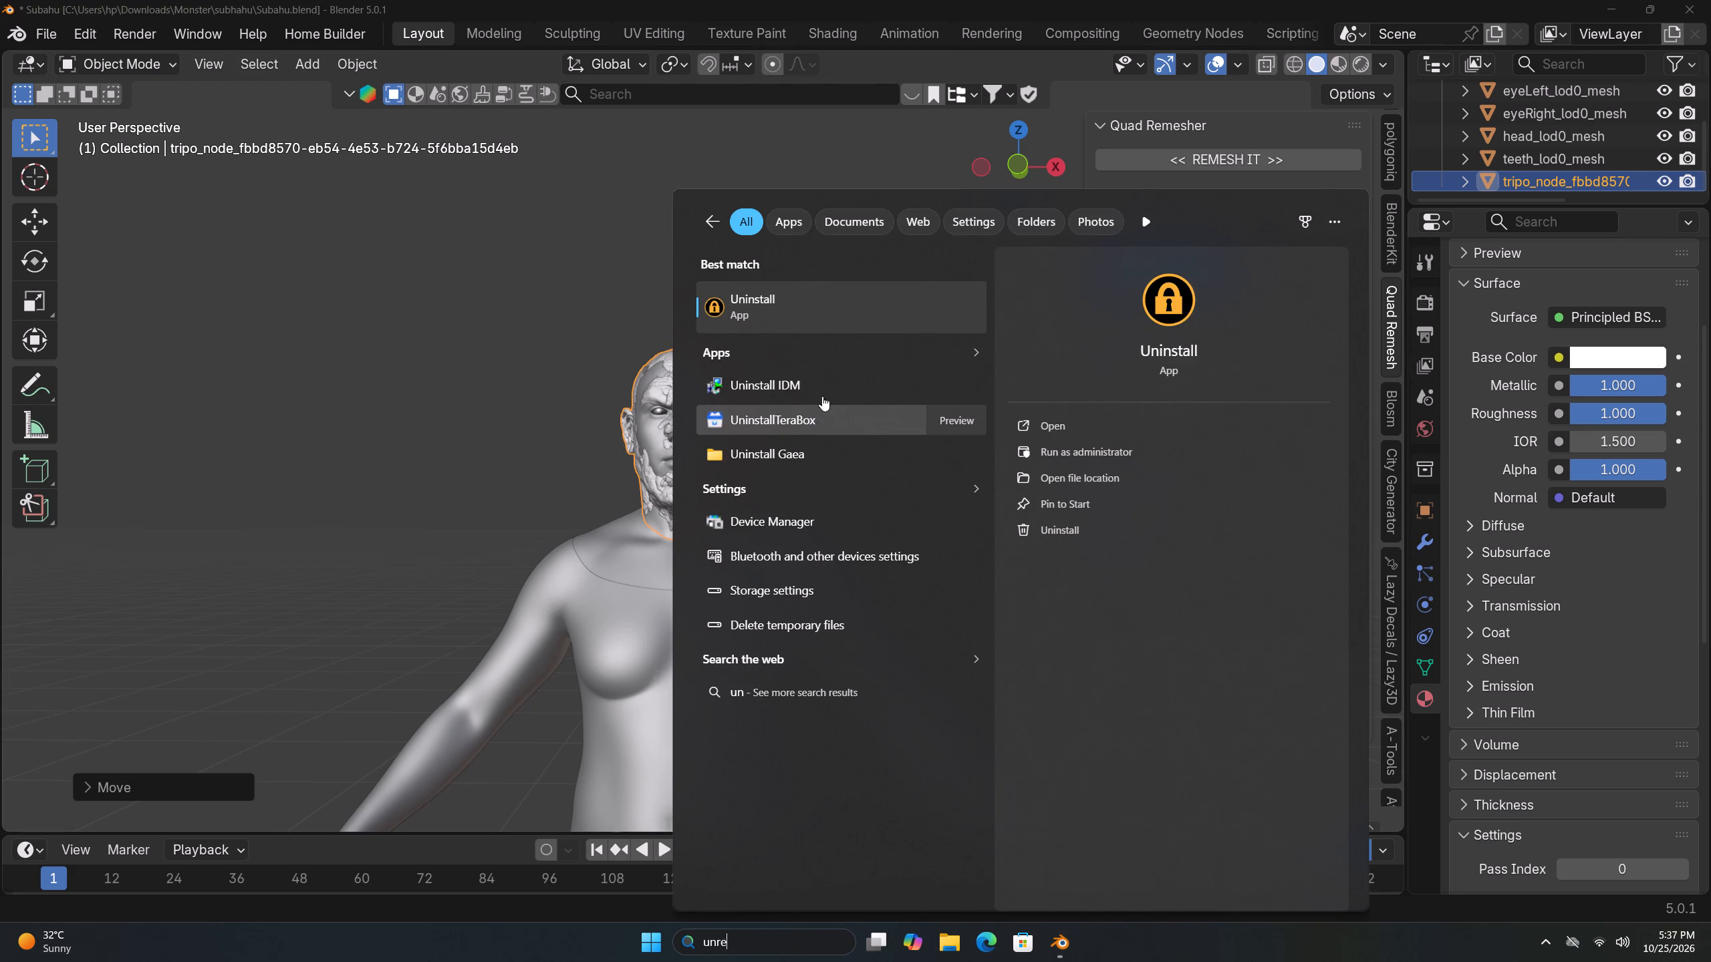
left_click(835, 312)
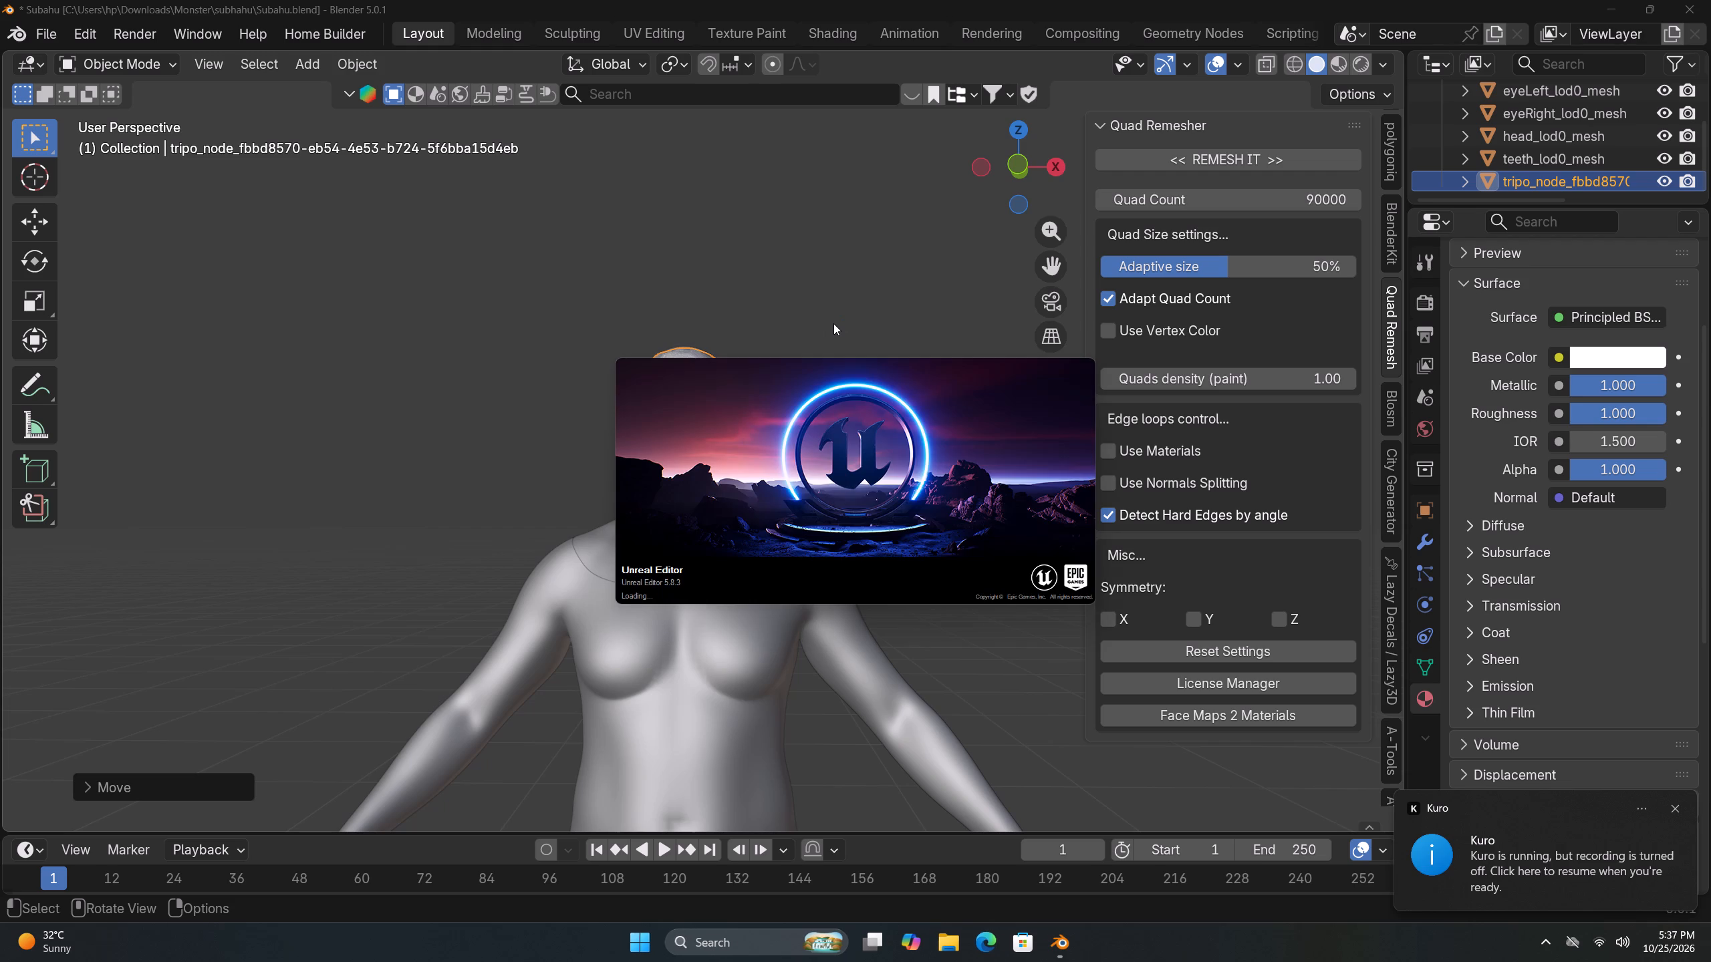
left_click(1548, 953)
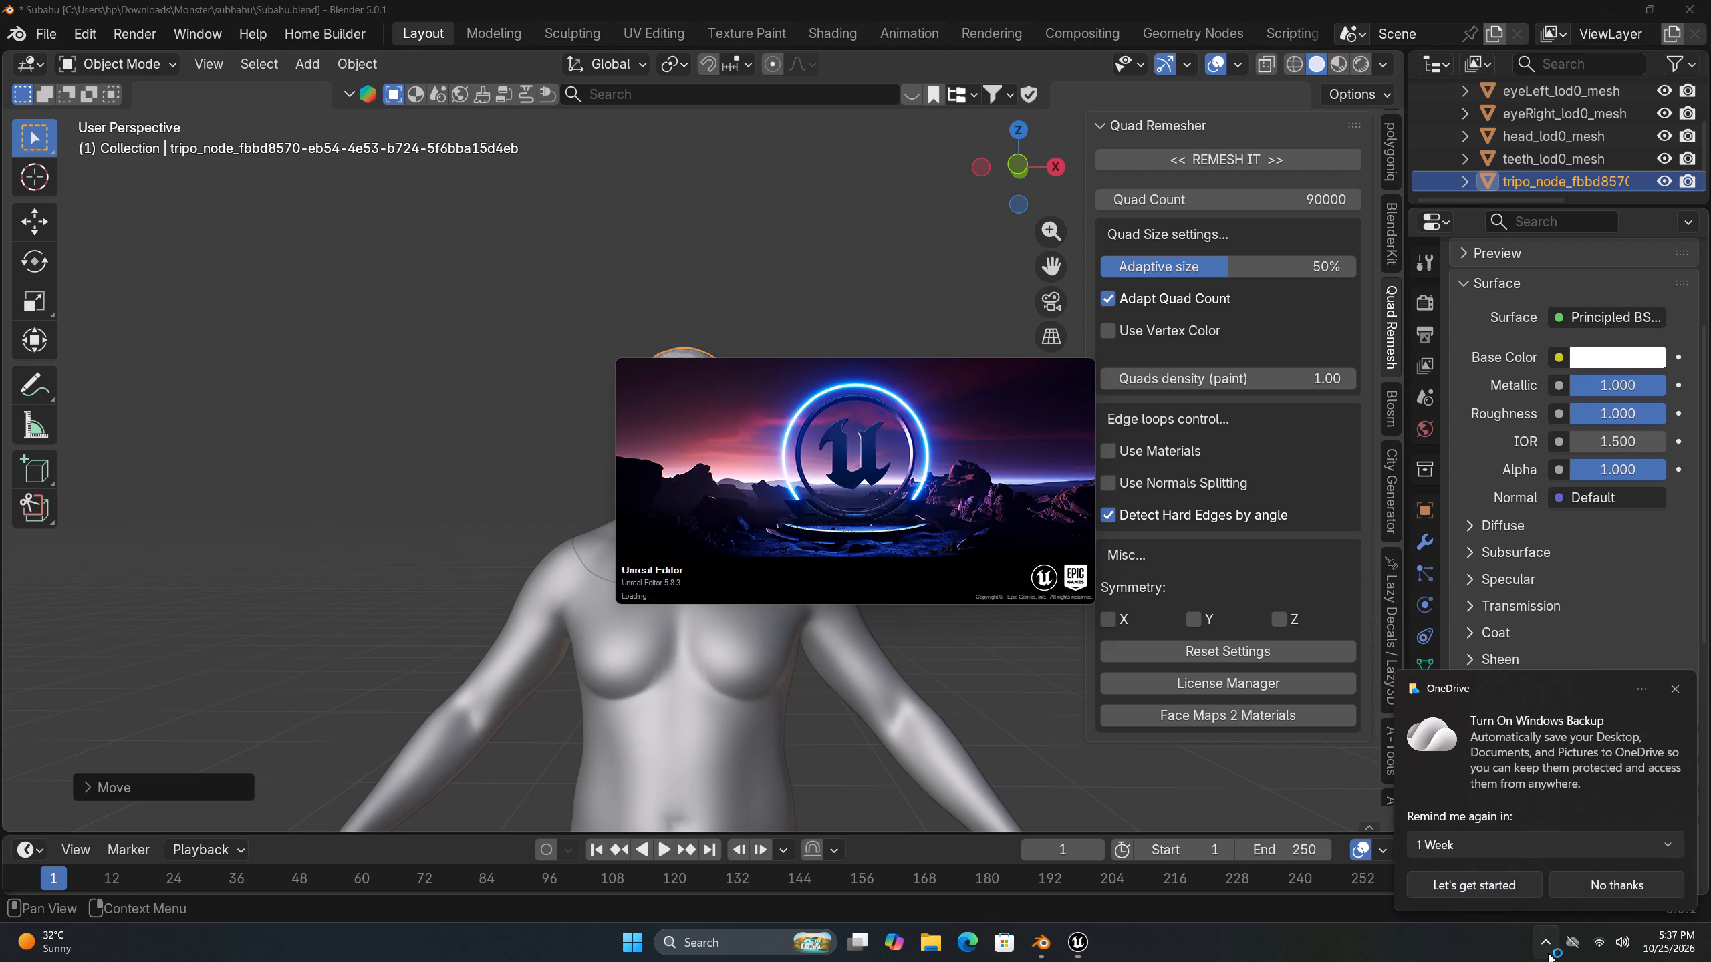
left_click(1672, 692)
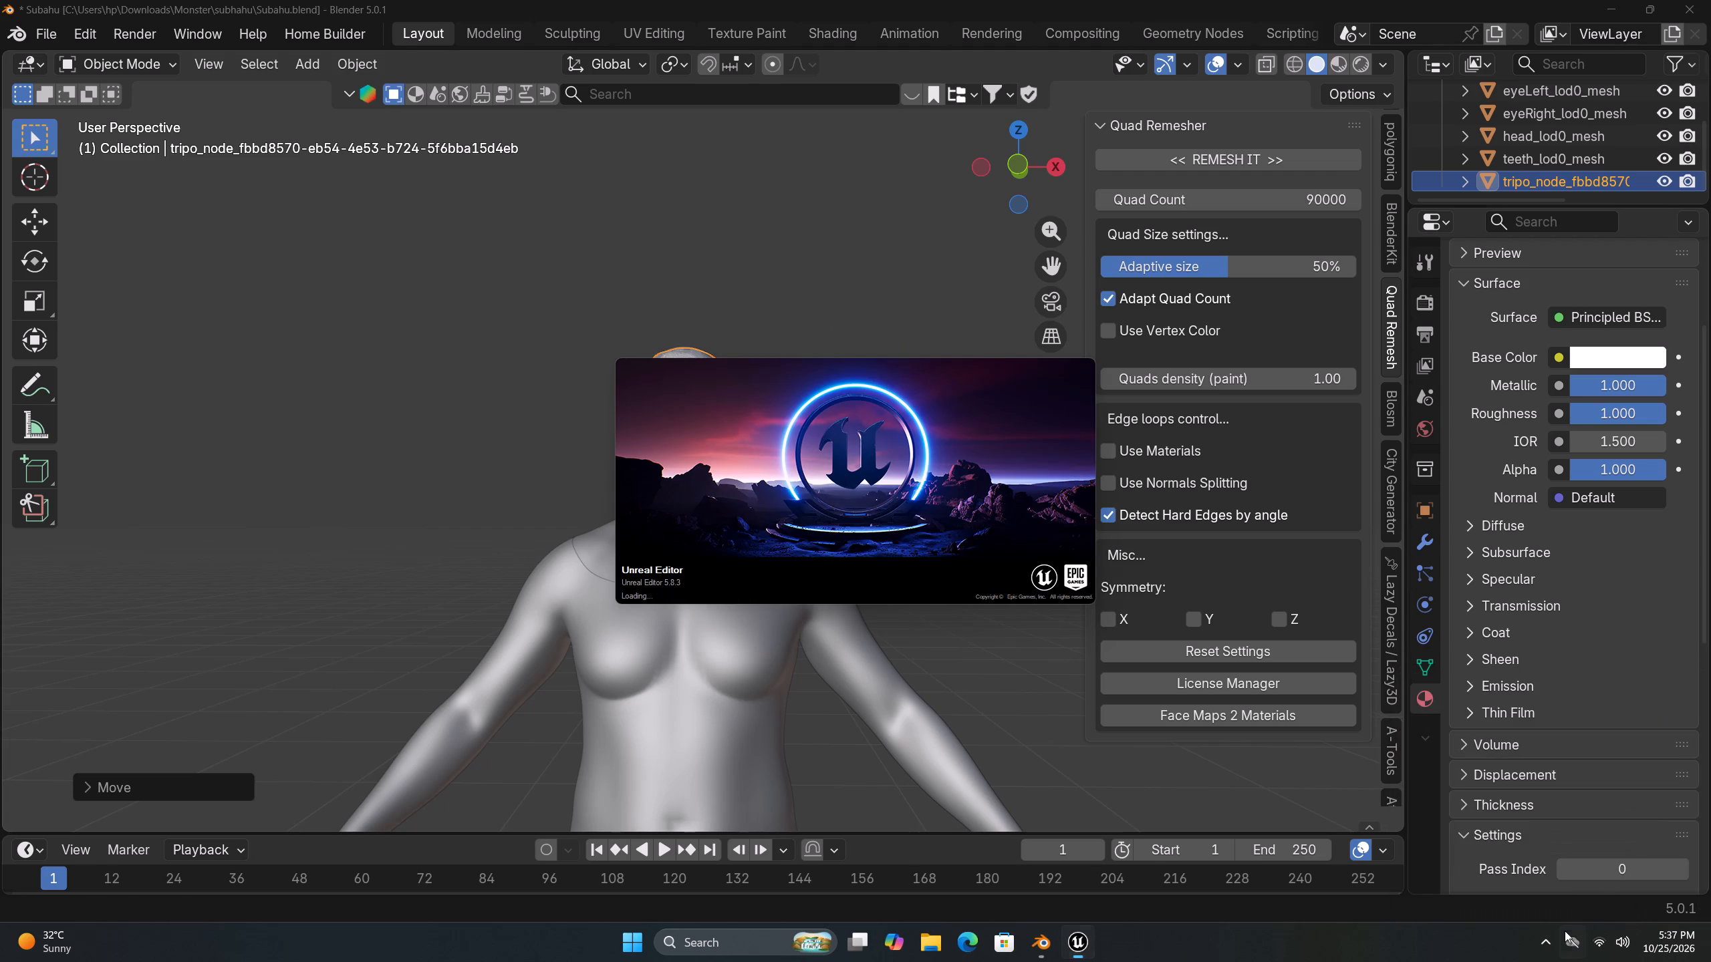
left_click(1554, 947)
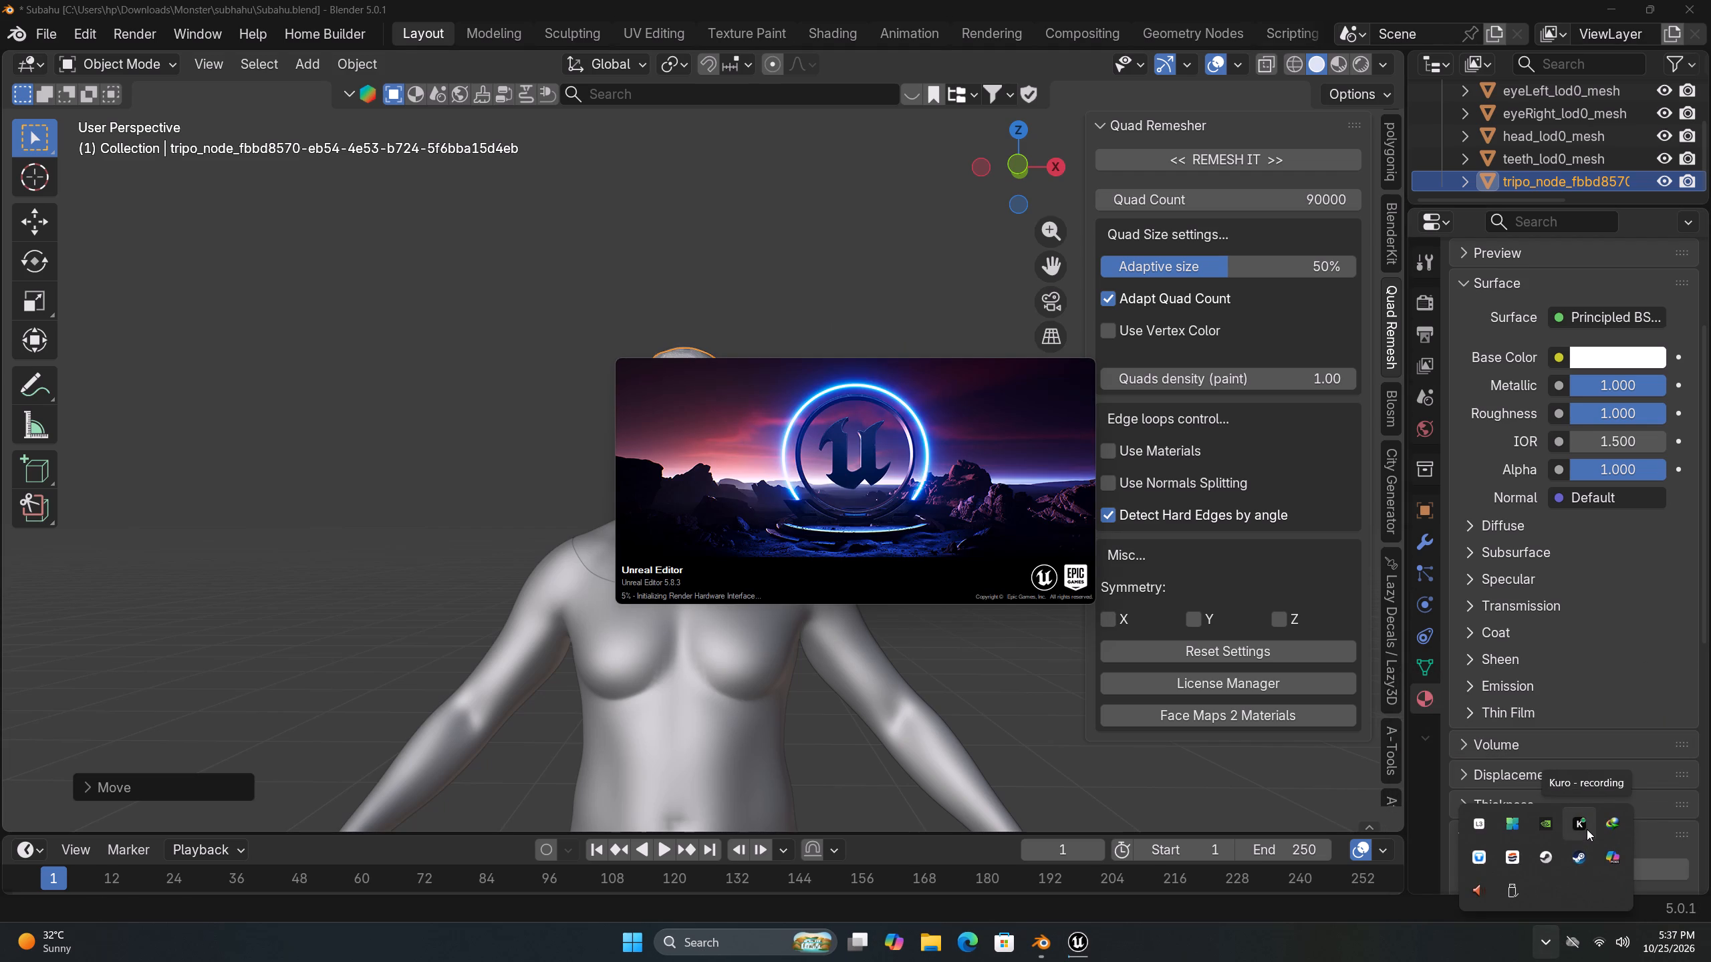
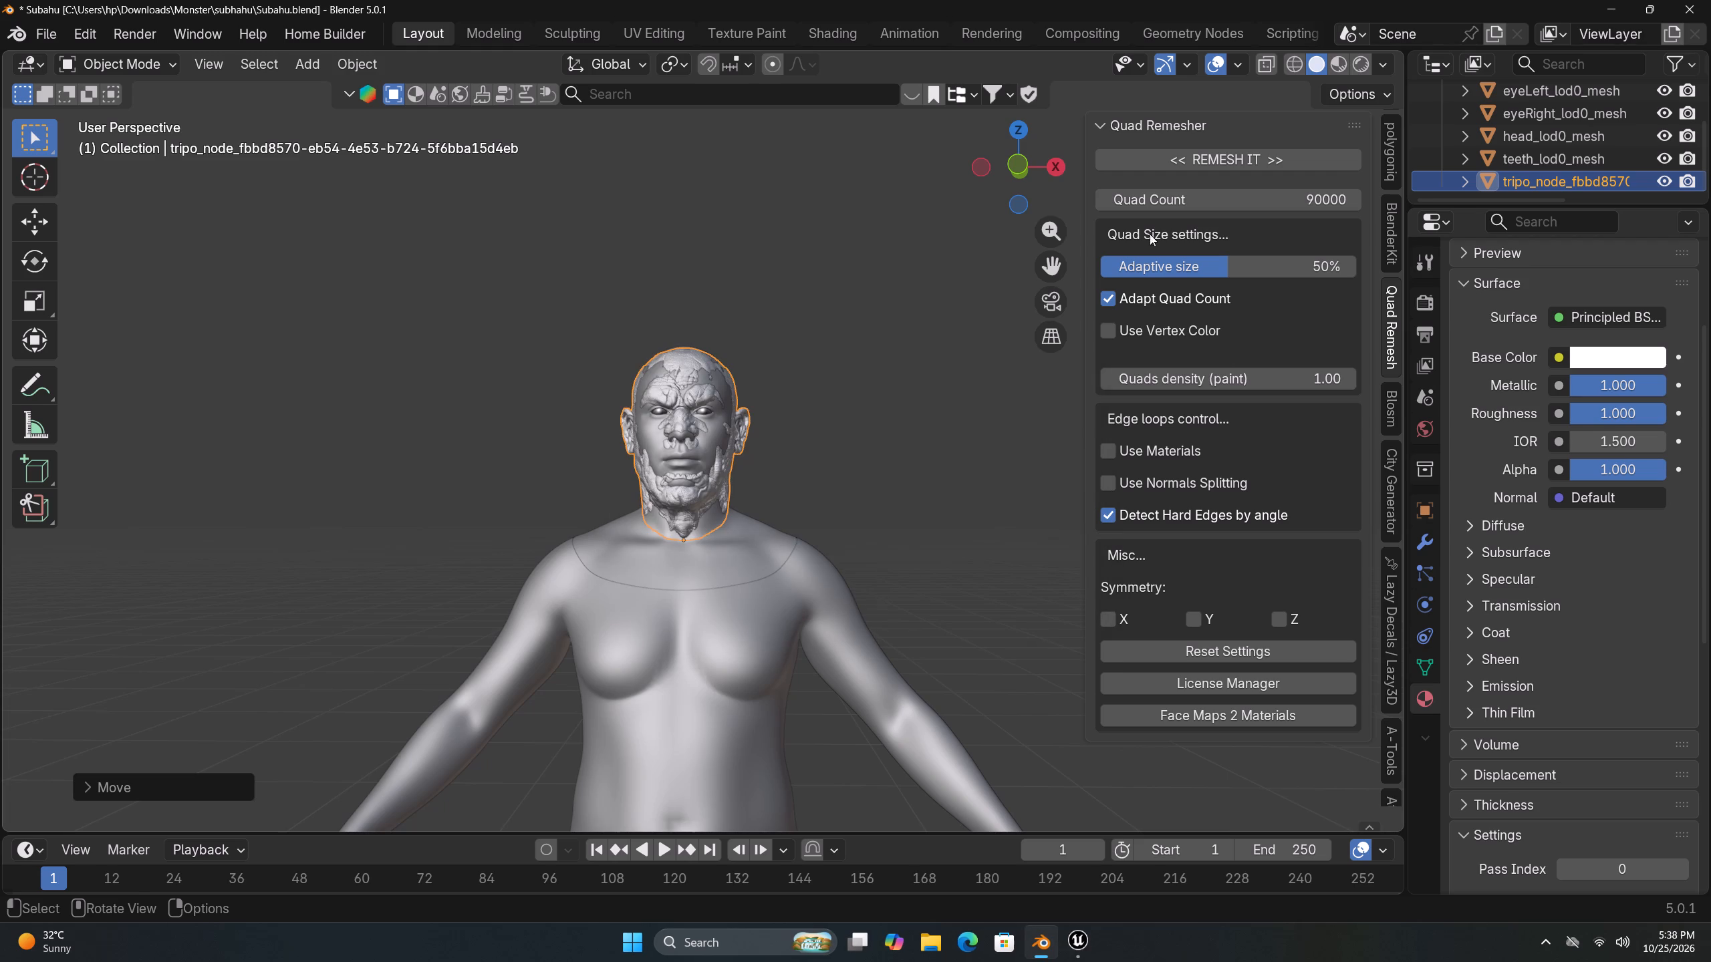
Switch to Unreal Engine 5.8 and open the recent project named monster.
left_click(1087, 940)
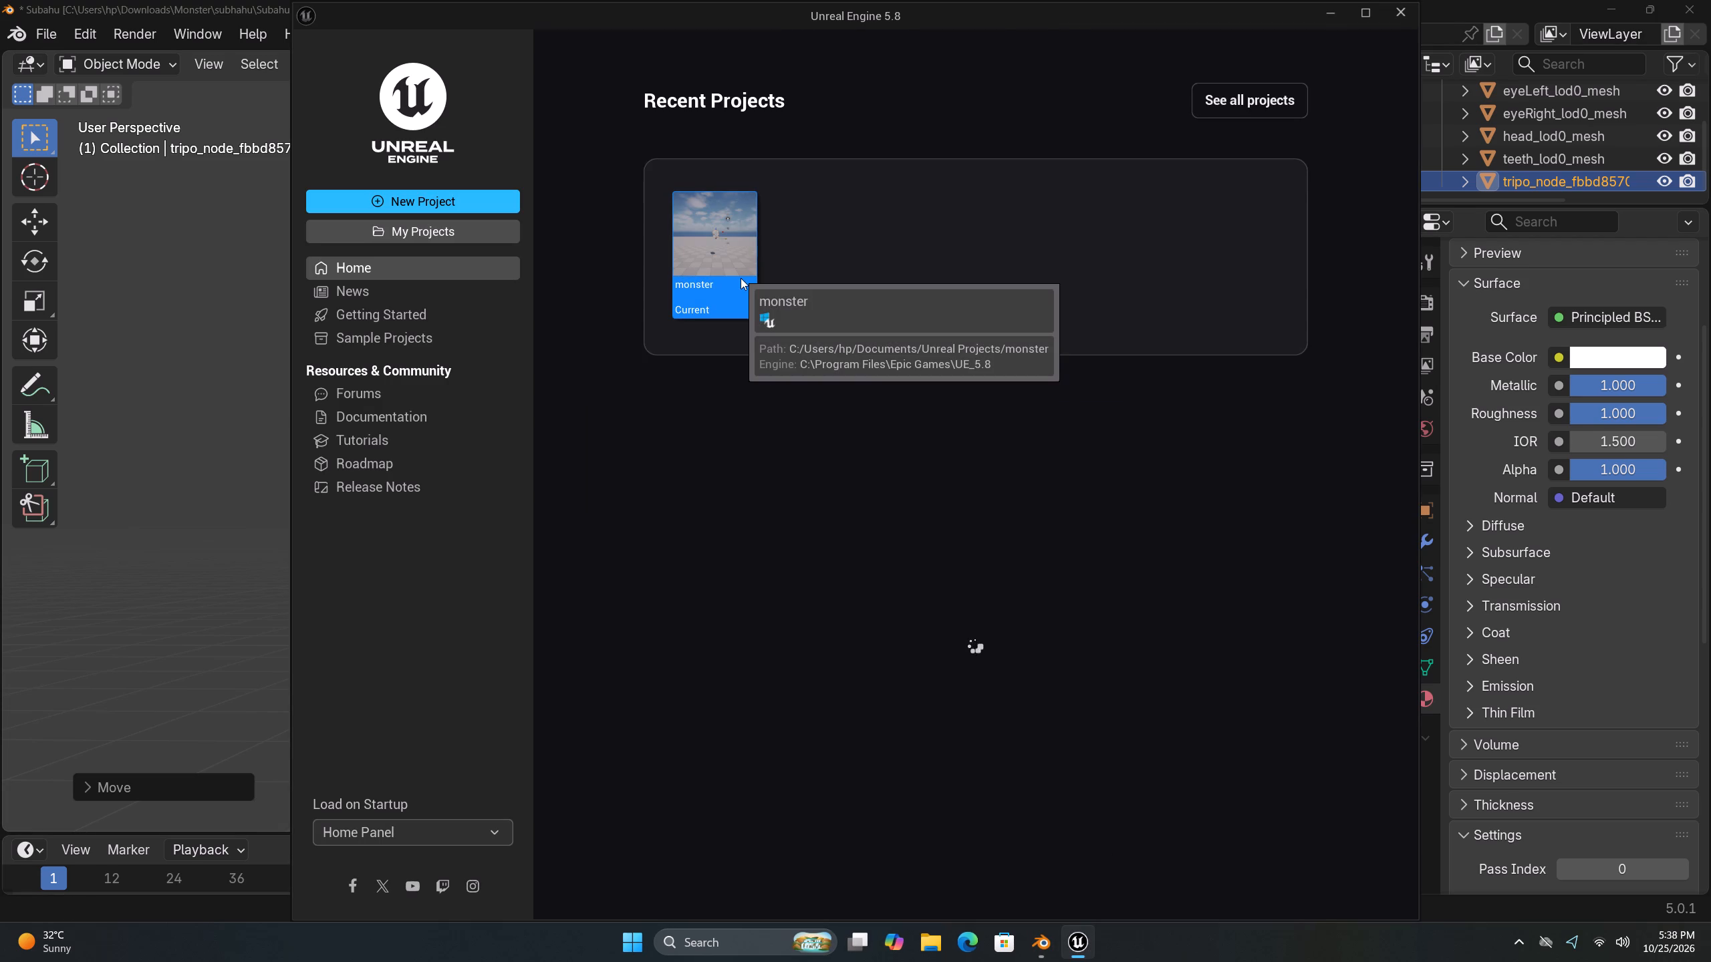
double_click(741, 278)
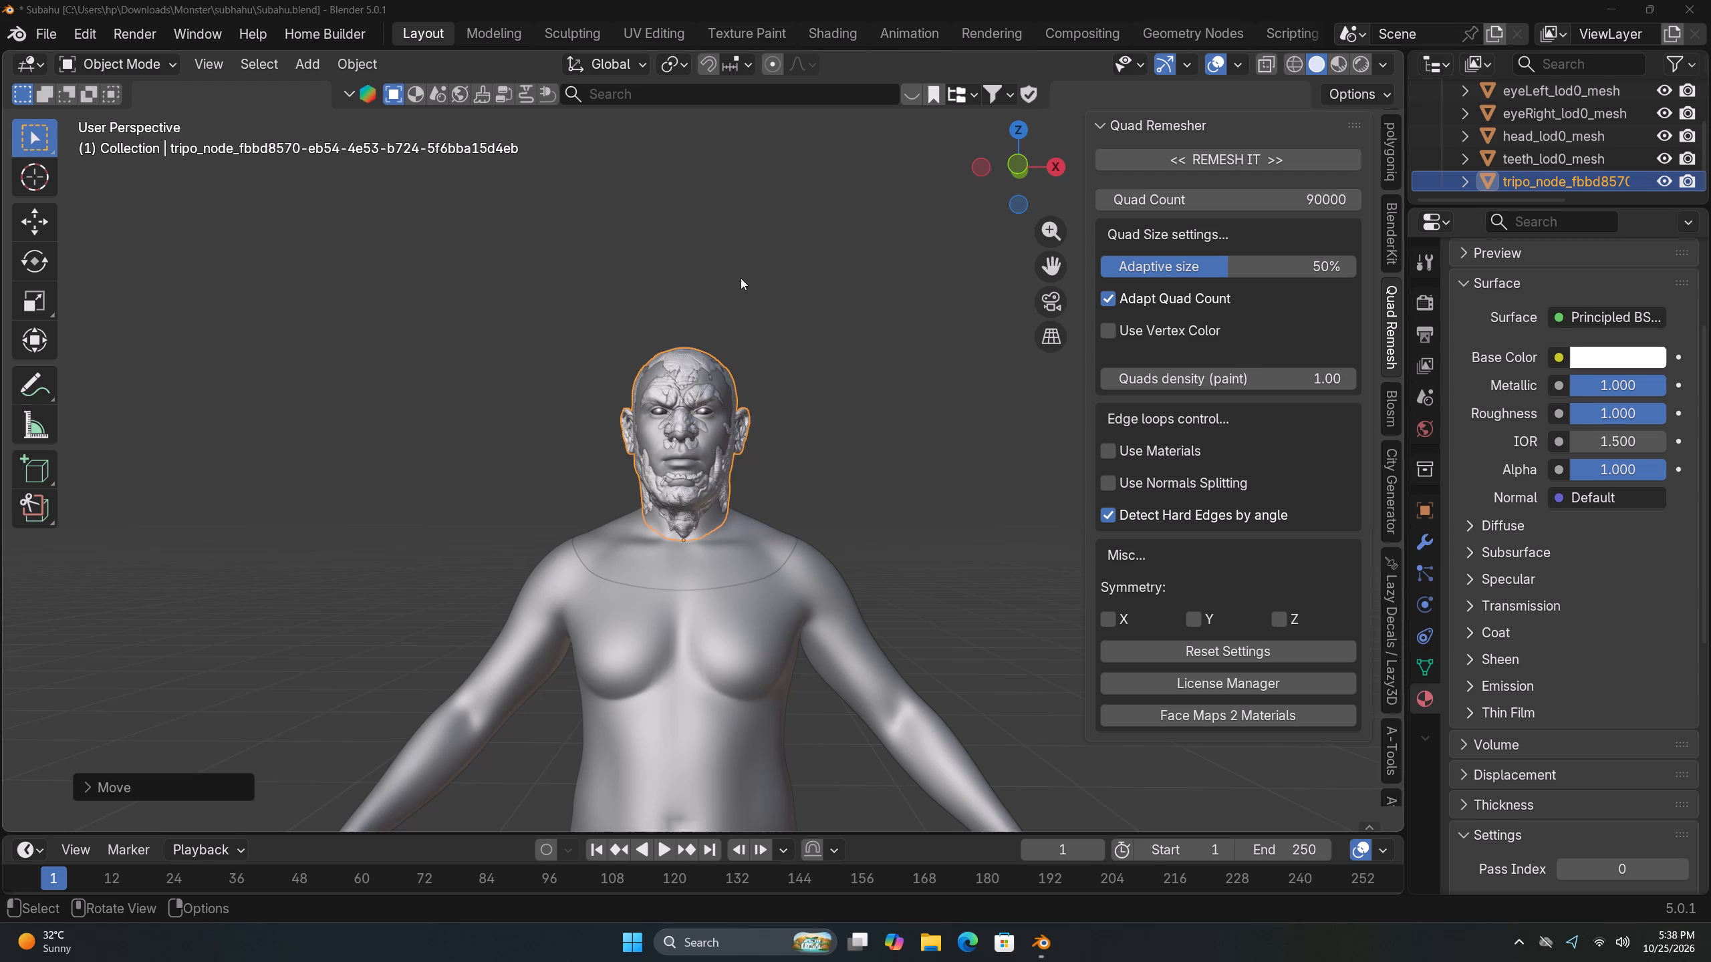
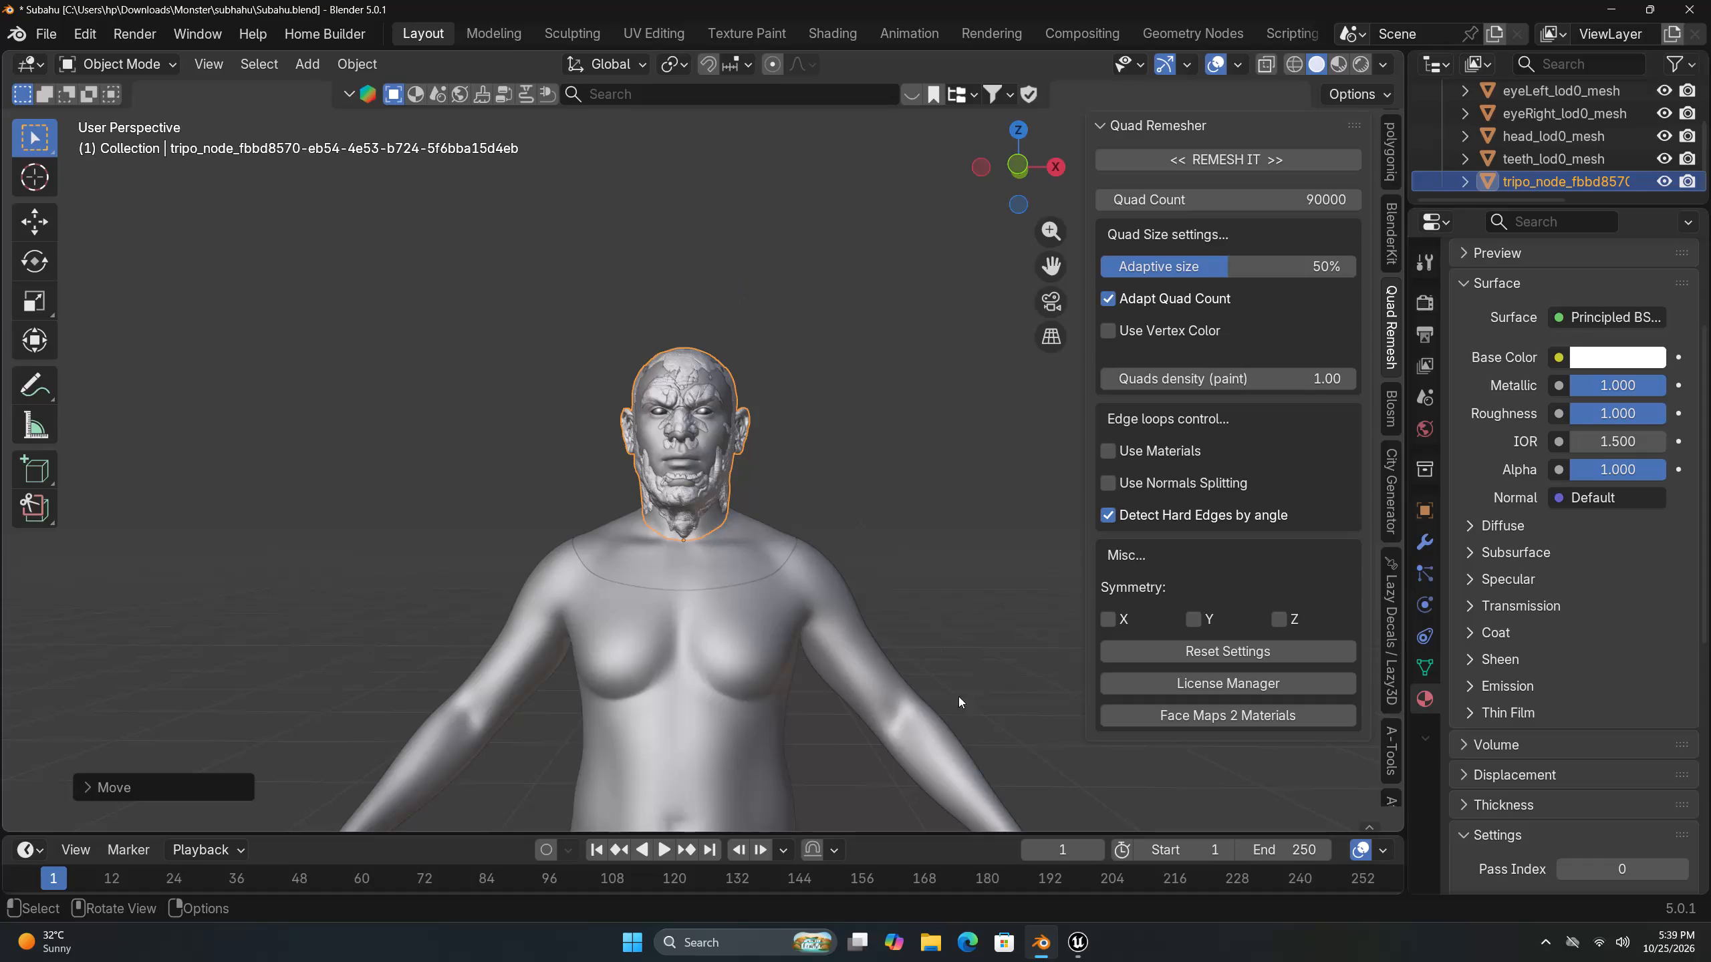
Switch to Unreal Engine and create a new MetaHuman Character asset in the MOnster-base1 content folder.
left_click(1081, 950)
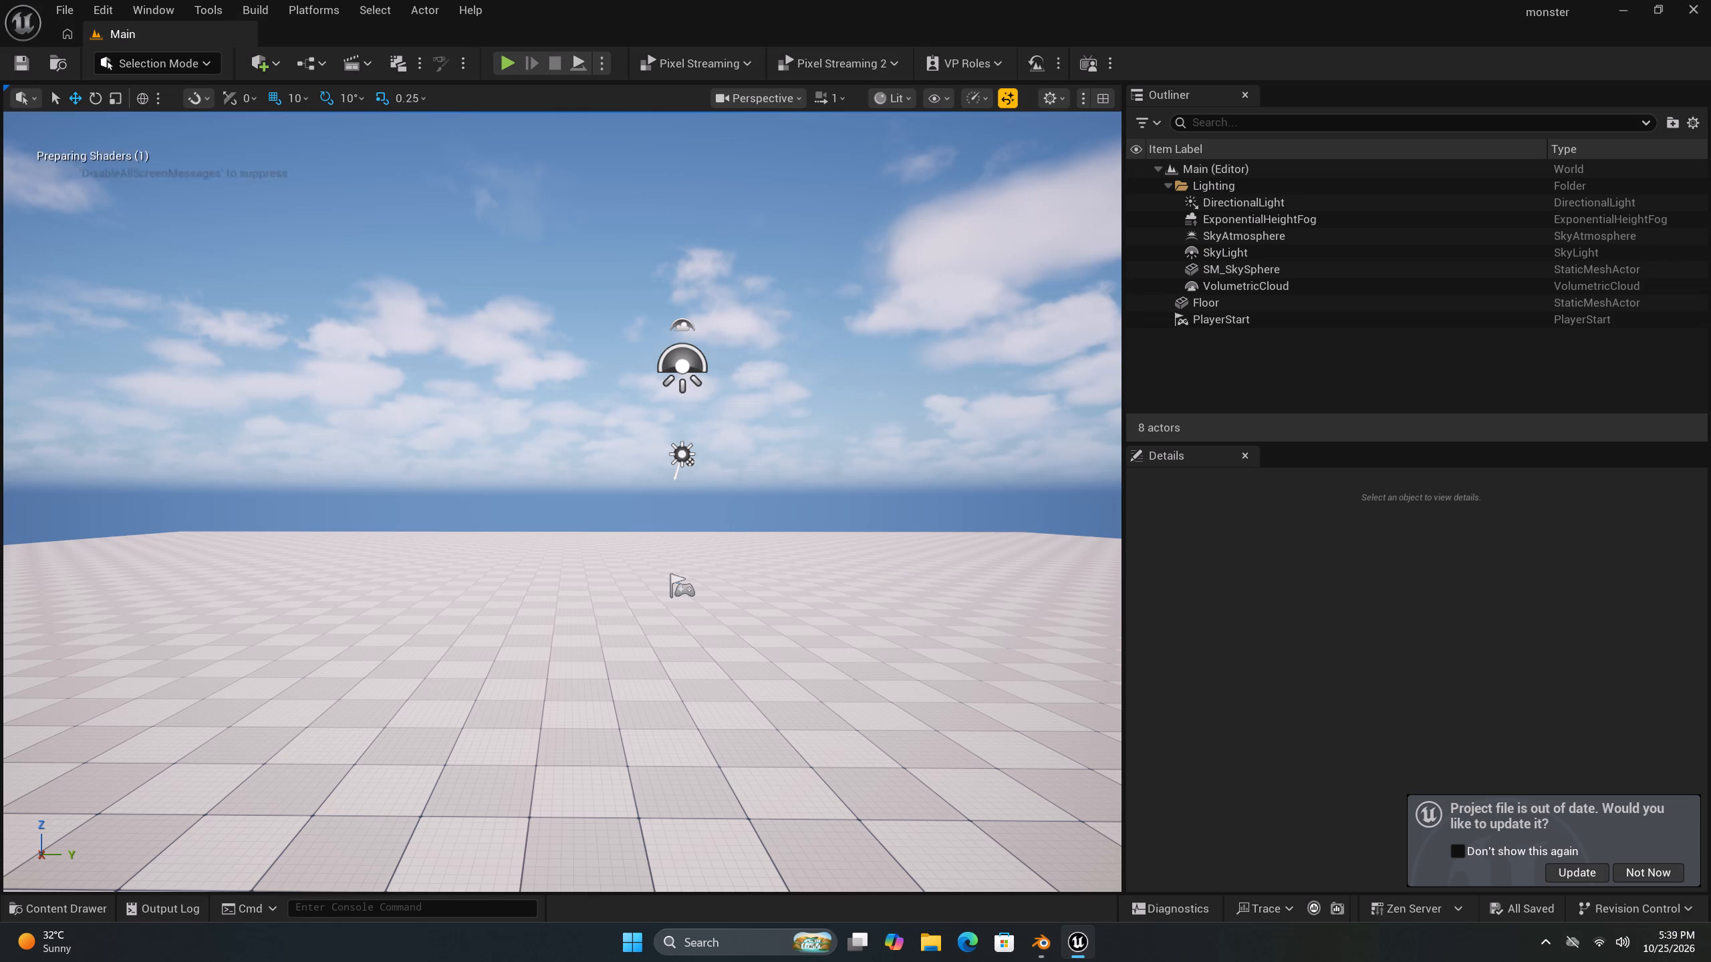
left_click(103, 905)
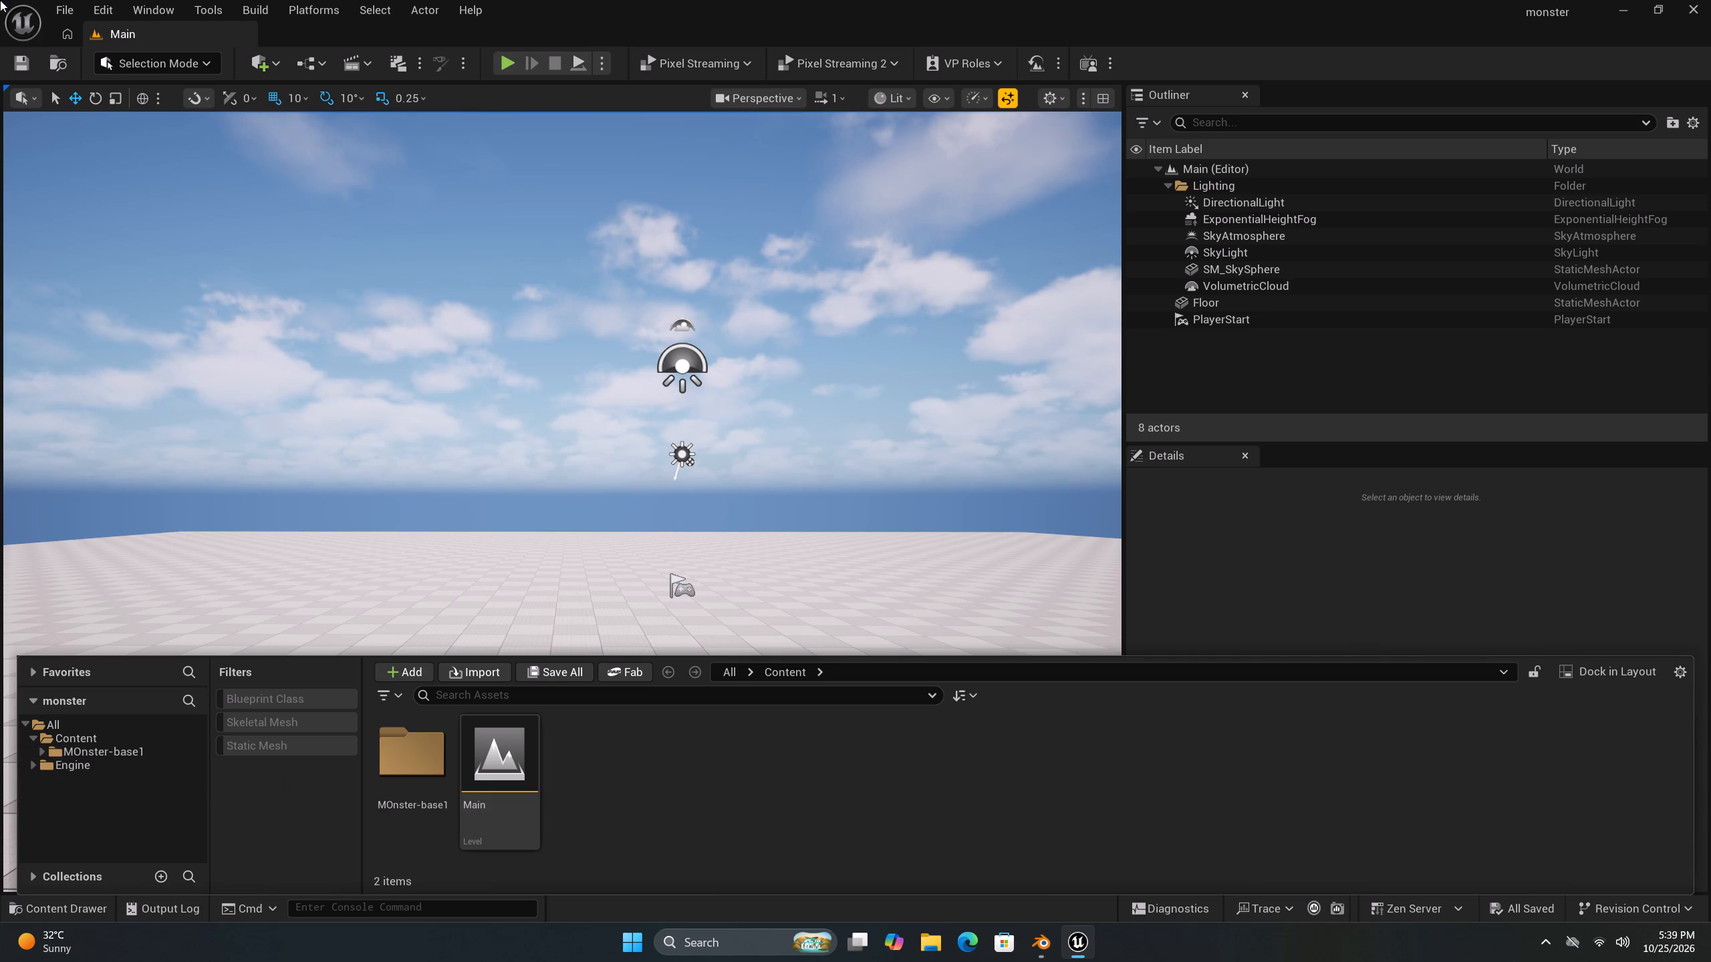
left_click(82, 736)
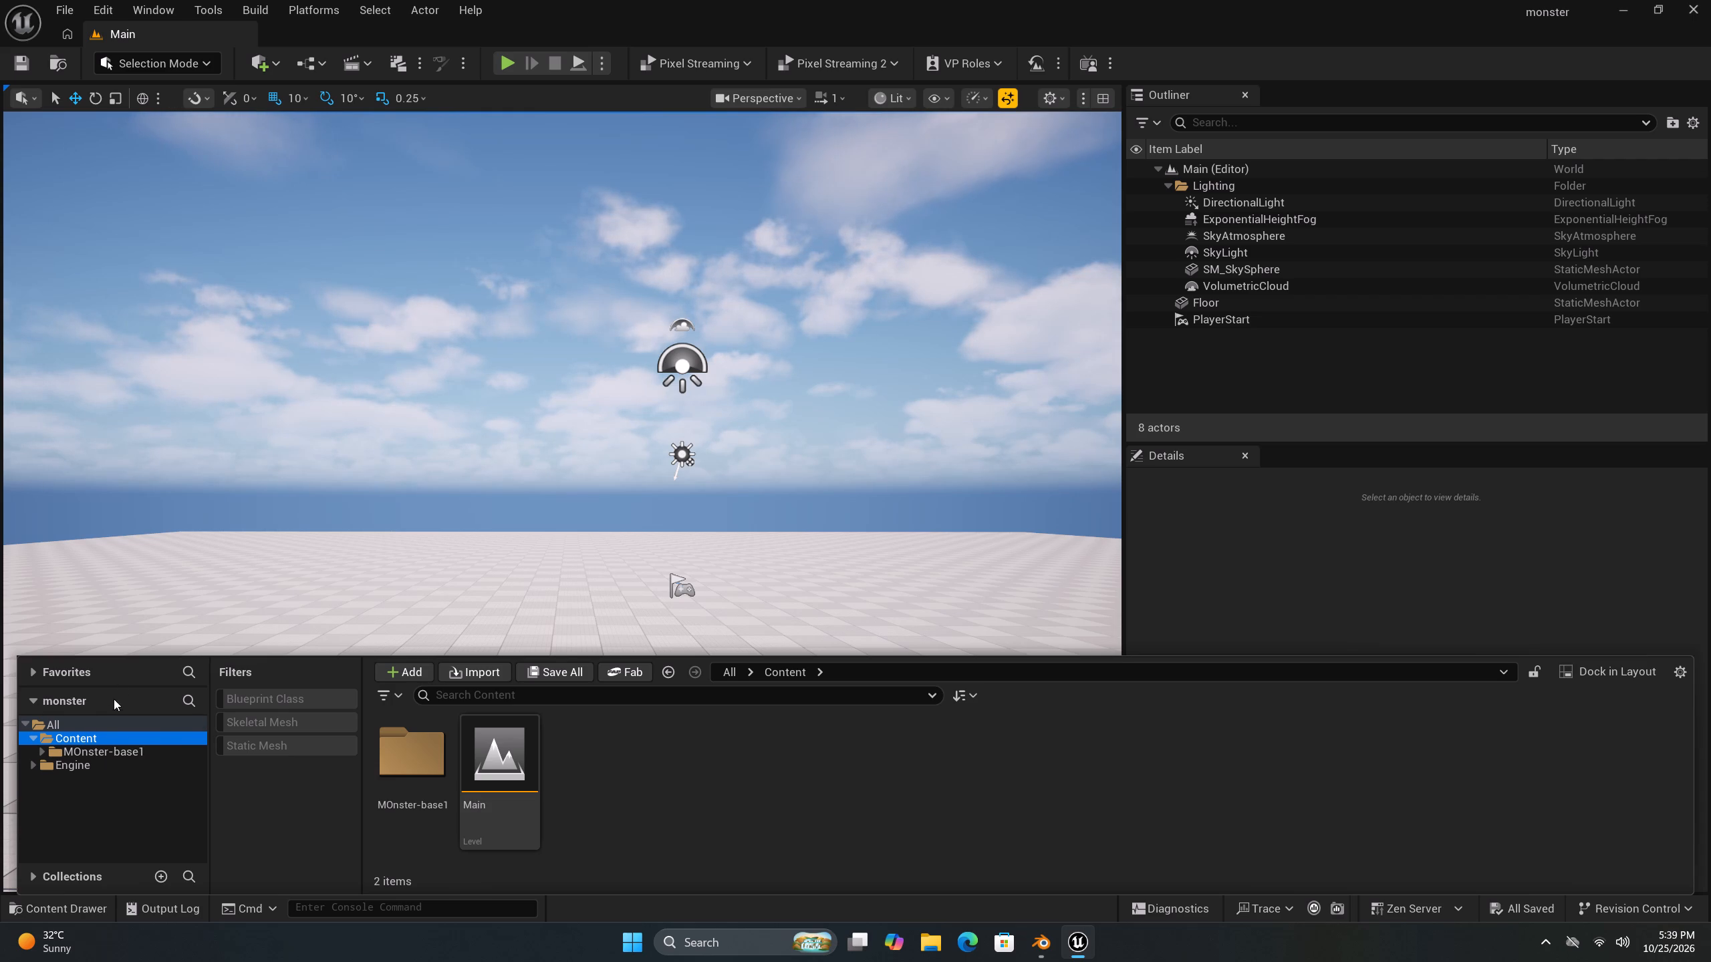
left_click(580, 766)
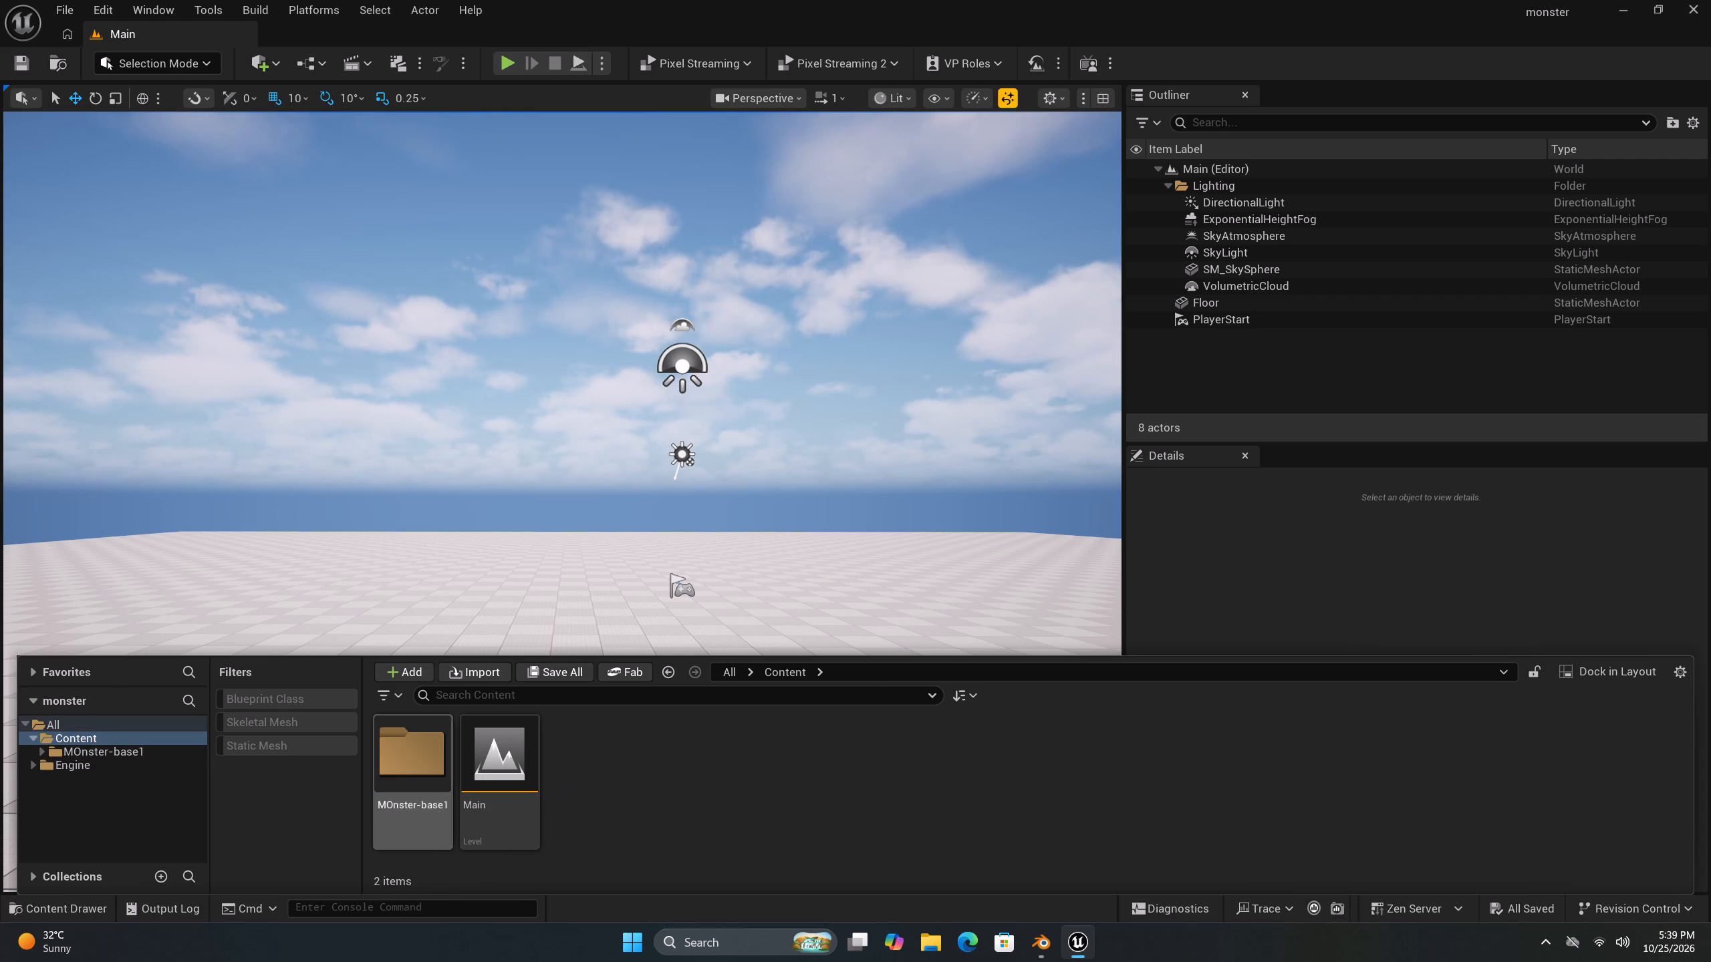
double_click(448, 801)
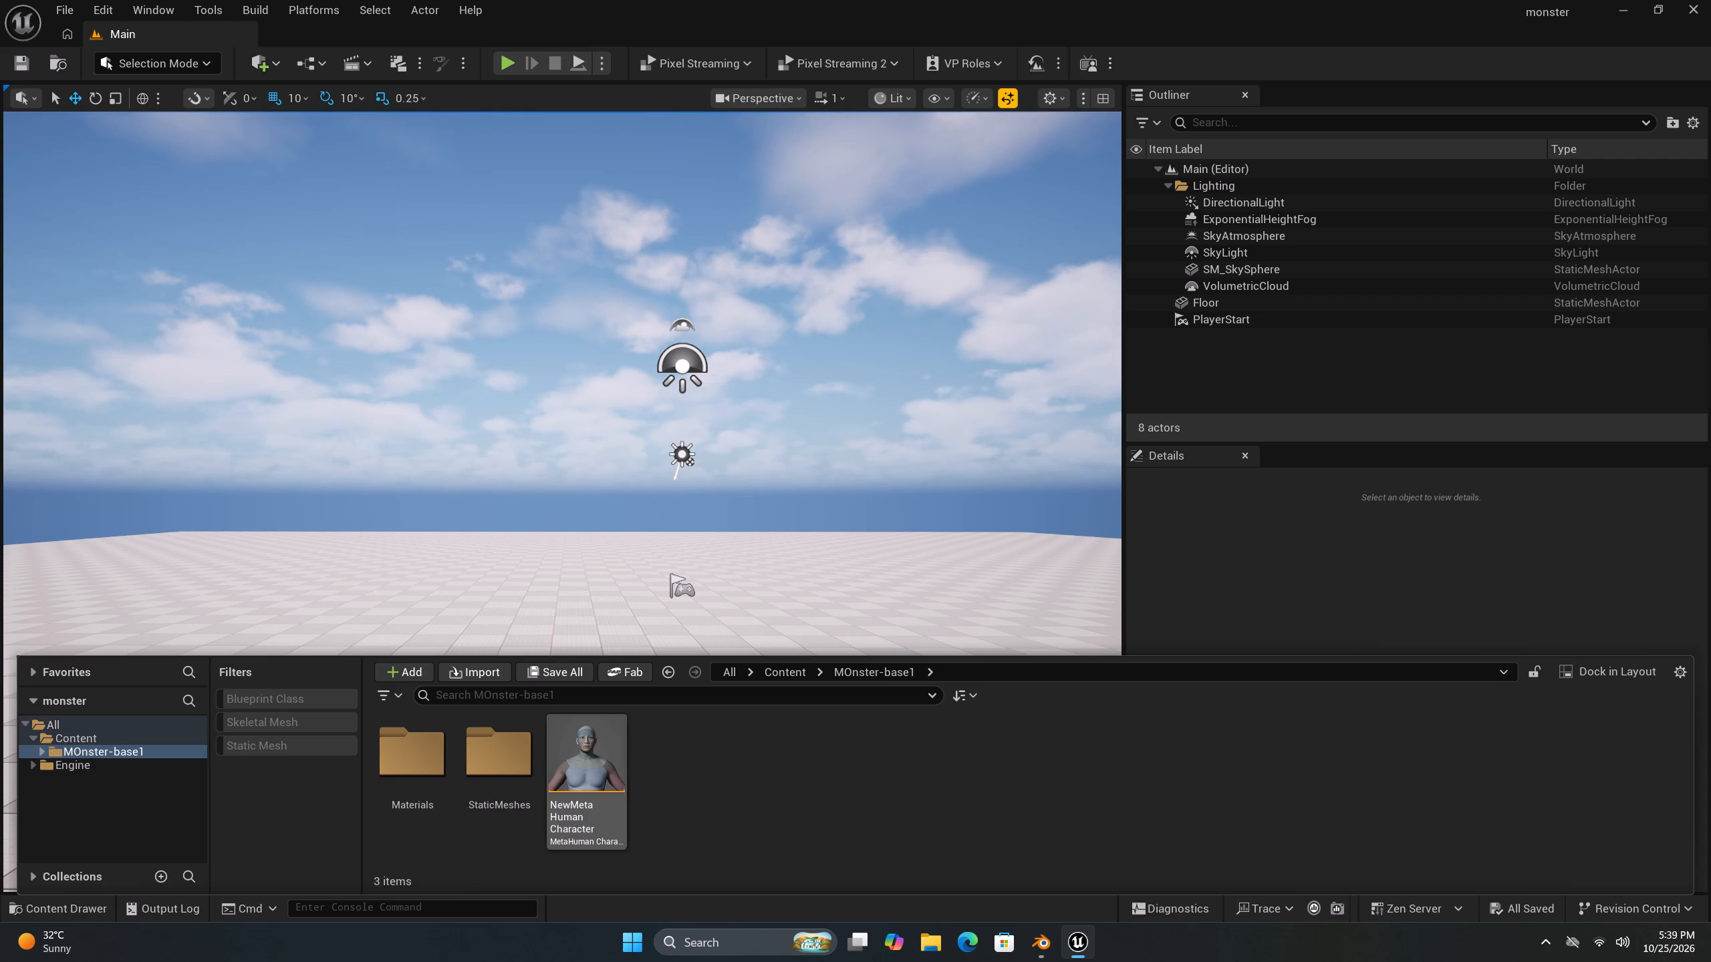
right_click(735, 763)
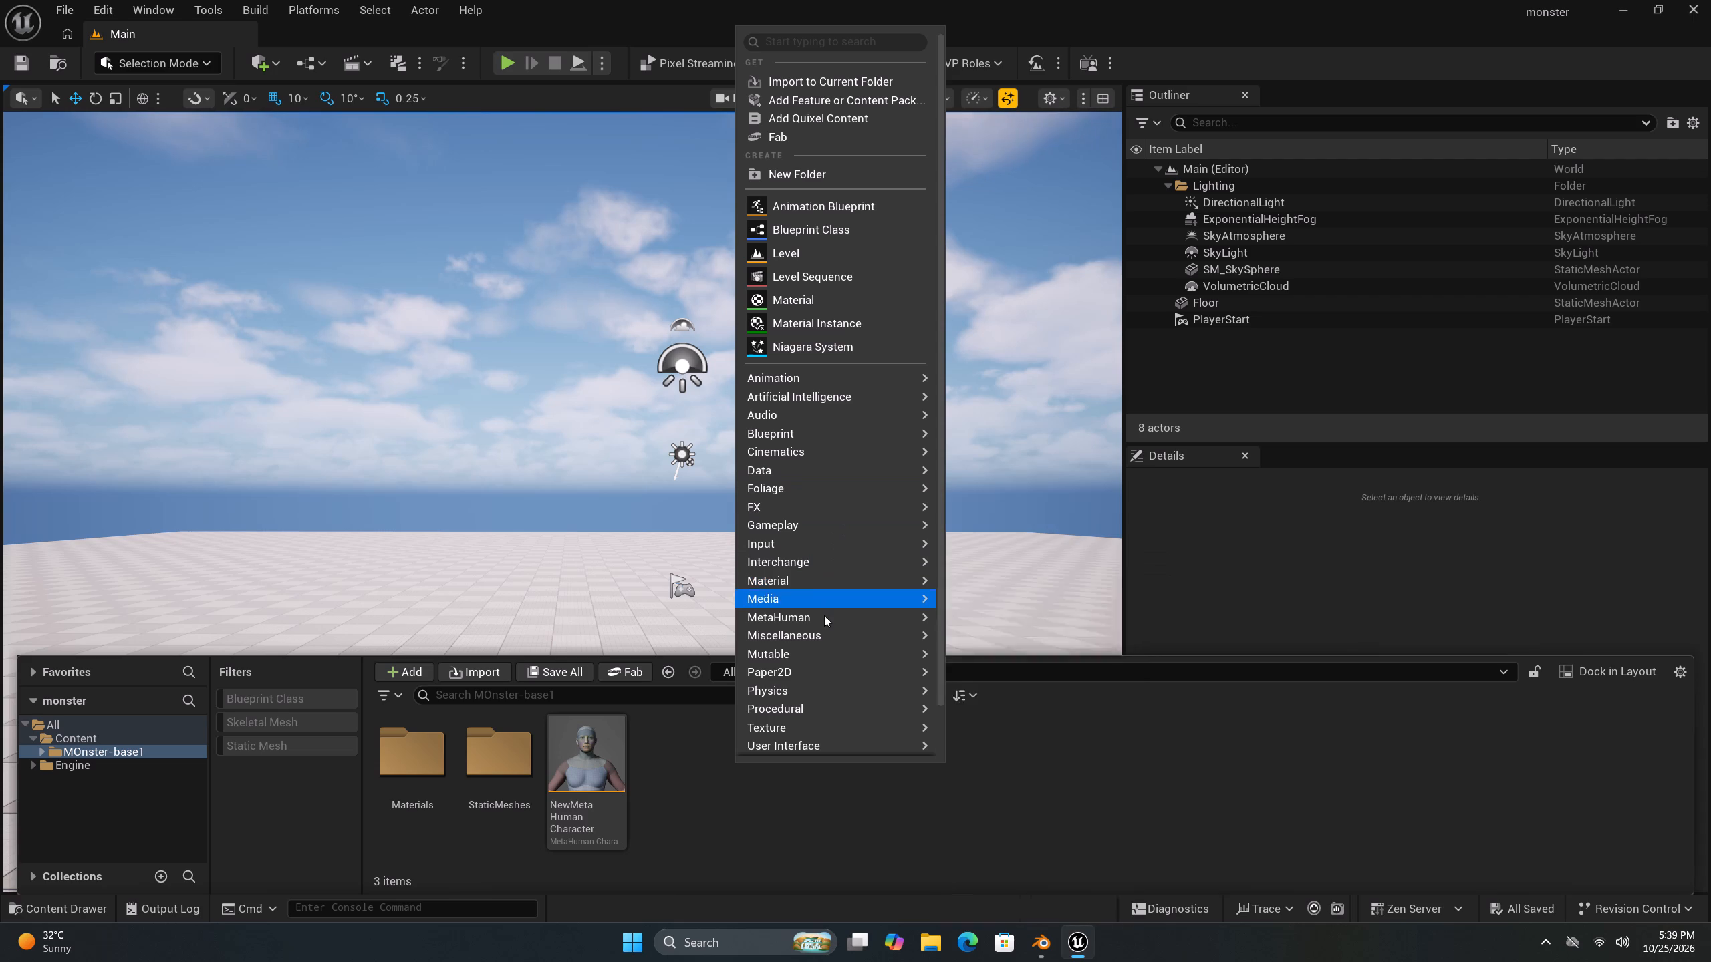
left_click(1031, 700)
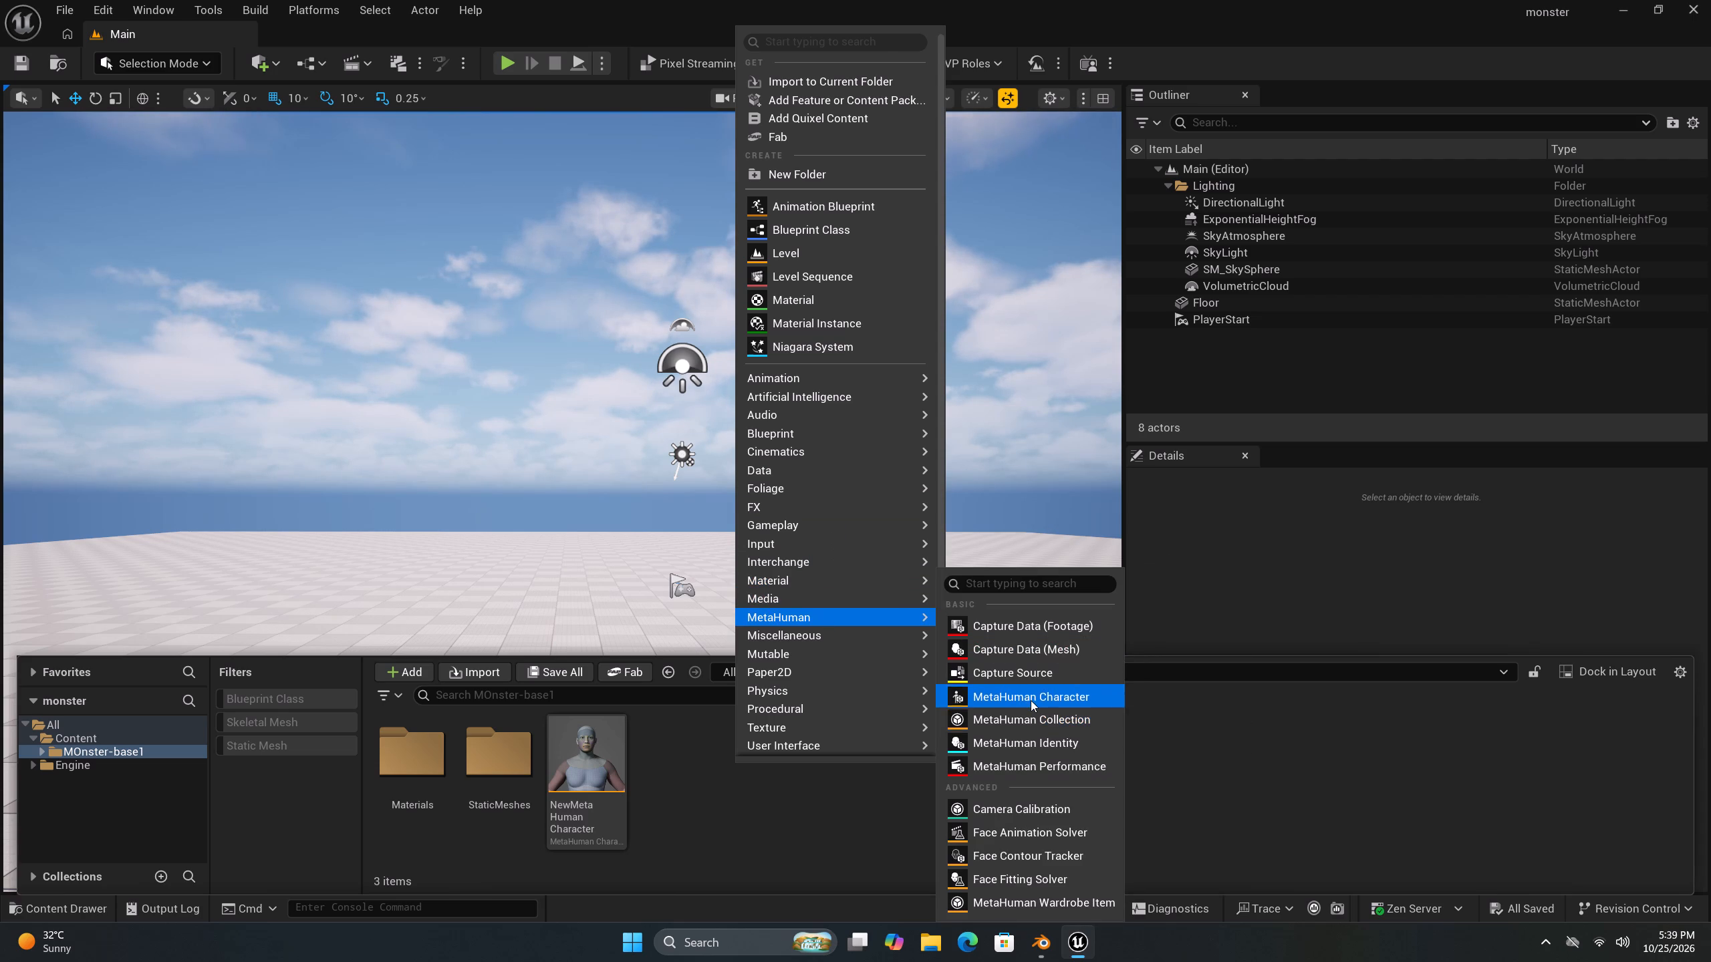
left_click(867, 830)
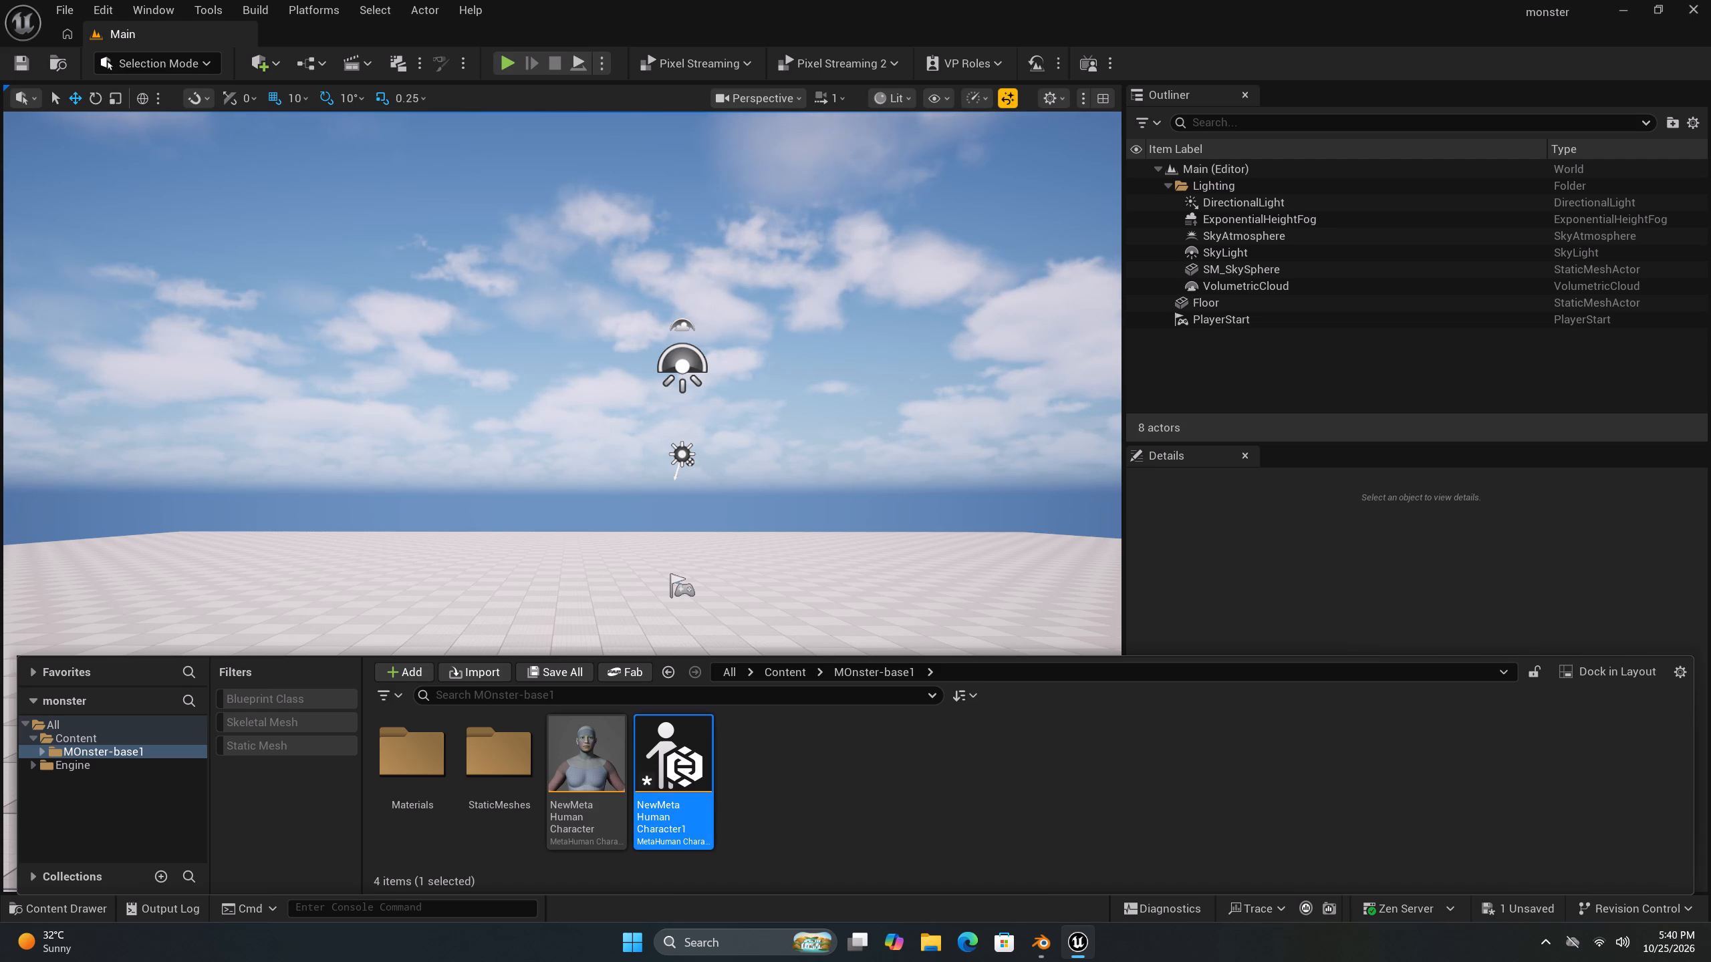
Import Subahu head.glb from the Downloads\Monster\subhahu folder in File Explorer into Unreal's MOnster-base1 folder, using the default glTF import settings.
left_click(944, 956)
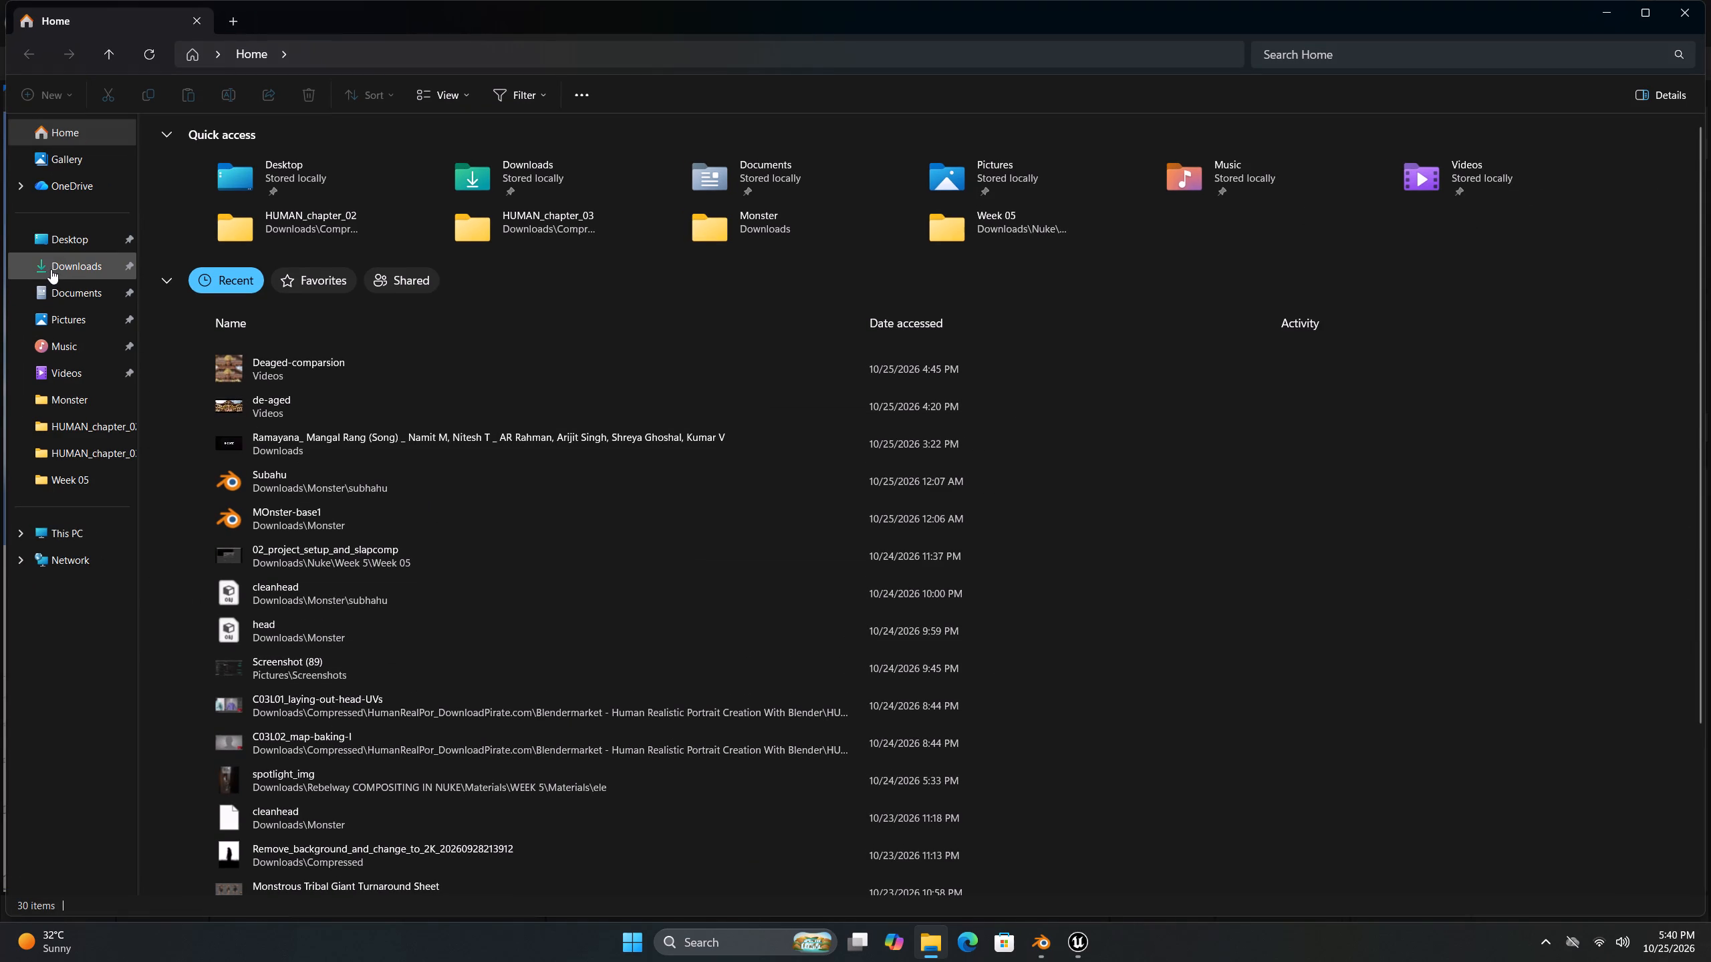
left_click(55, 269)
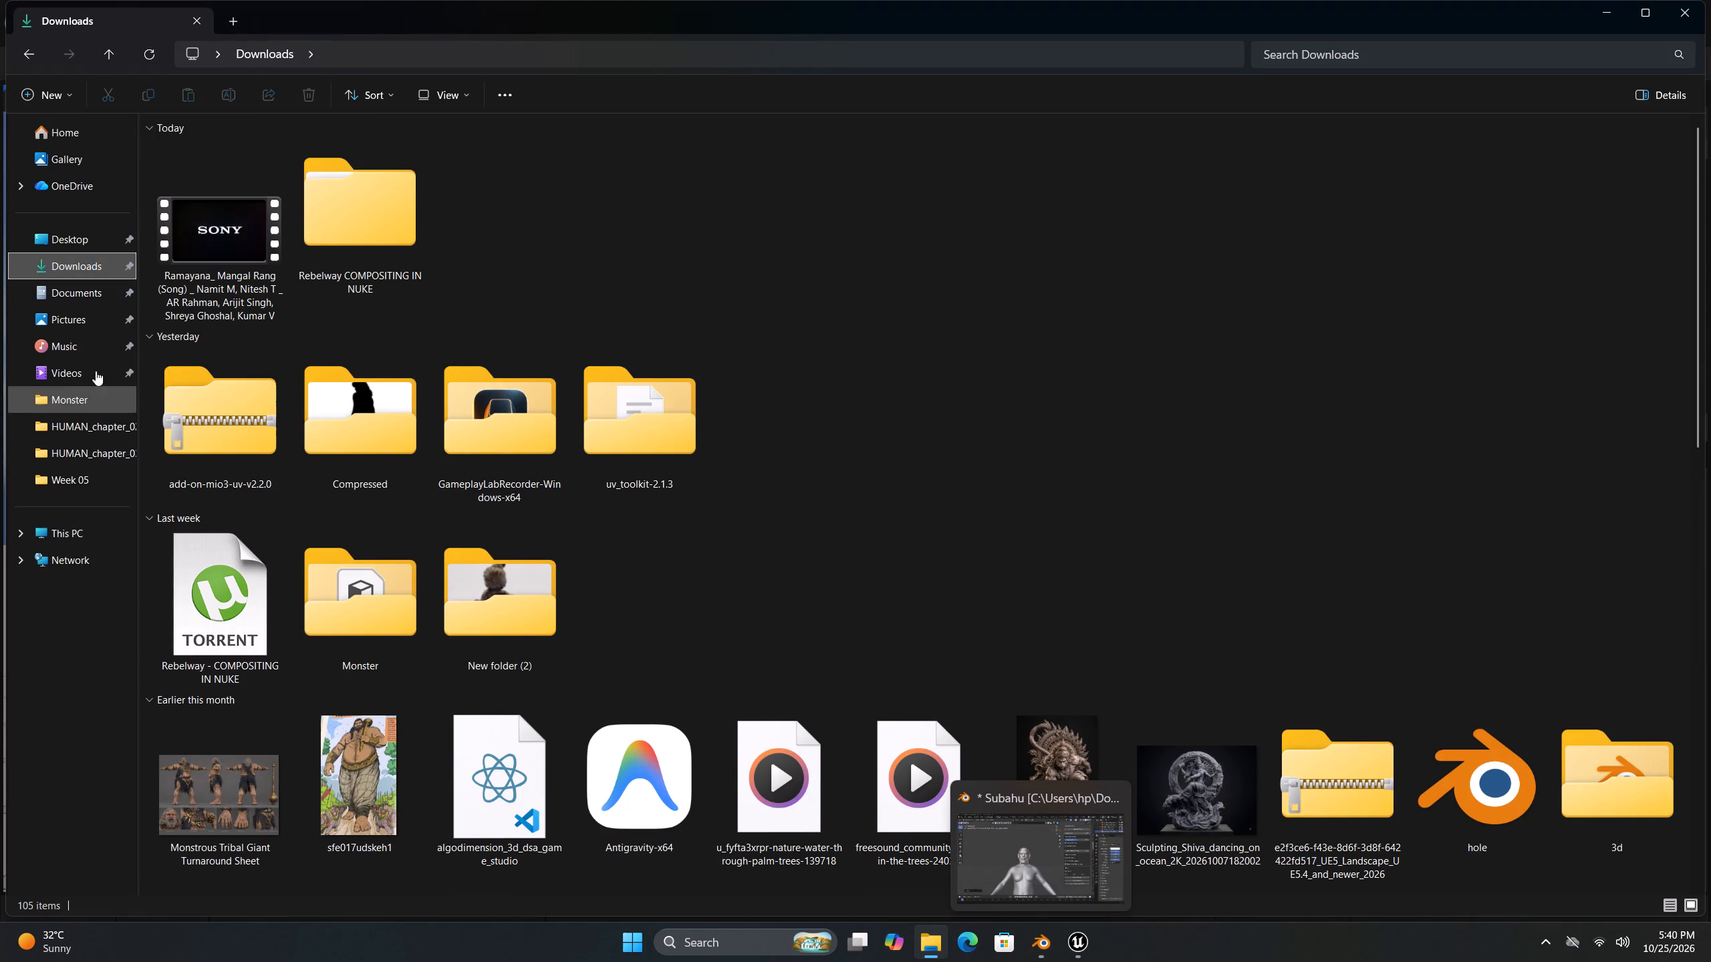
left_click(90, 293)
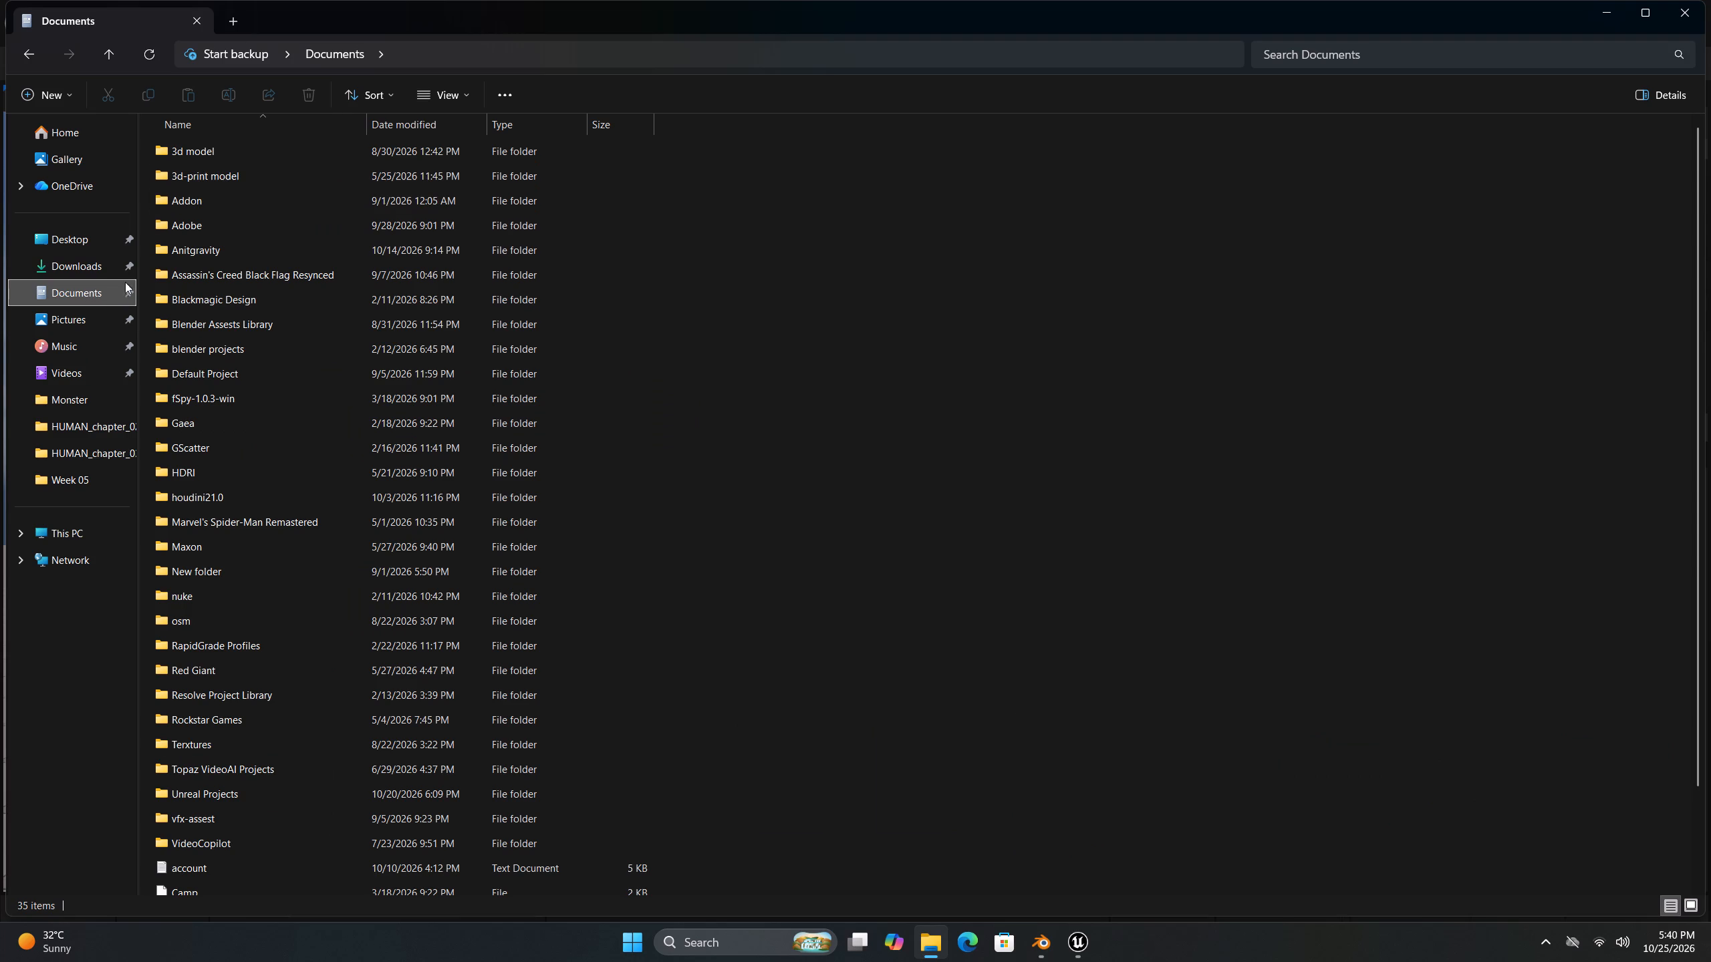
left_click(88, 323)
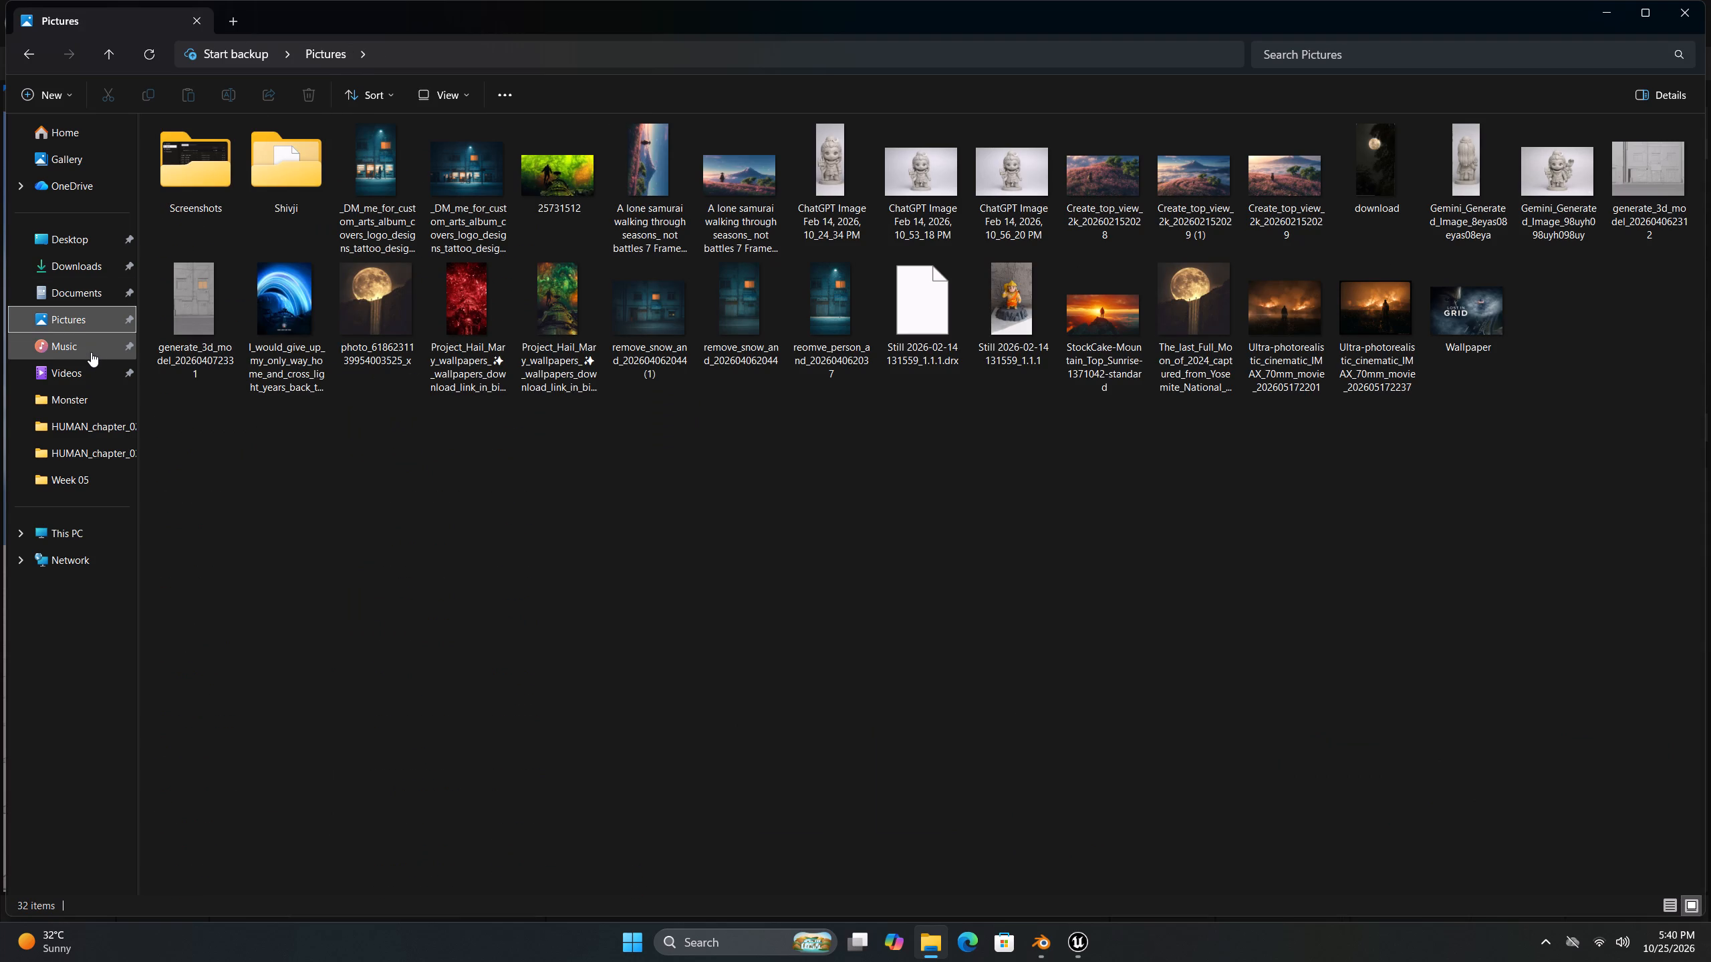
left_click(94, 292)
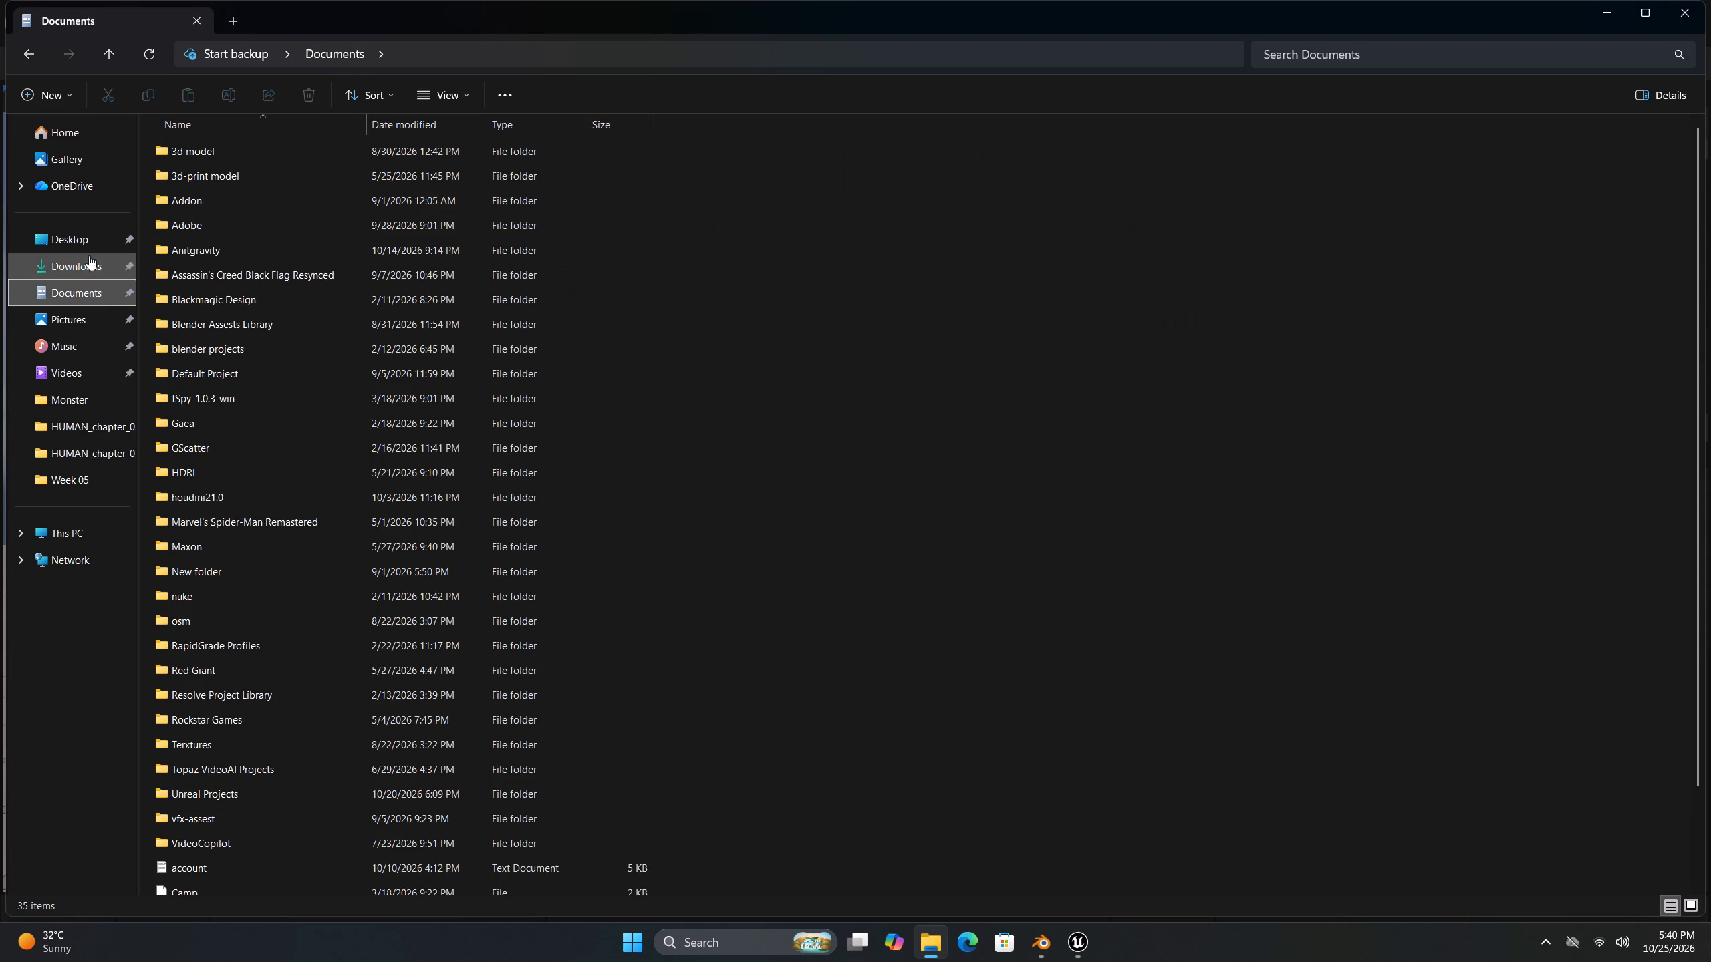
left_click(101, 272)
left_click(92, 295)
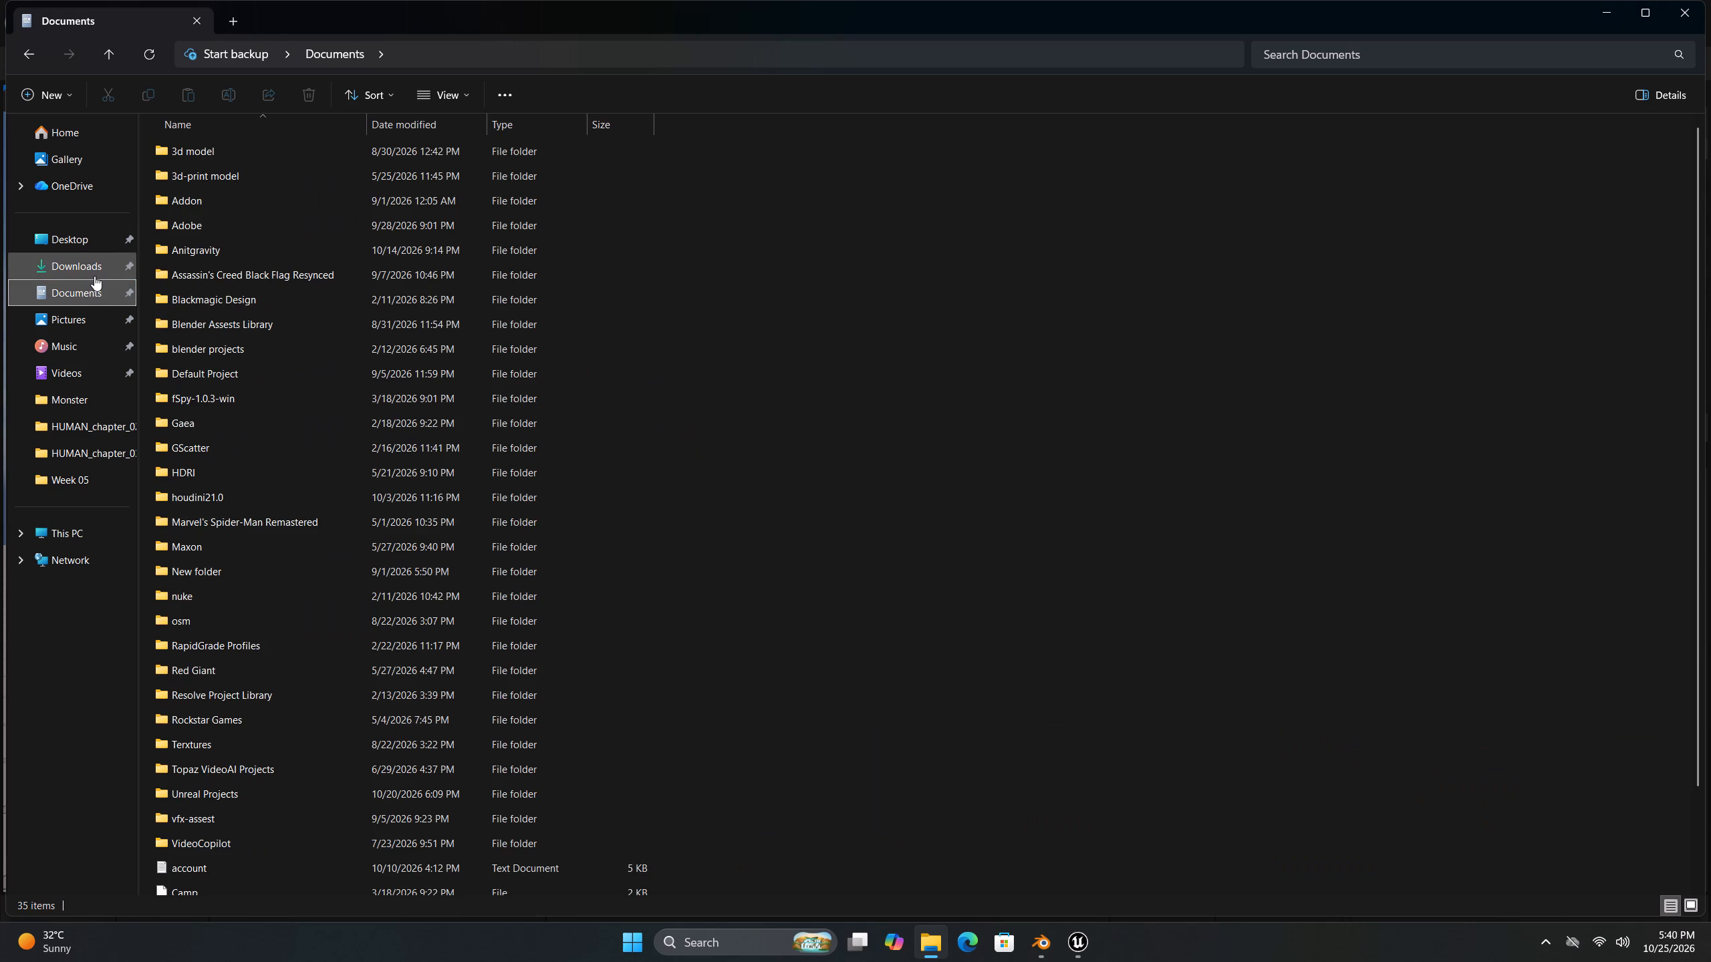
left_click(94, 276)
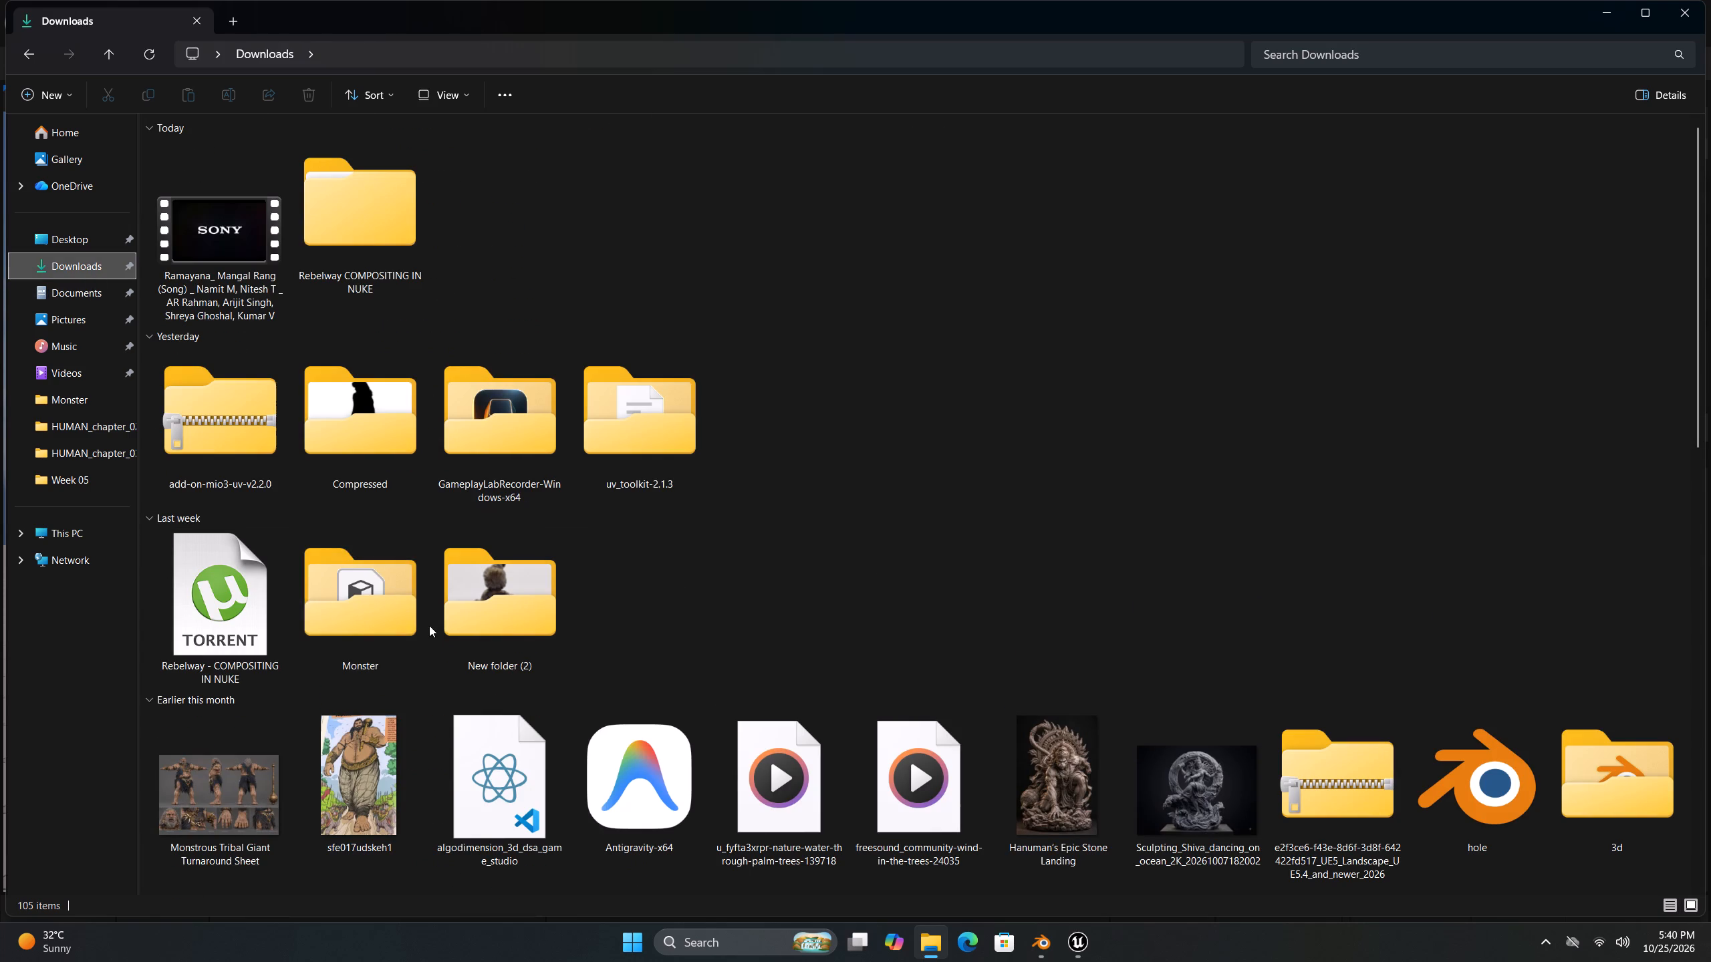
double_click(392, 610)
double_click(239, 179)
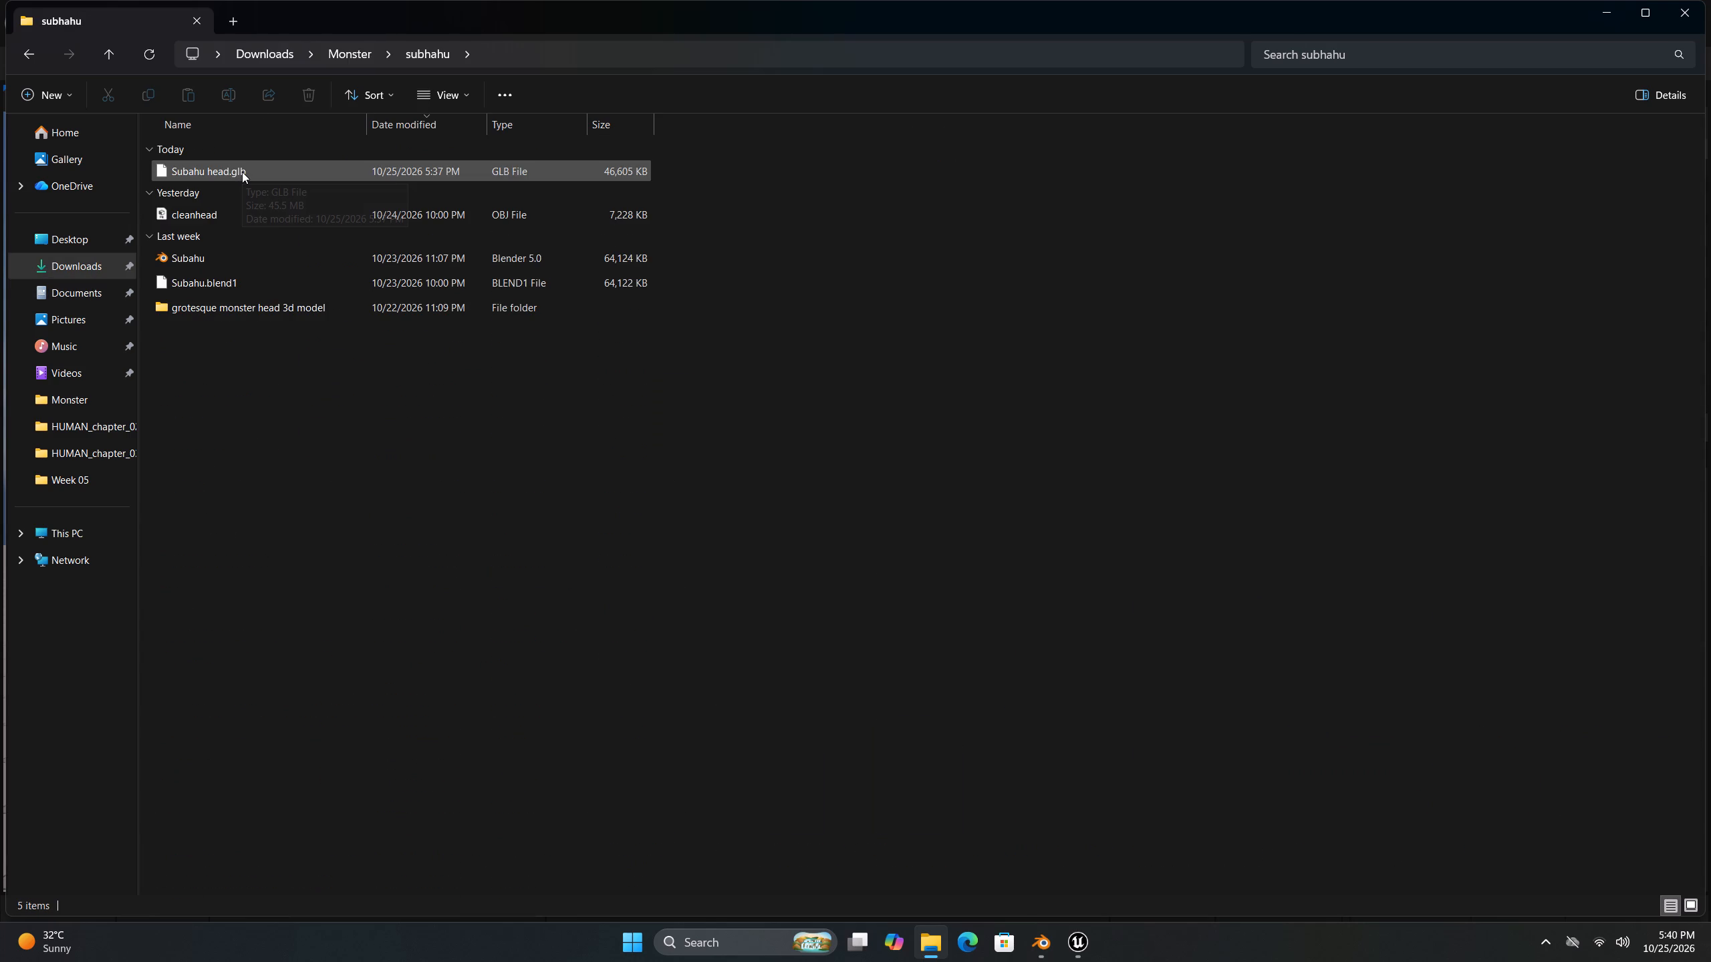
left_click_drag(242, 172, 1055, 930)
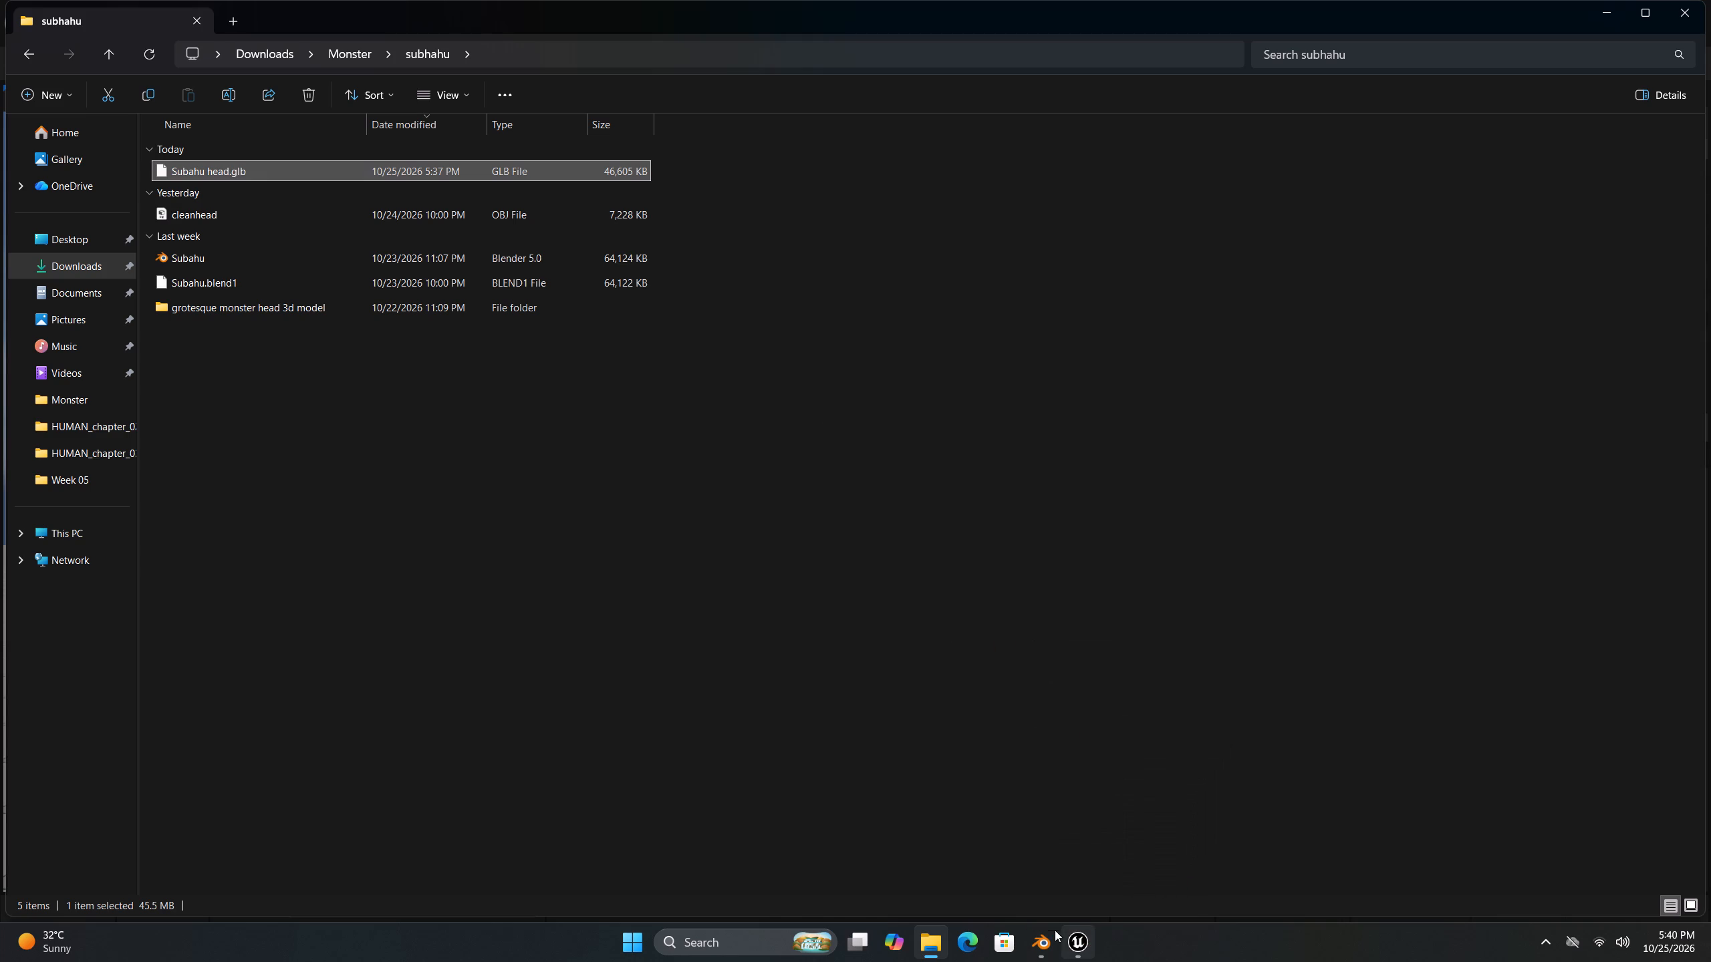
left_click_drag(1055, 930, 838, 796)
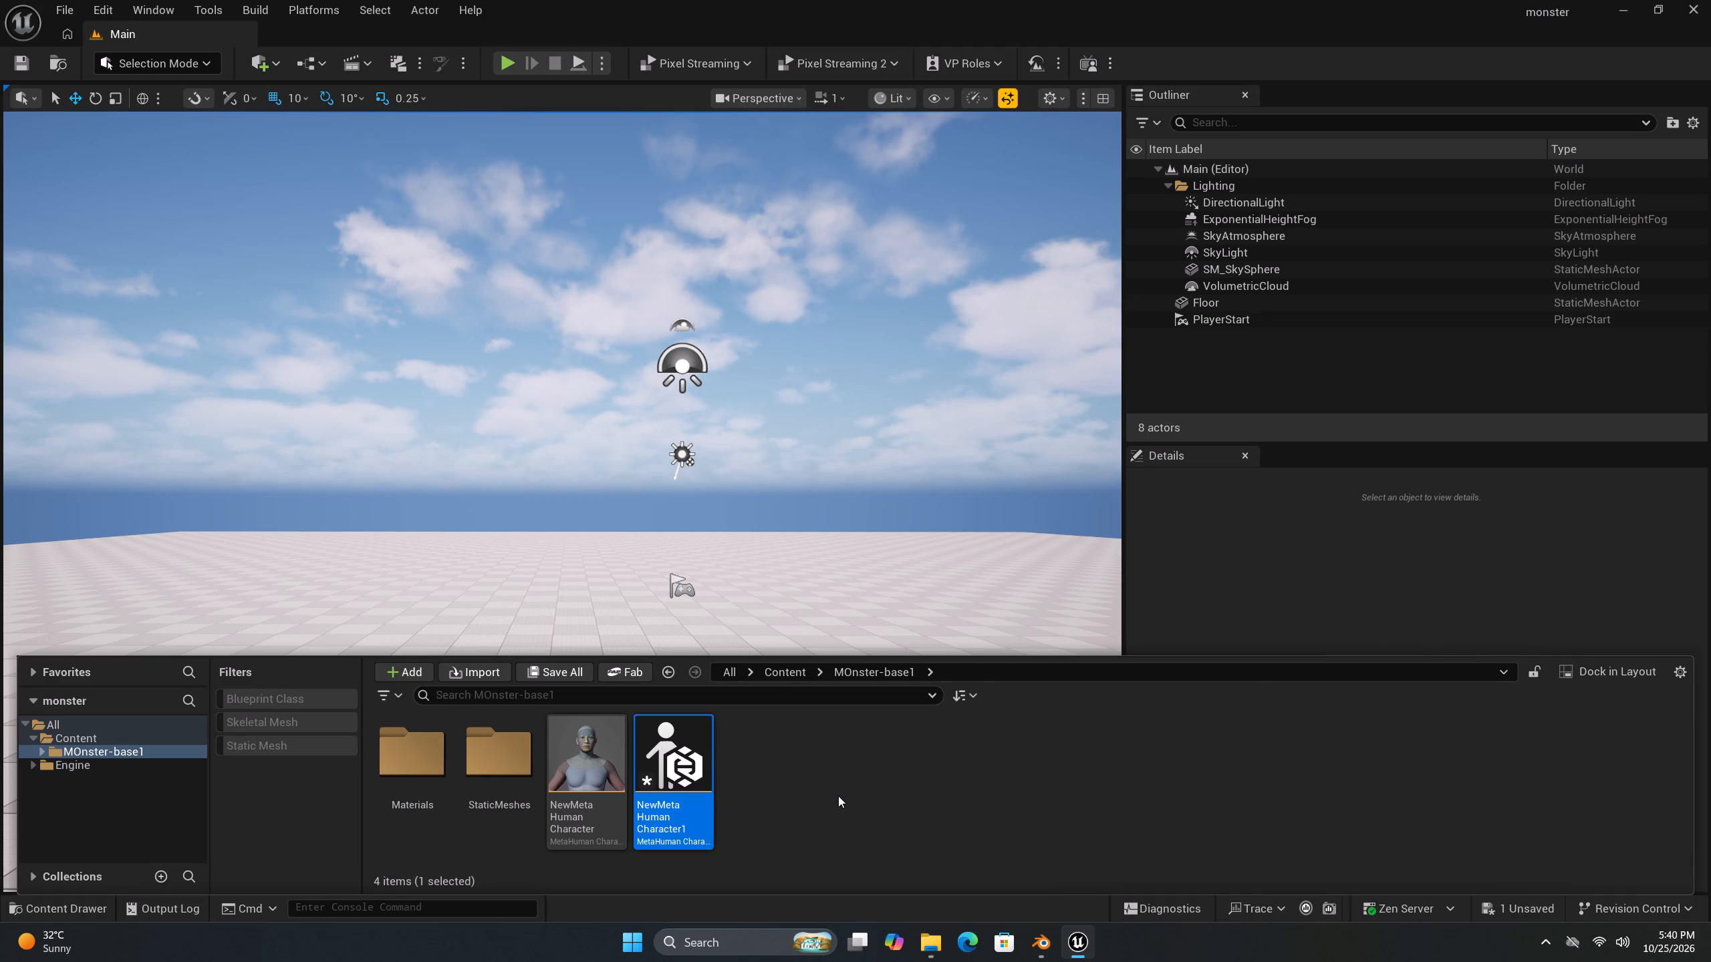
left_click(1085, 740)
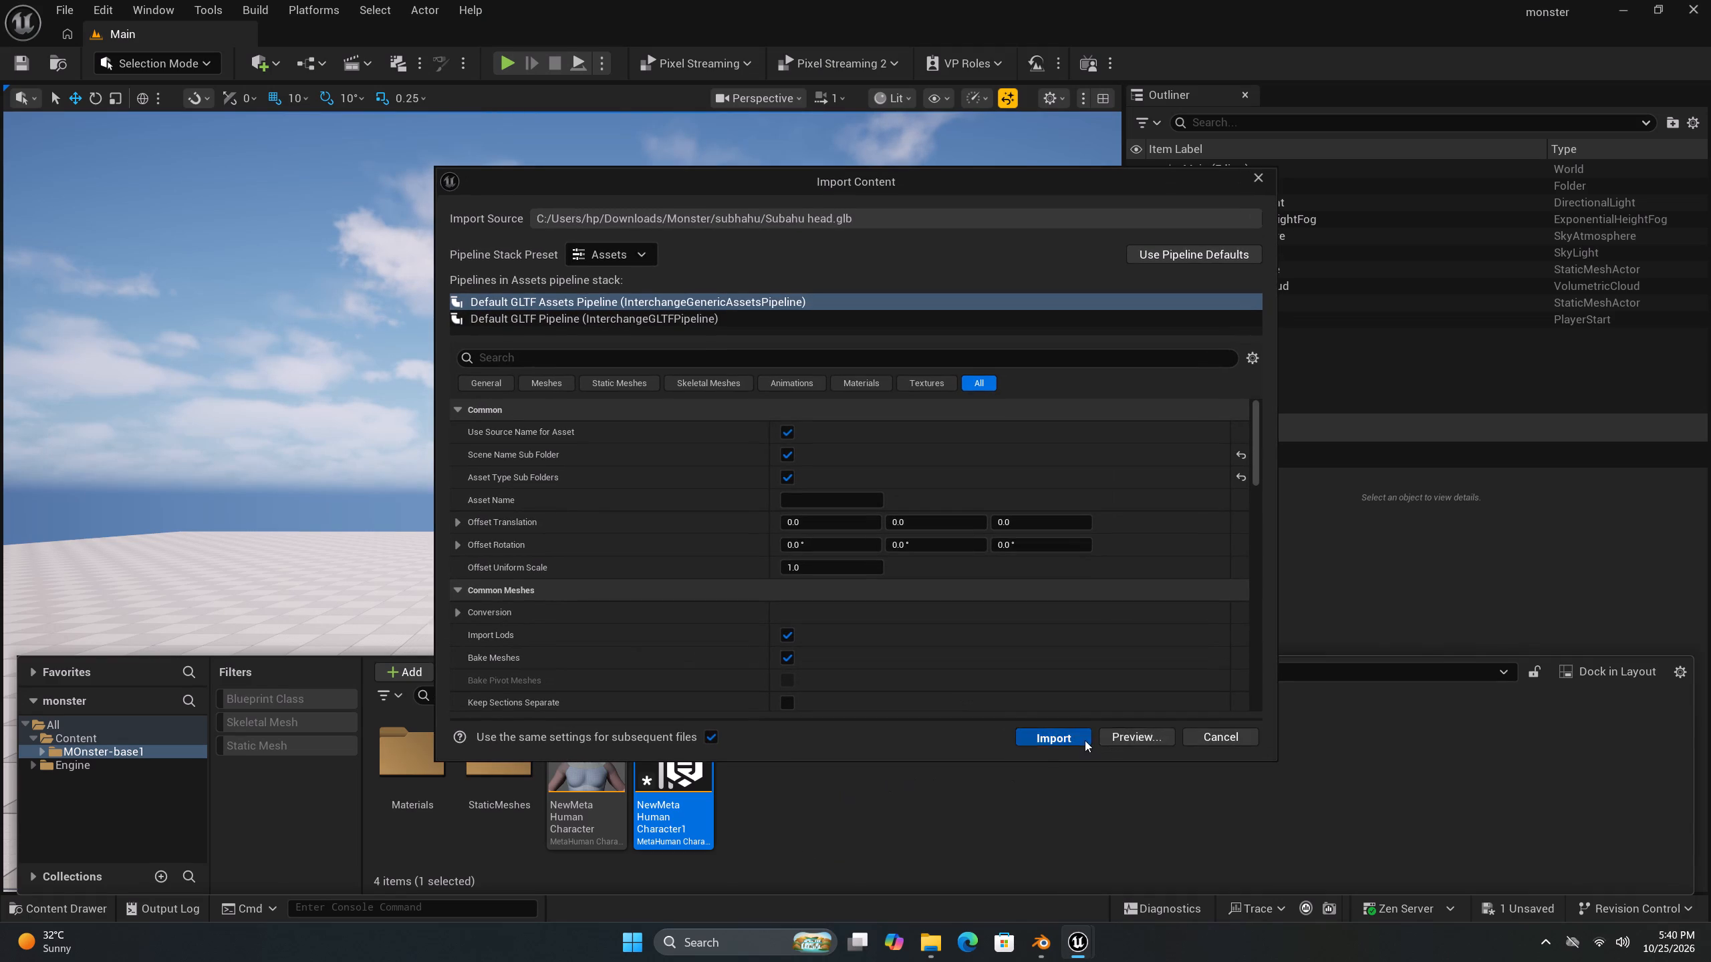
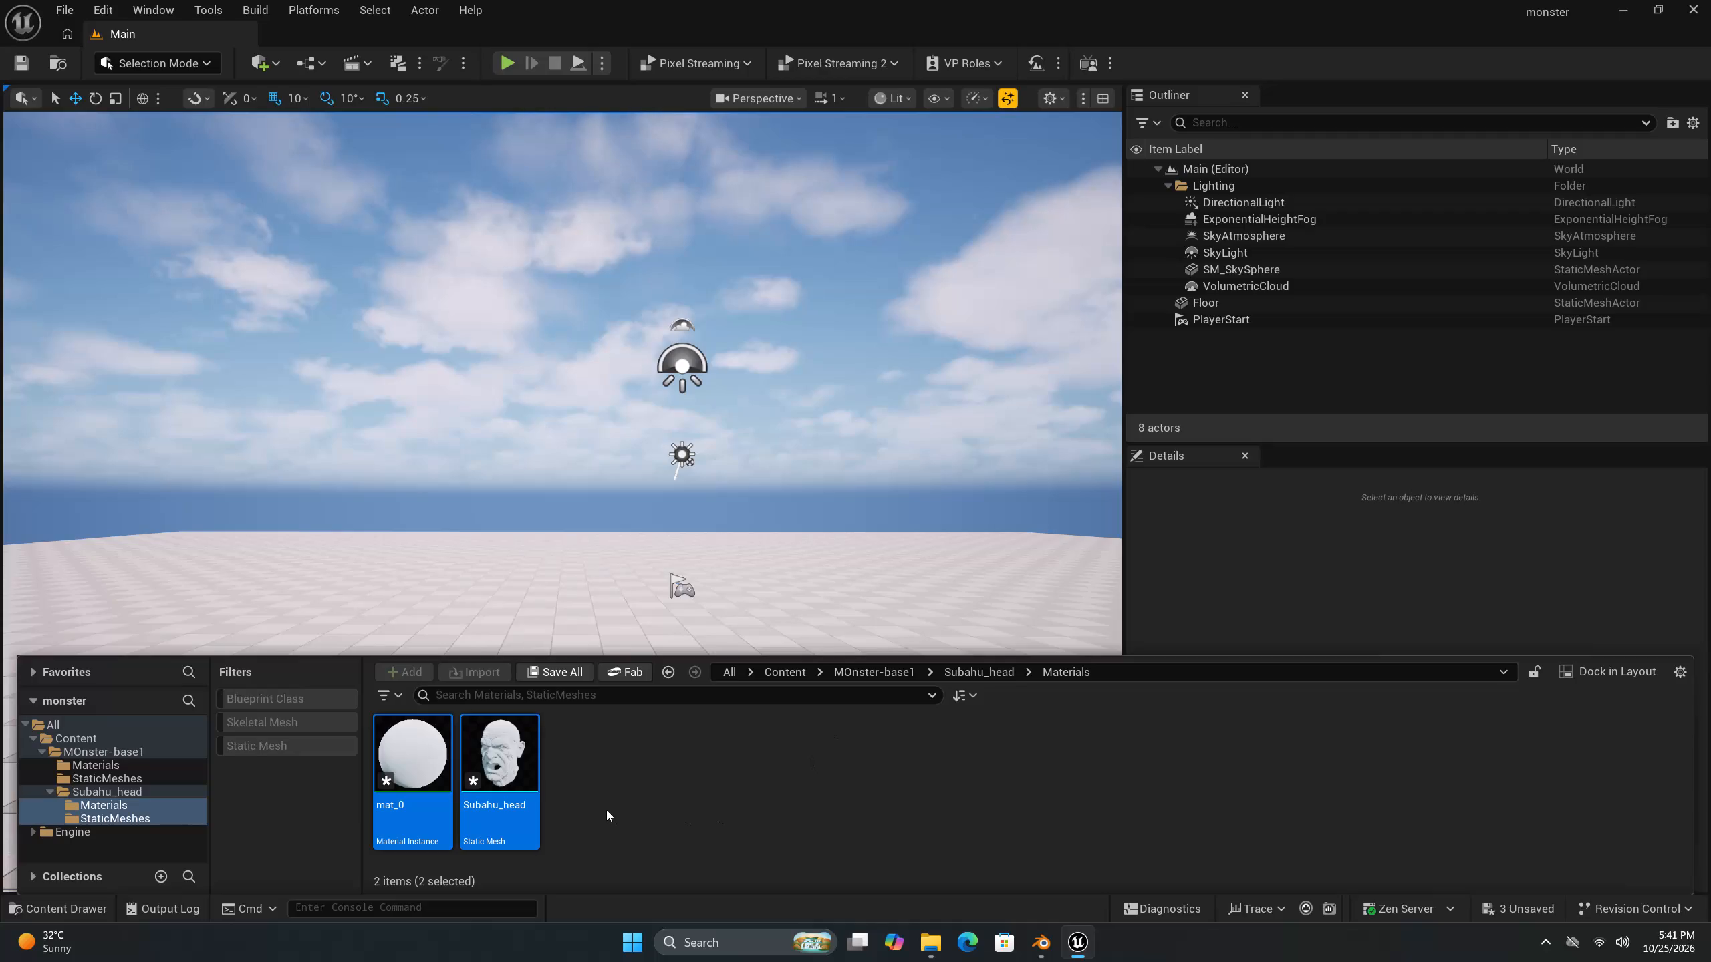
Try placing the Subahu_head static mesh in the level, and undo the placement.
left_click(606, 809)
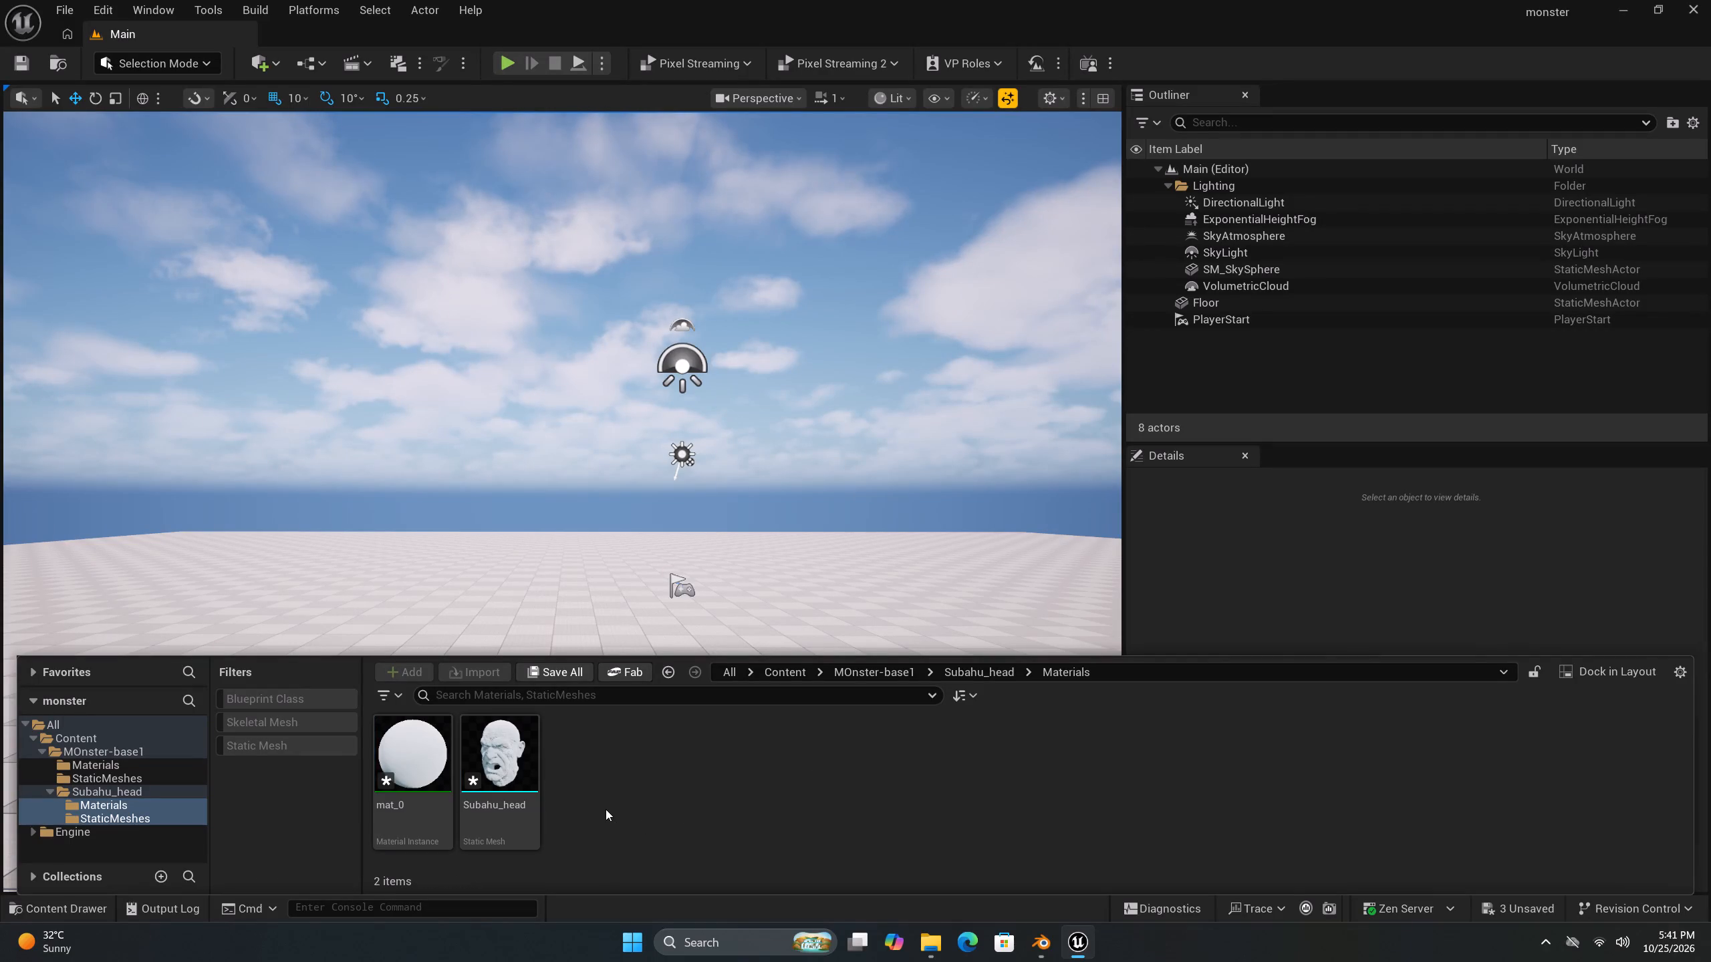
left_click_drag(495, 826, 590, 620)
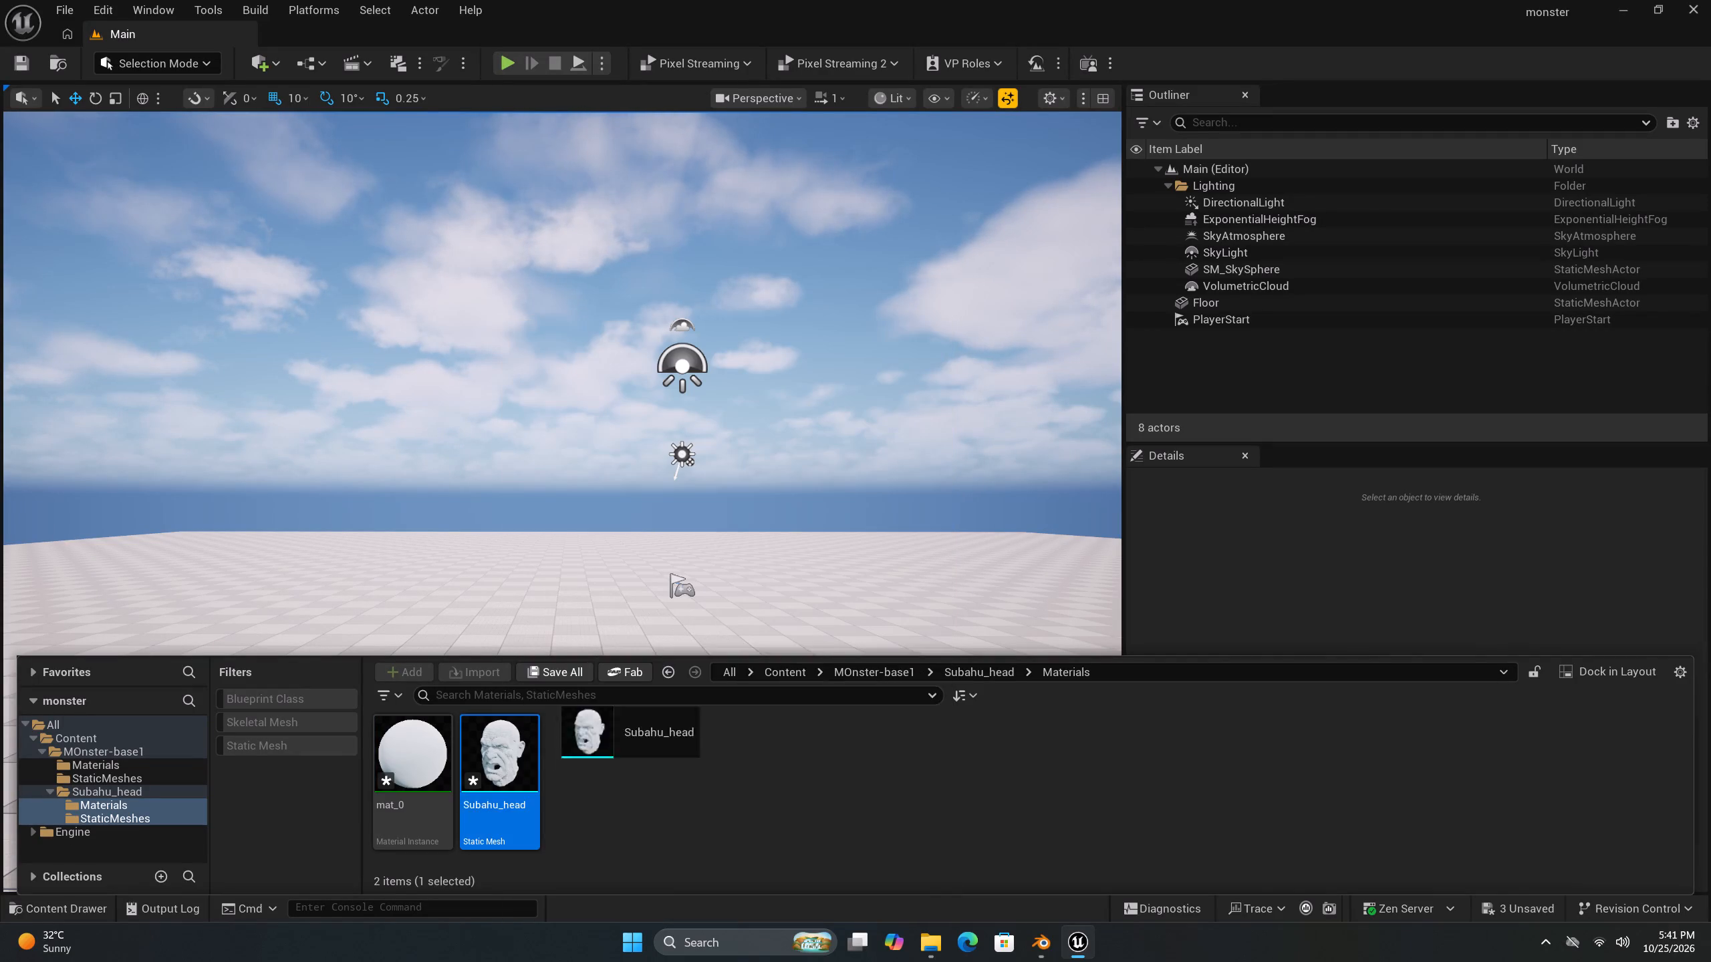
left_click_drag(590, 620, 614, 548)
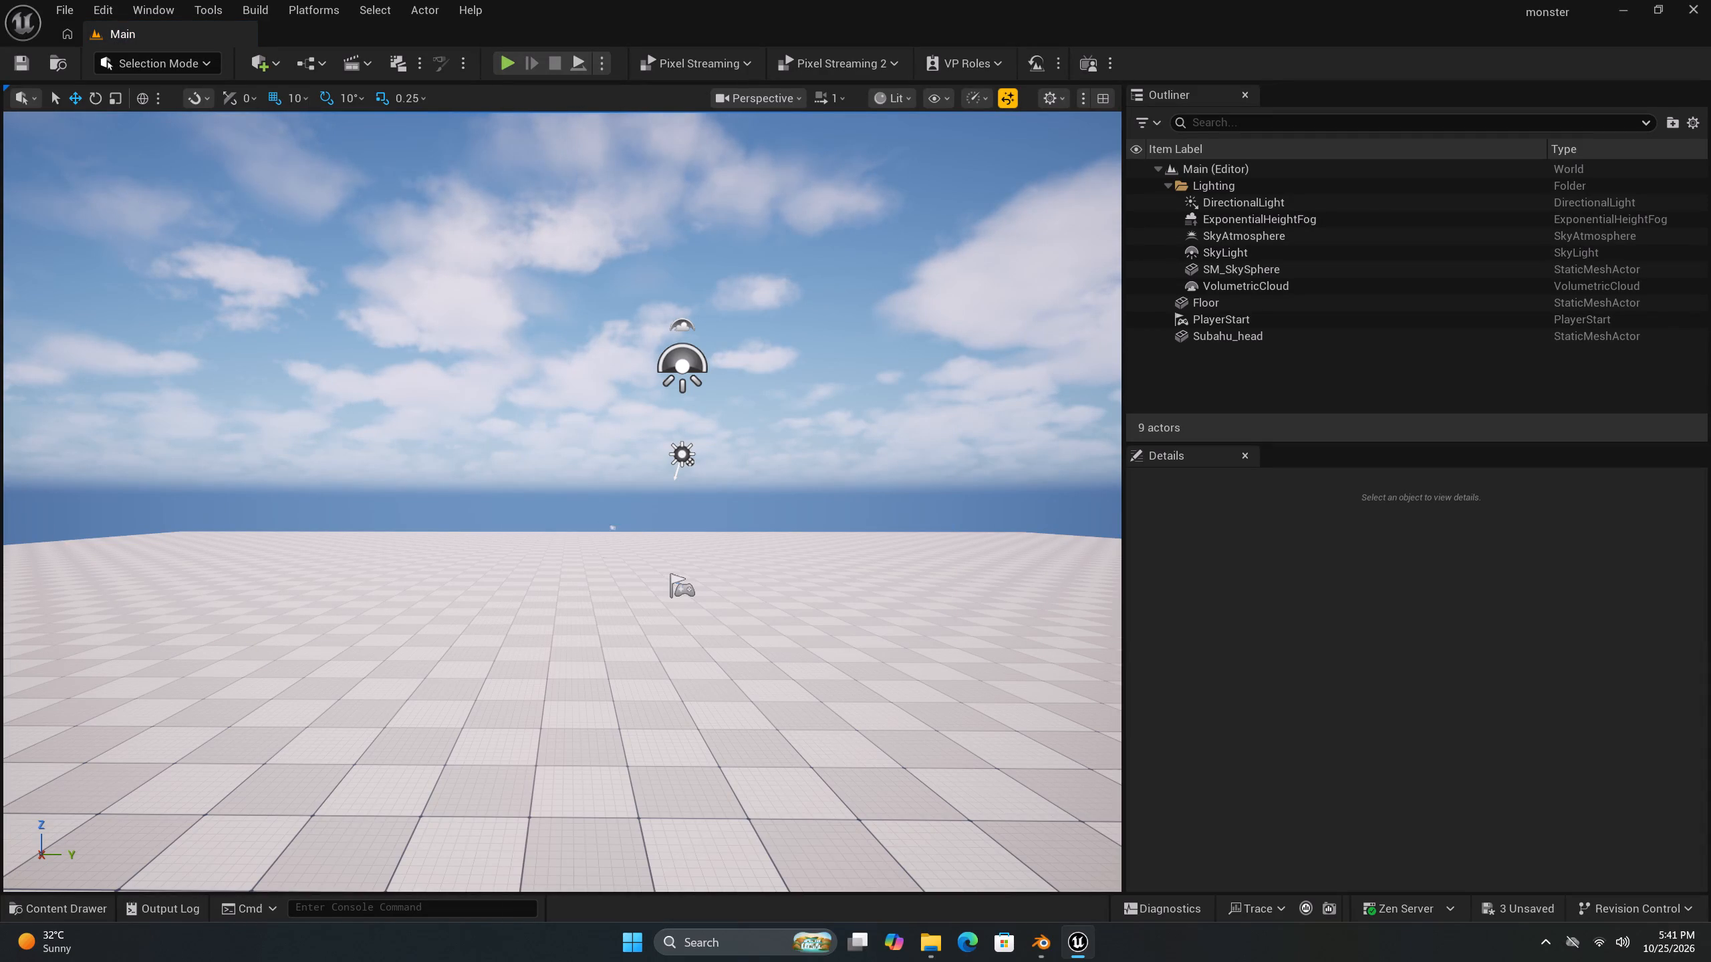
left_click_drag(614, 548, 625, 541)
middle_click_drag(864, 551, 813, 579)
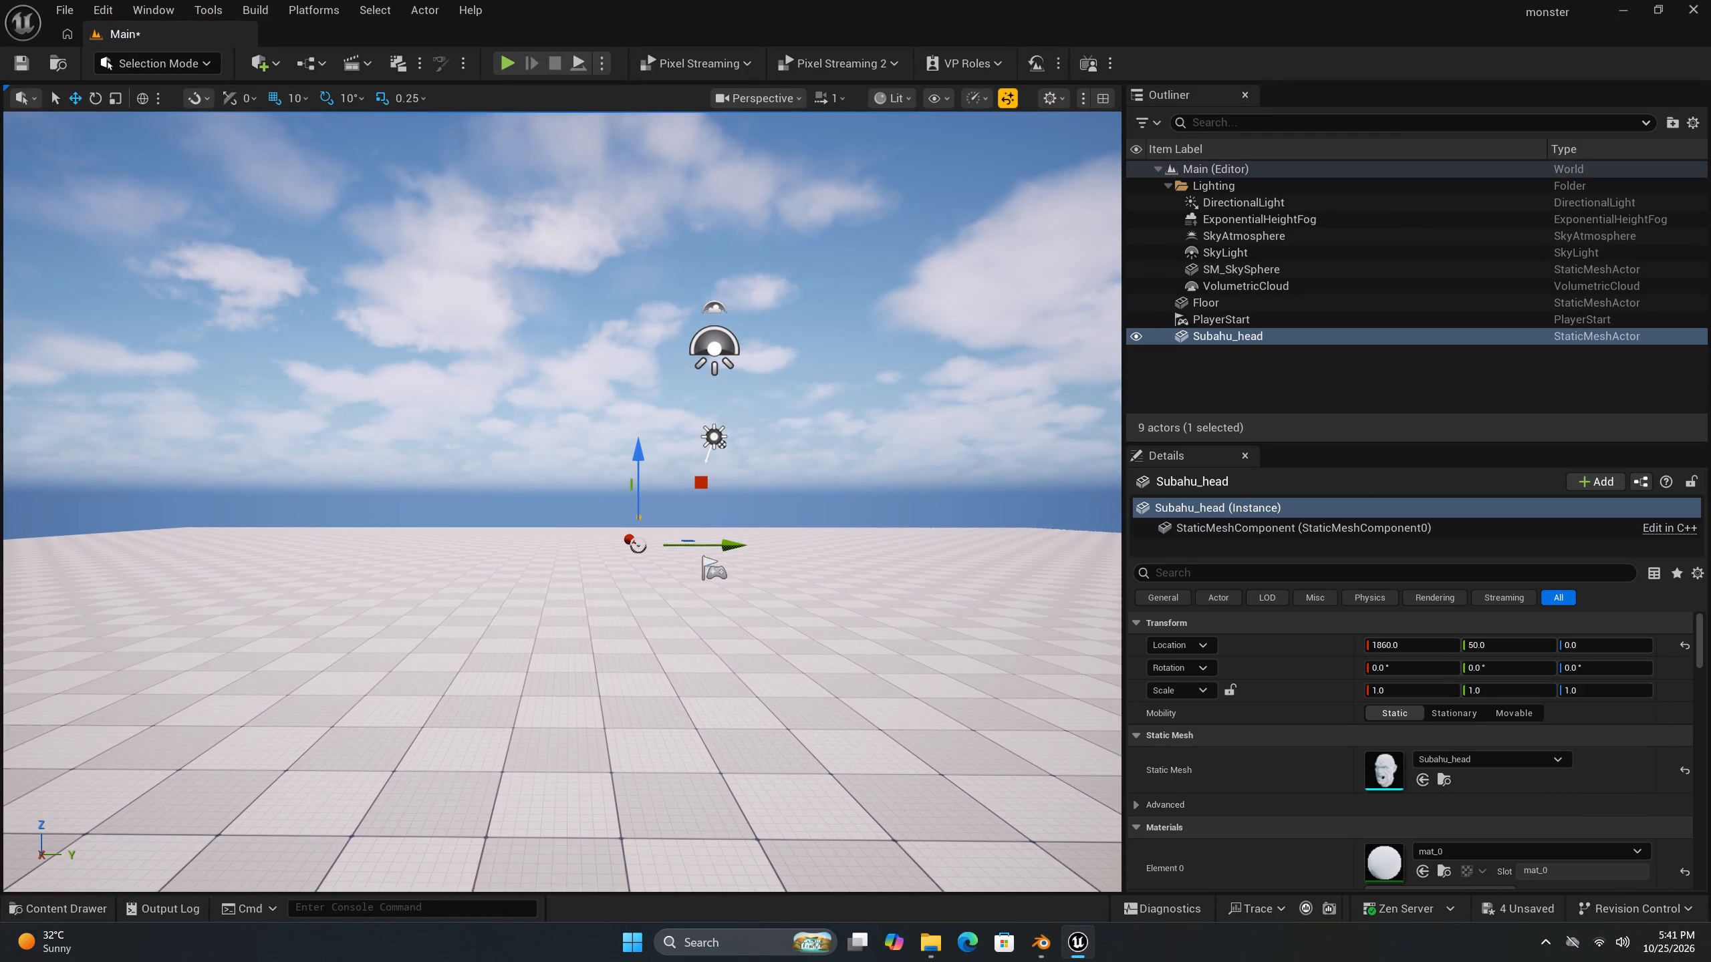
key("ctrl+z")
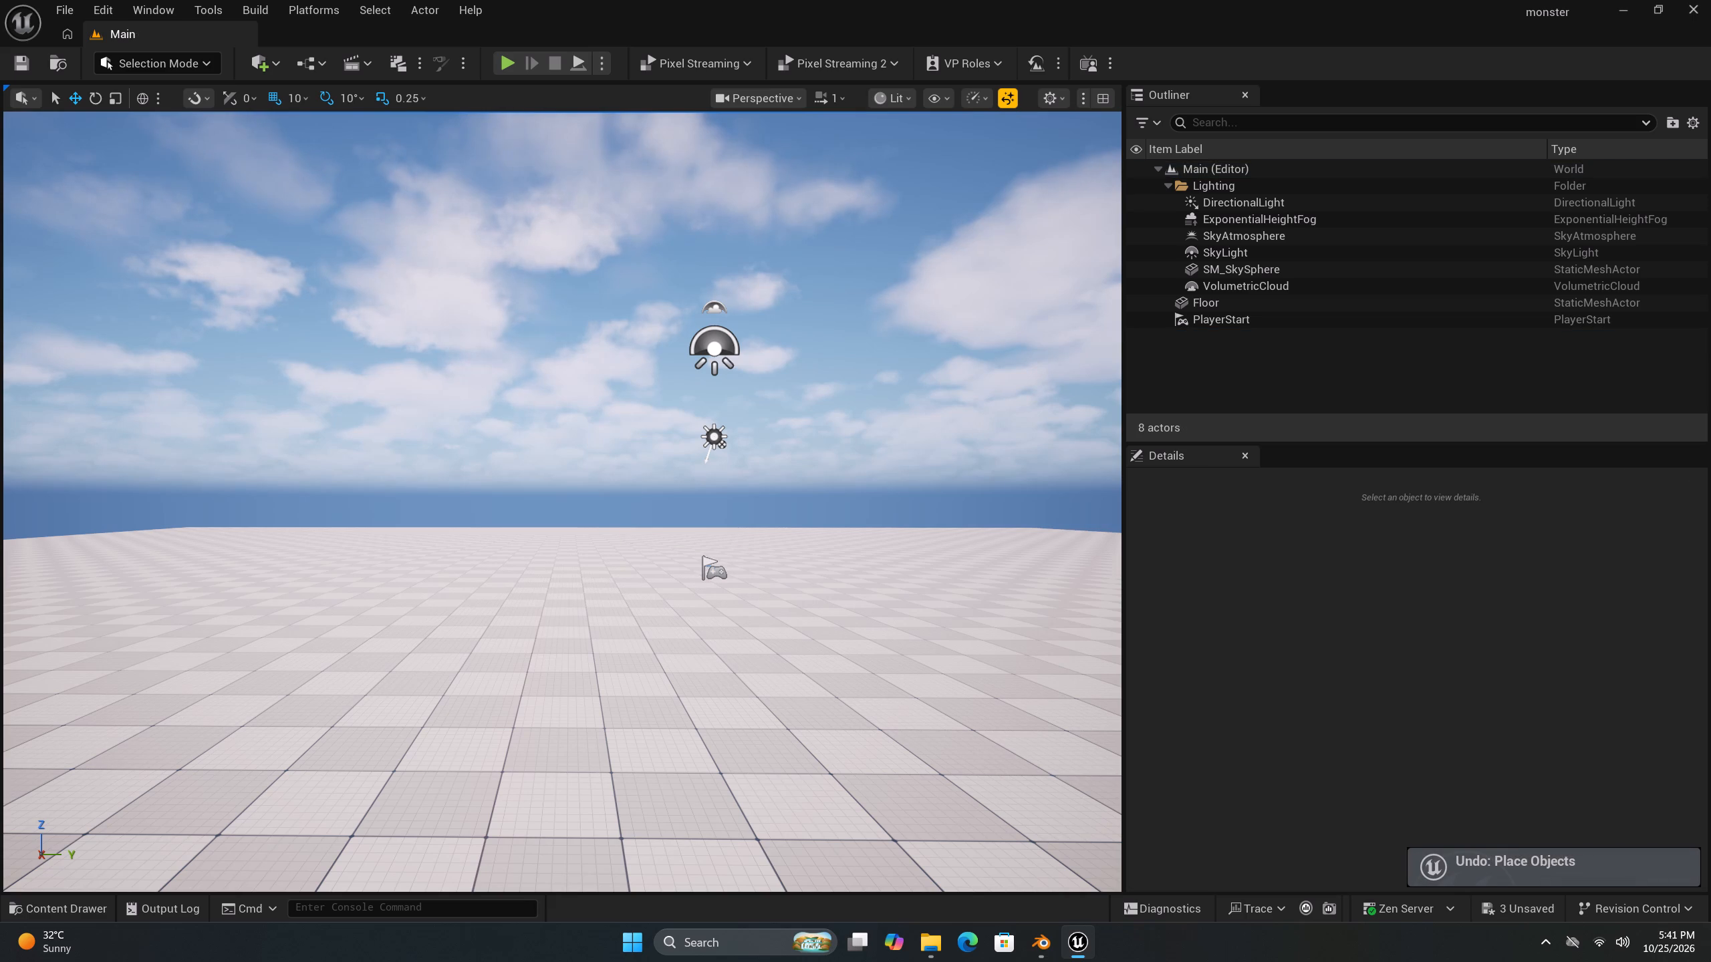
Open the NewMetaHumanCharacter1 asset from the Content/MOnster-base1 folder in the MetaHuman Character editor.
left_click(72, 896)
left_click(85, 905)
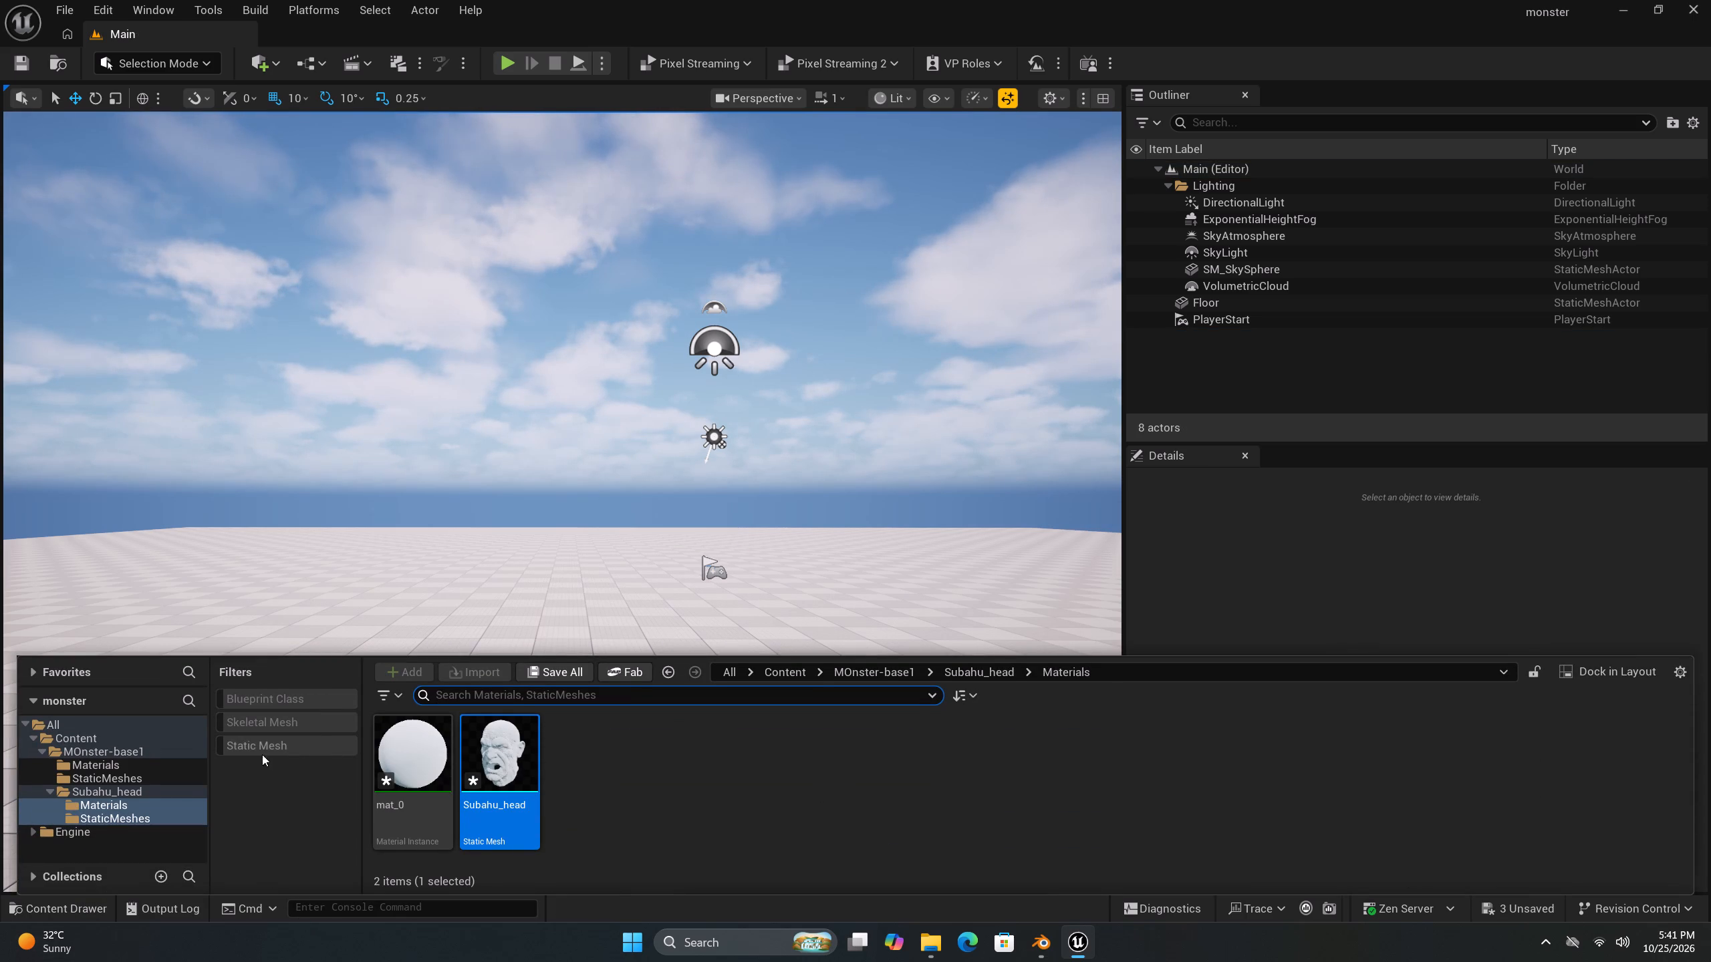
left_click(136, 741)
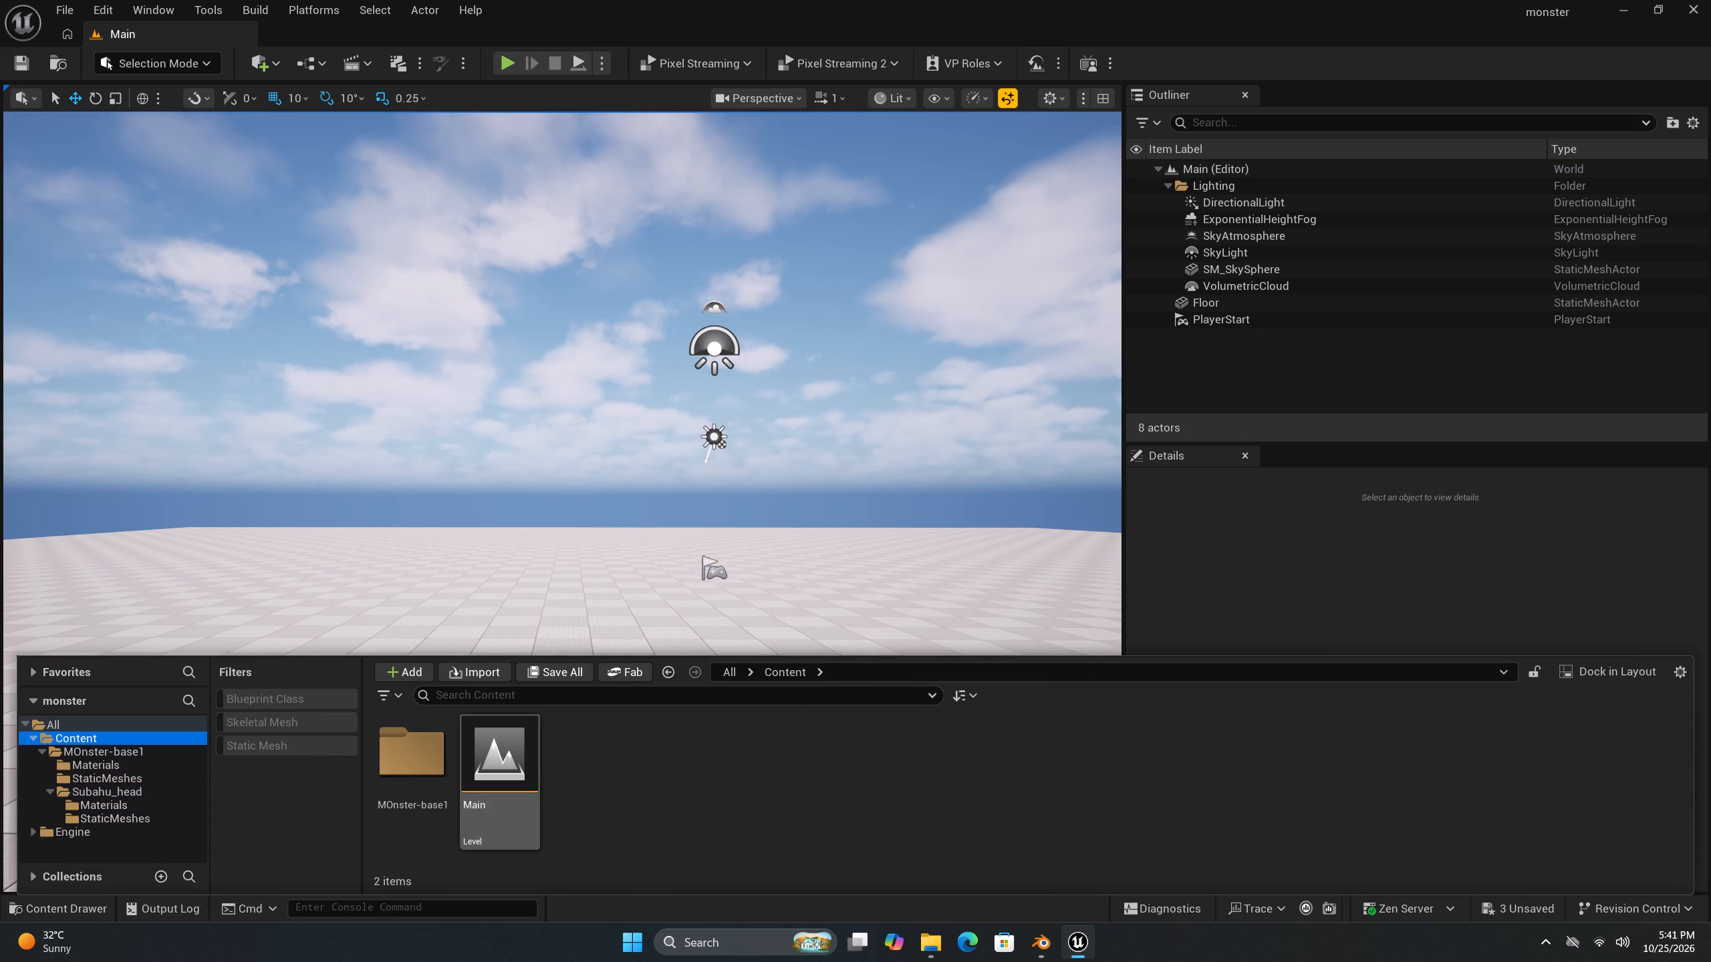
double_click(408, 776)
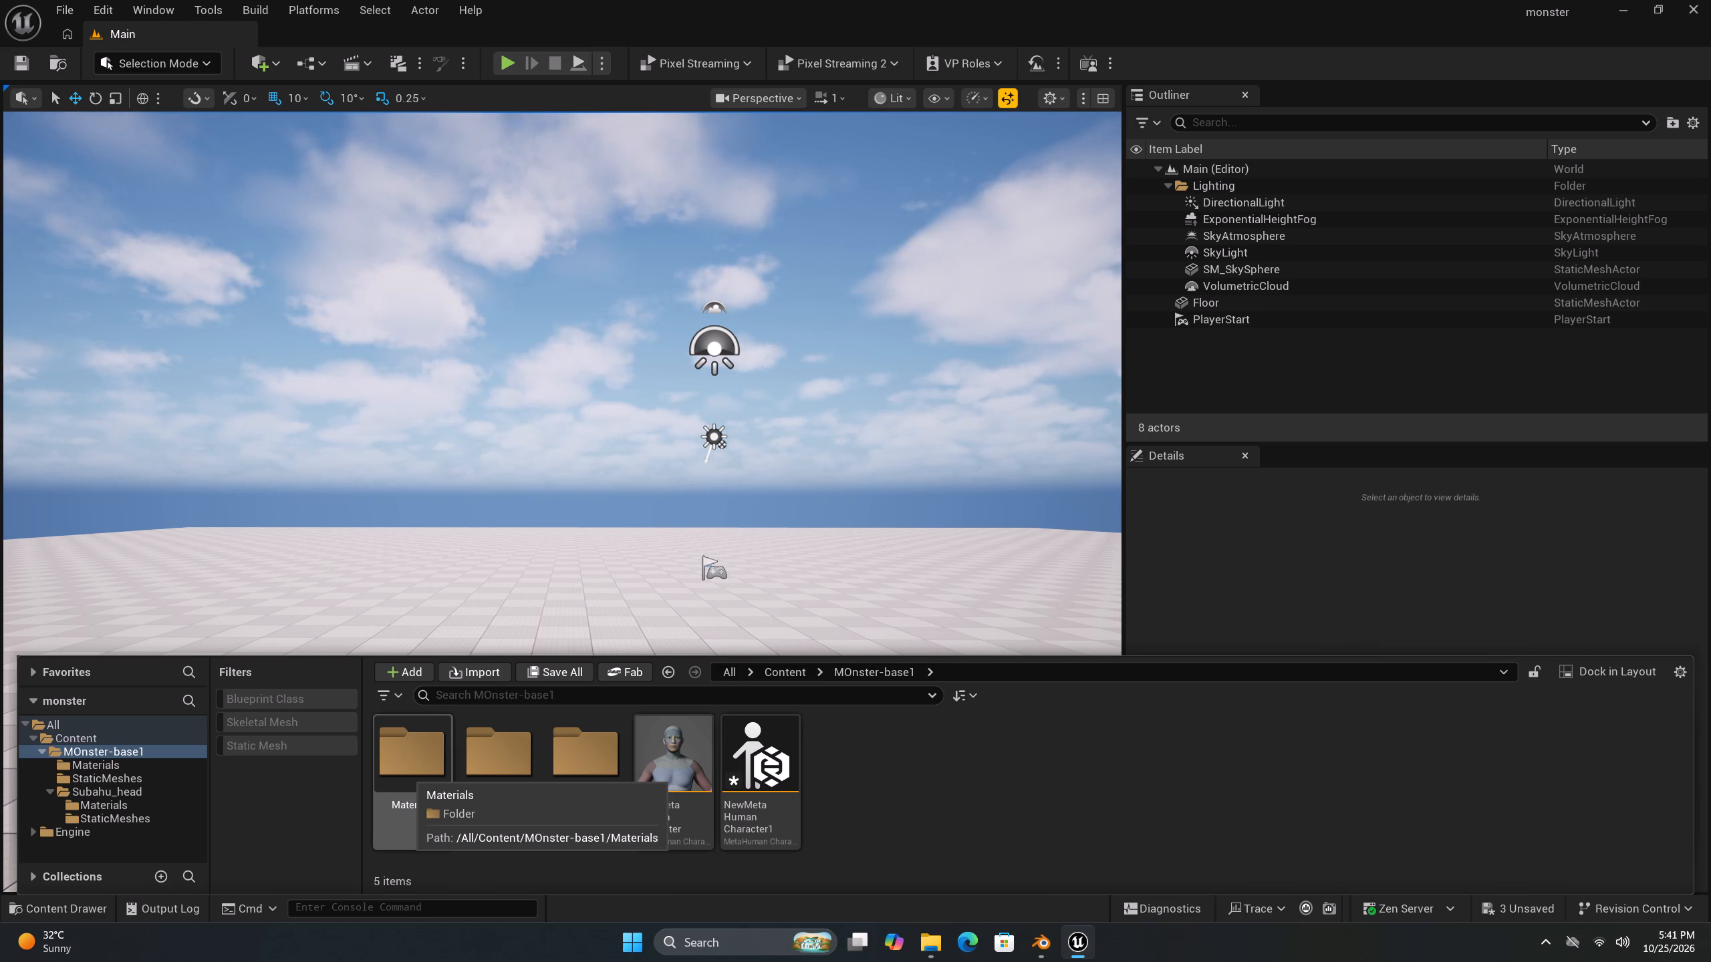
double_click(787, 745)
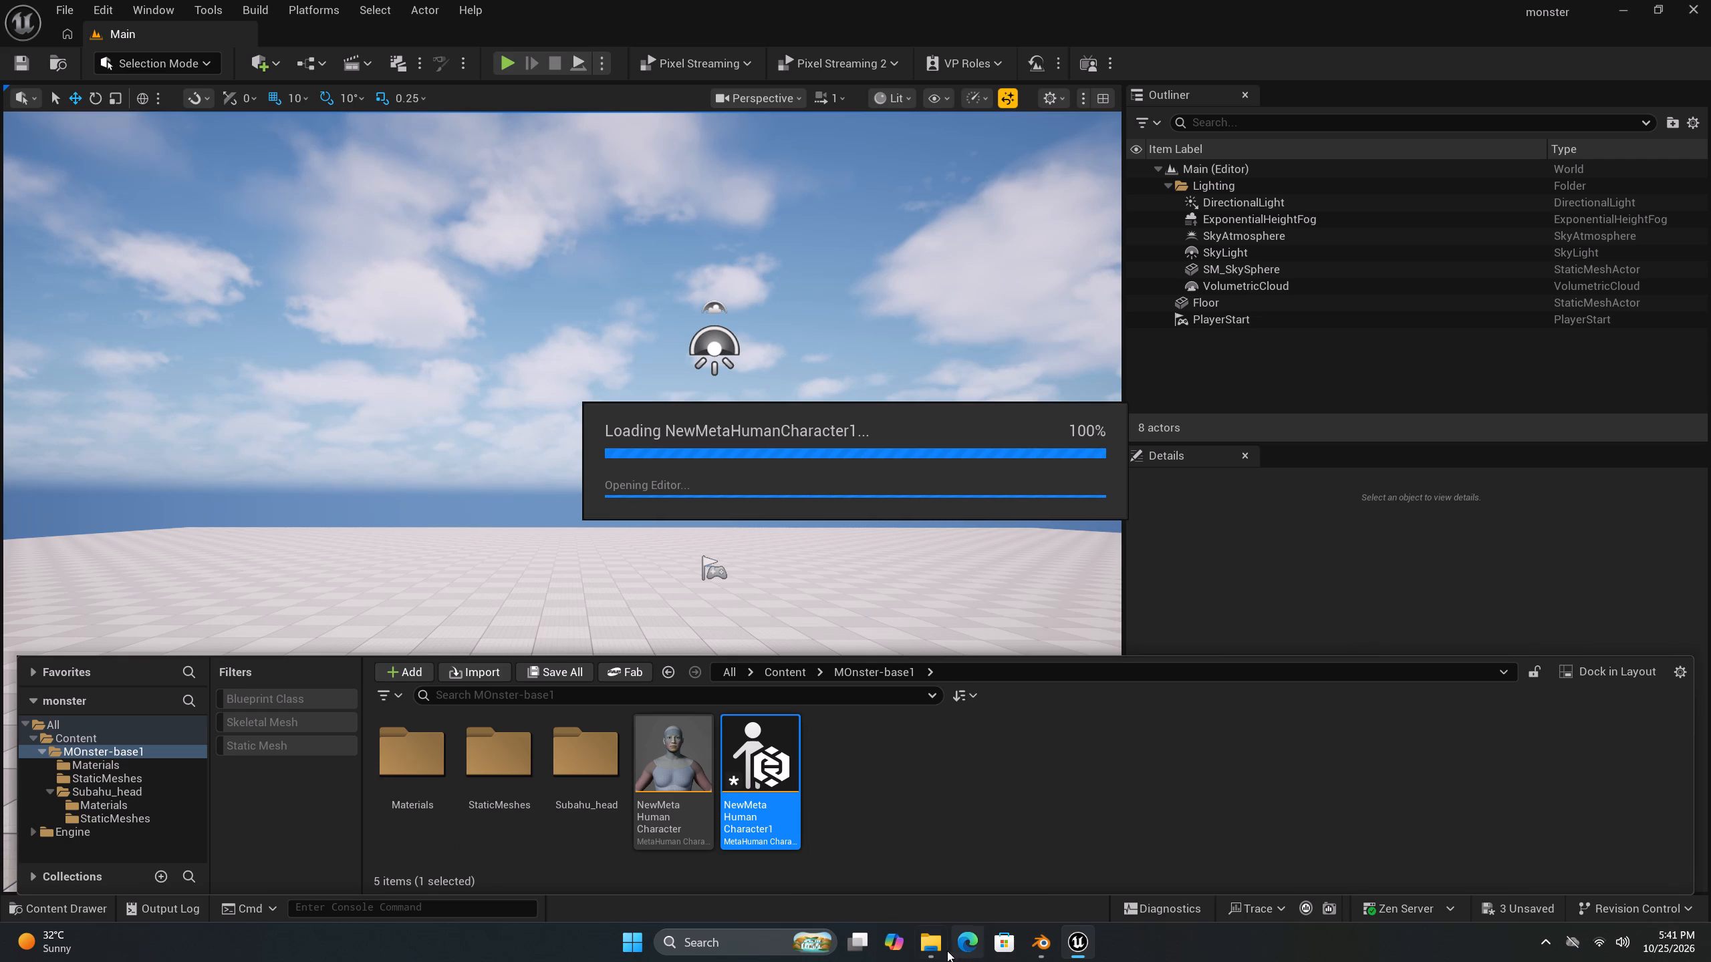
left_click(777, 951)
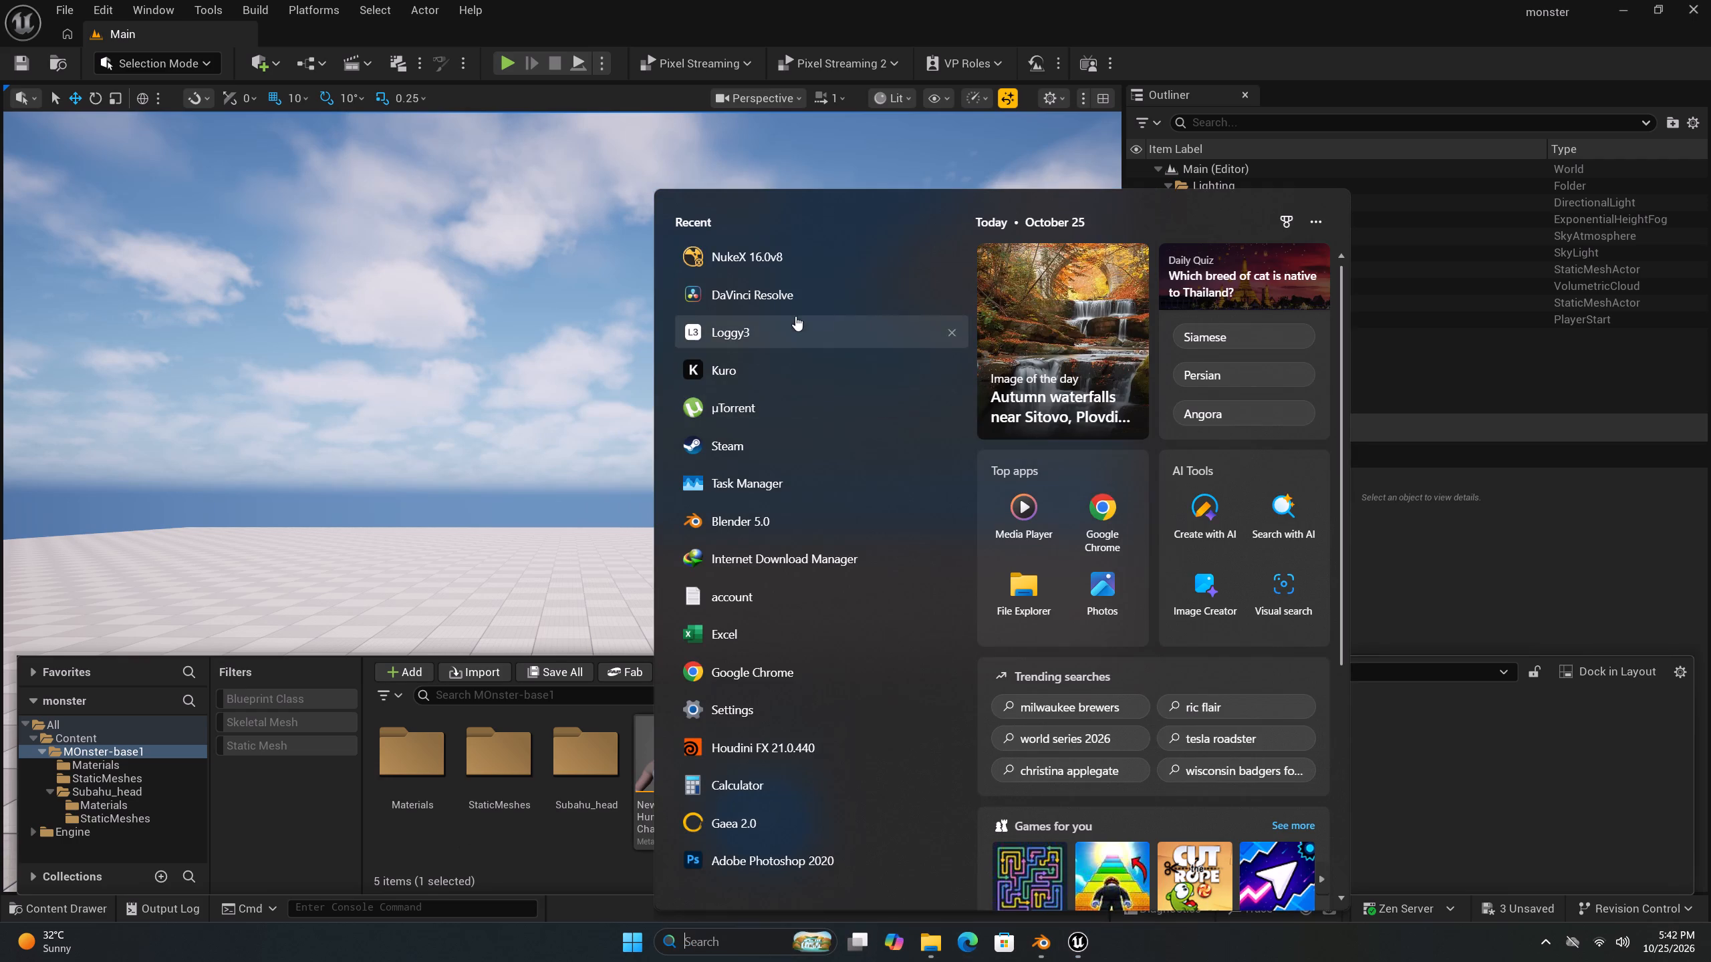
left_click(1097, 538)
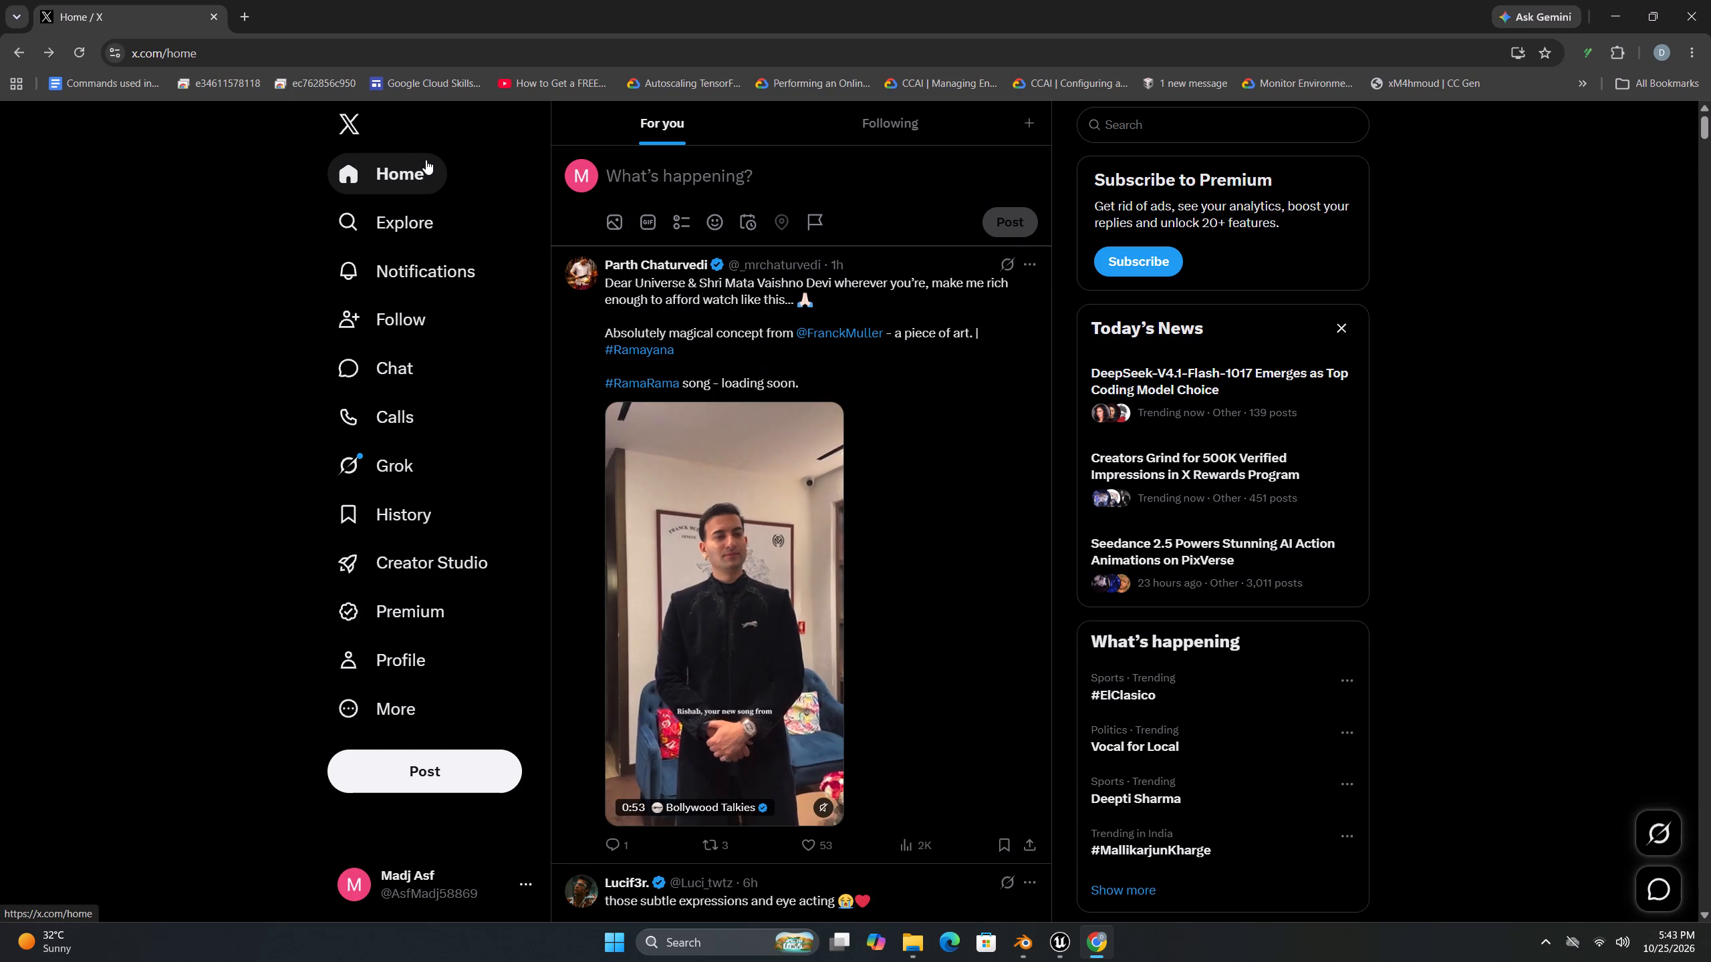
Skim the refreshed X home feed, looking through the Ramayana-related and other recommended posts.
scroll(701, 365, "up", 4)
scroll(725, 360, "down", 3)
scroll(725, 360, "up", 1)
scroll(725, 360, "down", 2)
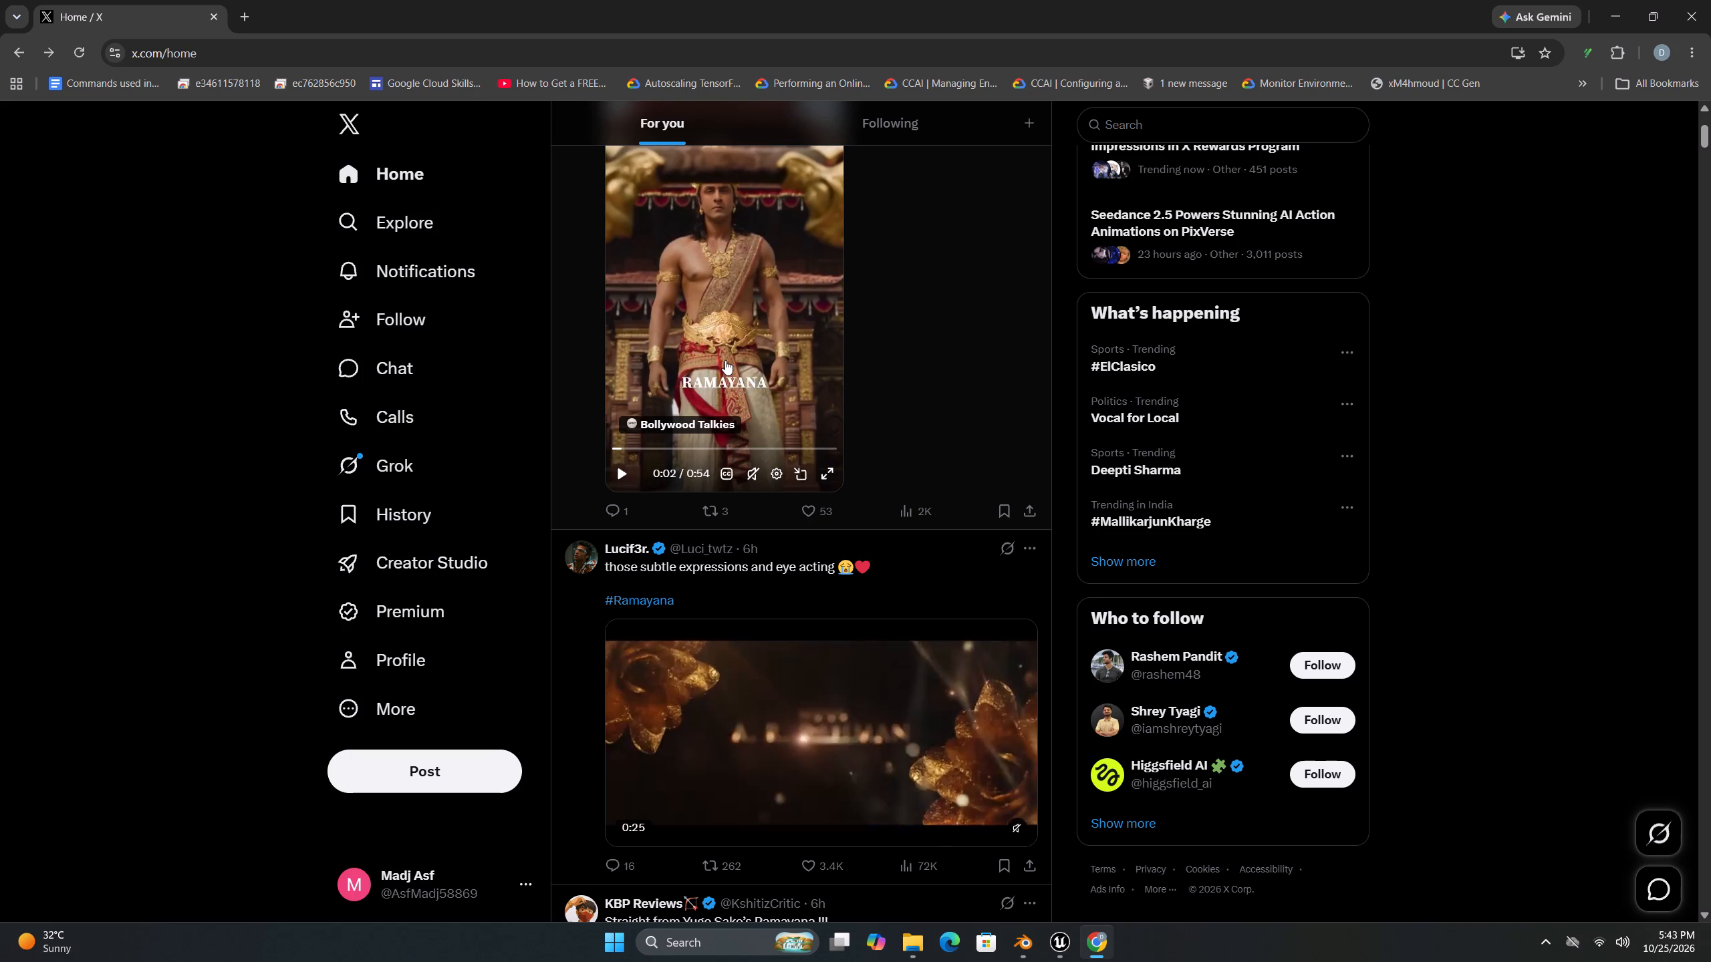
scroll(725, 360, "up", 17)
scroll(980, 520, "down", 3)
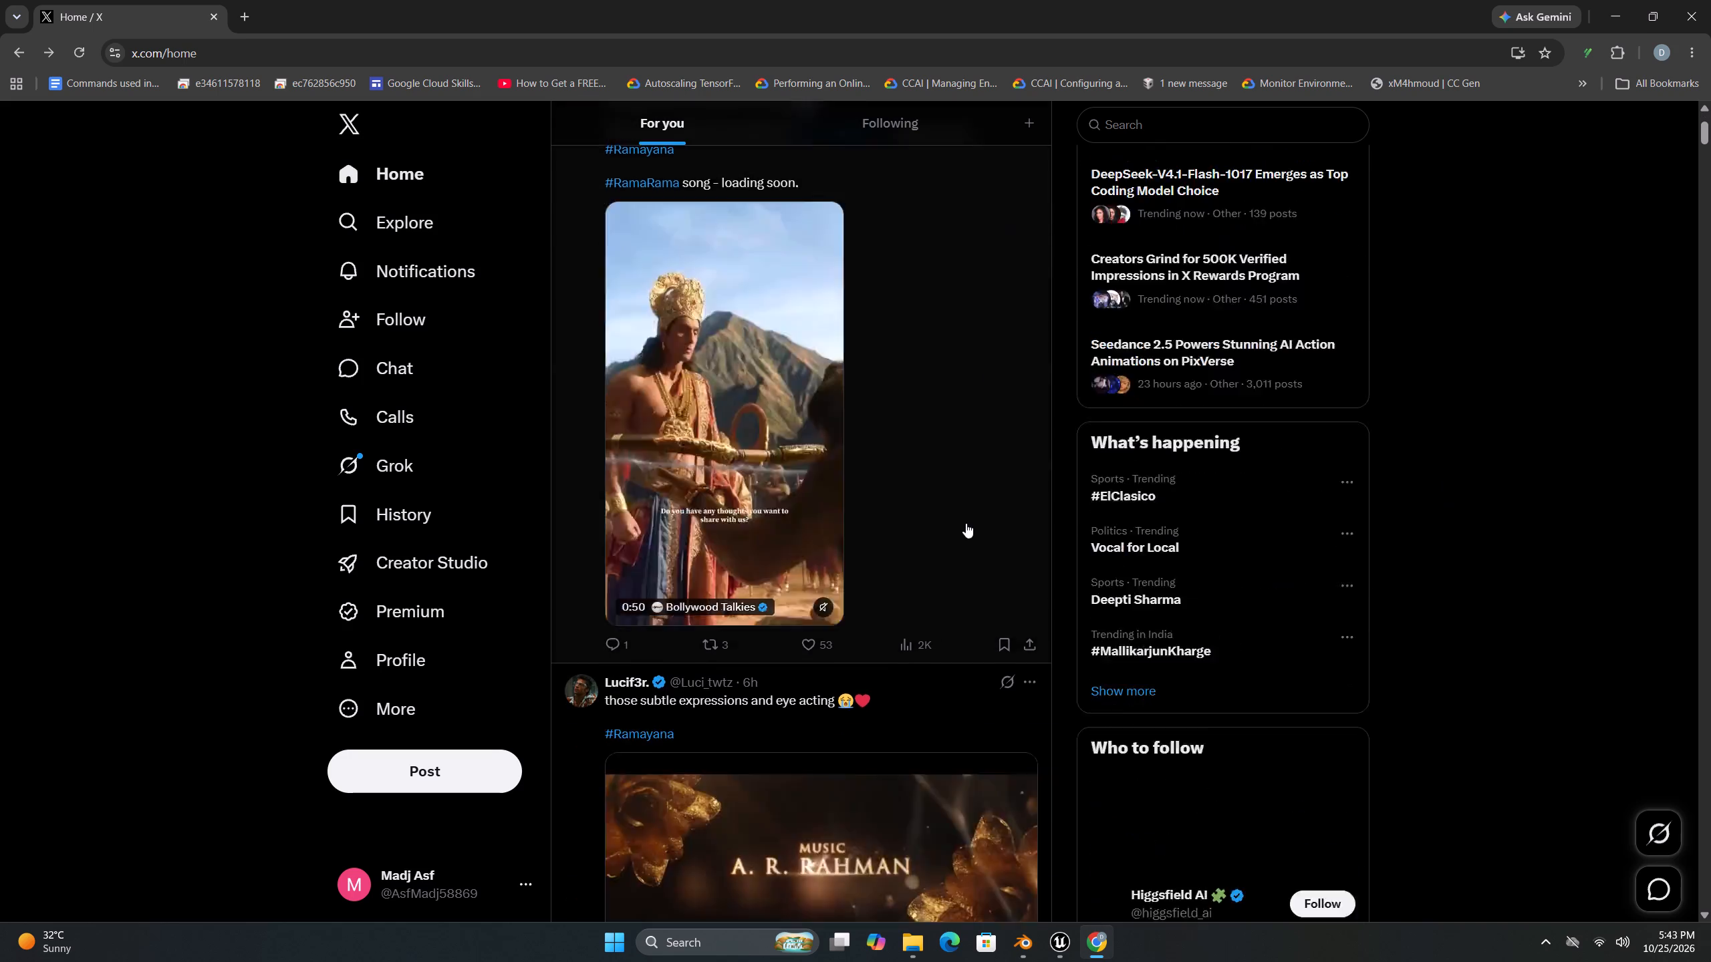
scroll(966, 523, "down", 4)
scroll(943, 532, "up", 1)
scroll(942, 534, "down", 1)
scroll(941, 535, "up", 1)
scroll(940, 536, "down", 5)
scroll(921, 534, "up", 1)
scroll(921, 534, "down", 1)
scroll(921, 534, "up", 1)
scroll(921, 534, "down", 2)
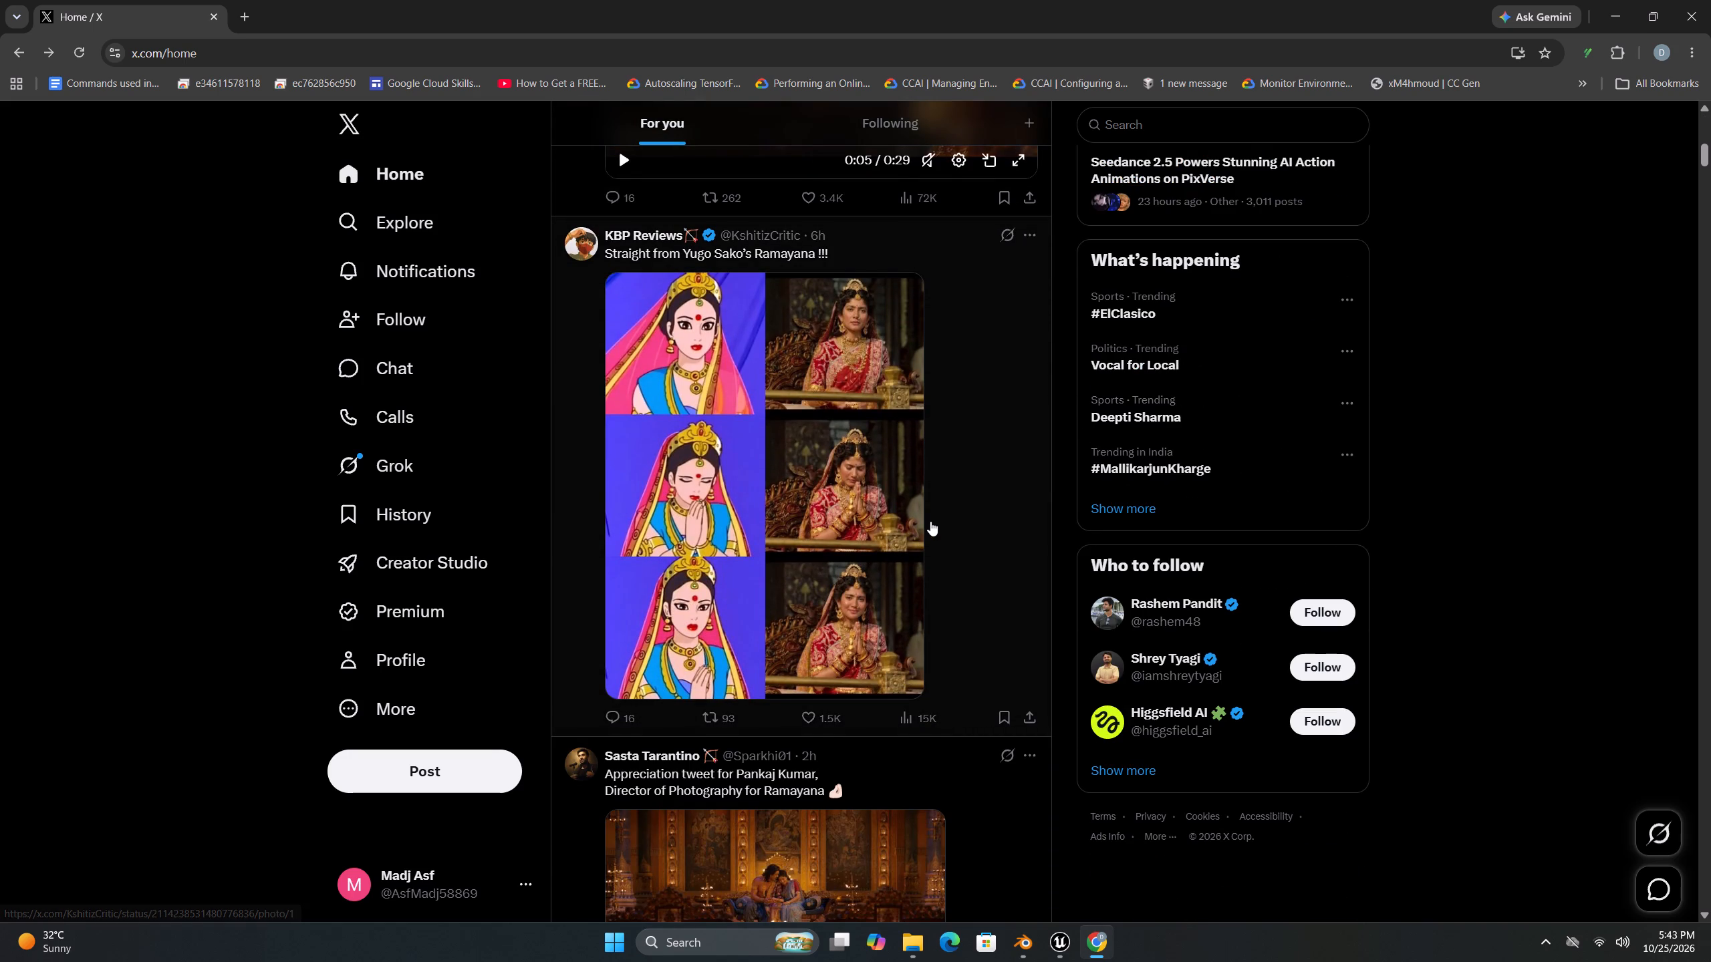
scroll(930, 521, "down", 5)
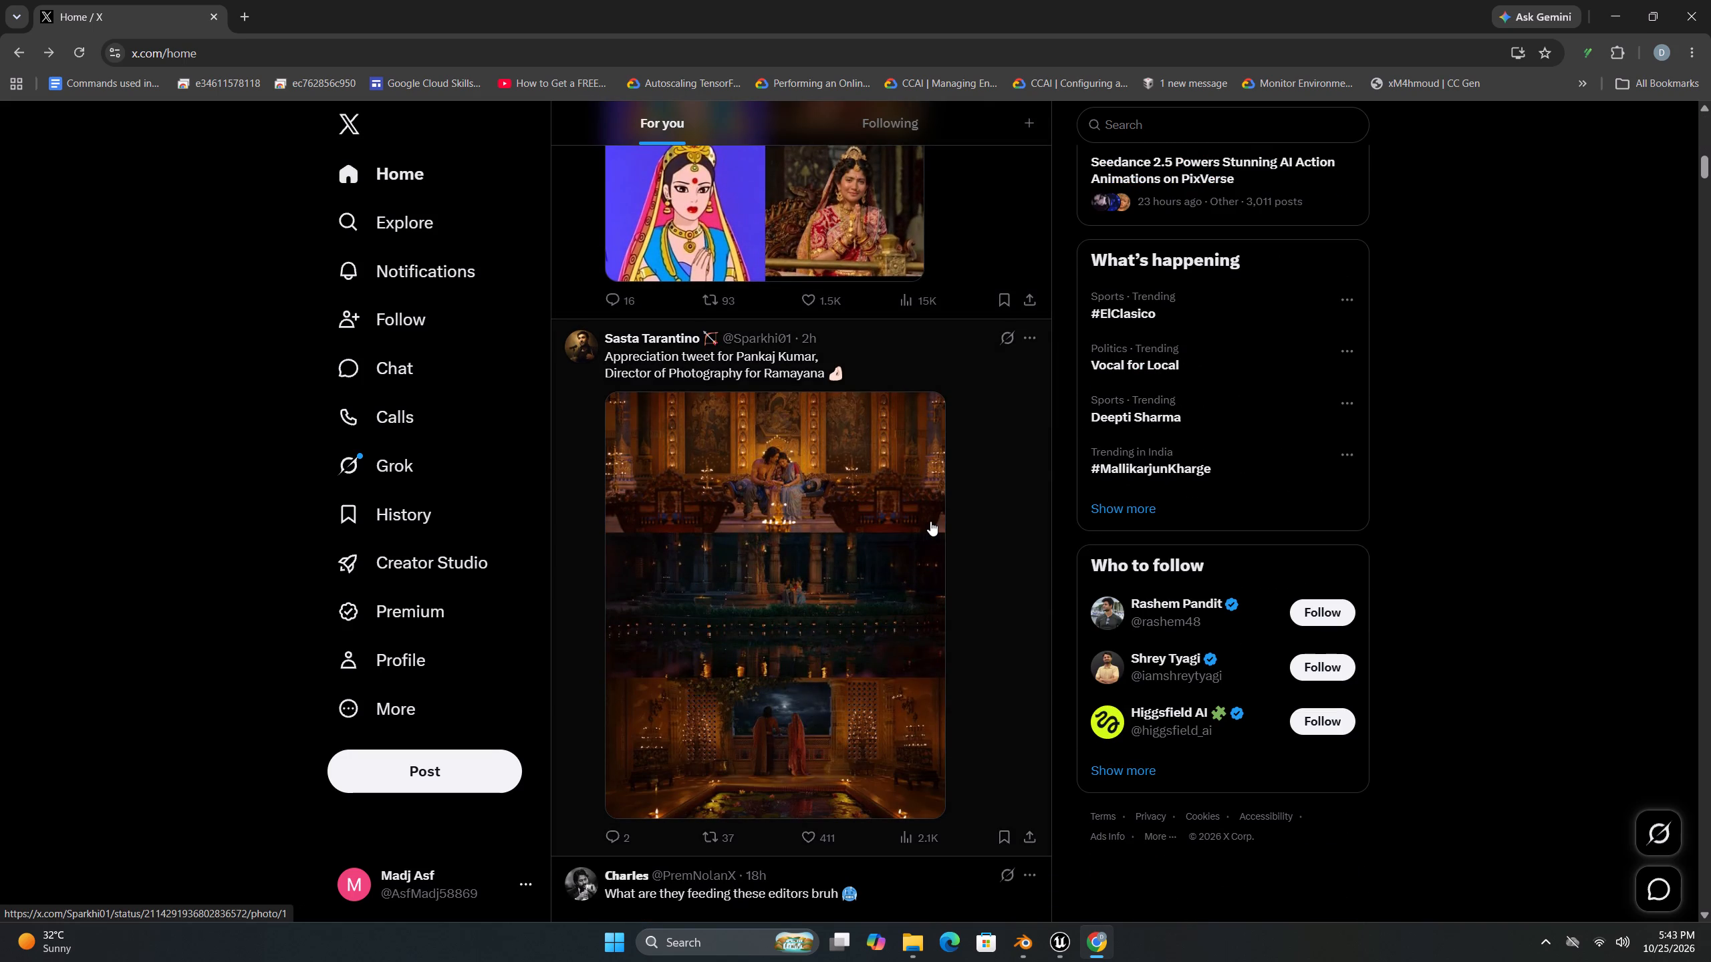
scroll(930, 521, "down", 10)
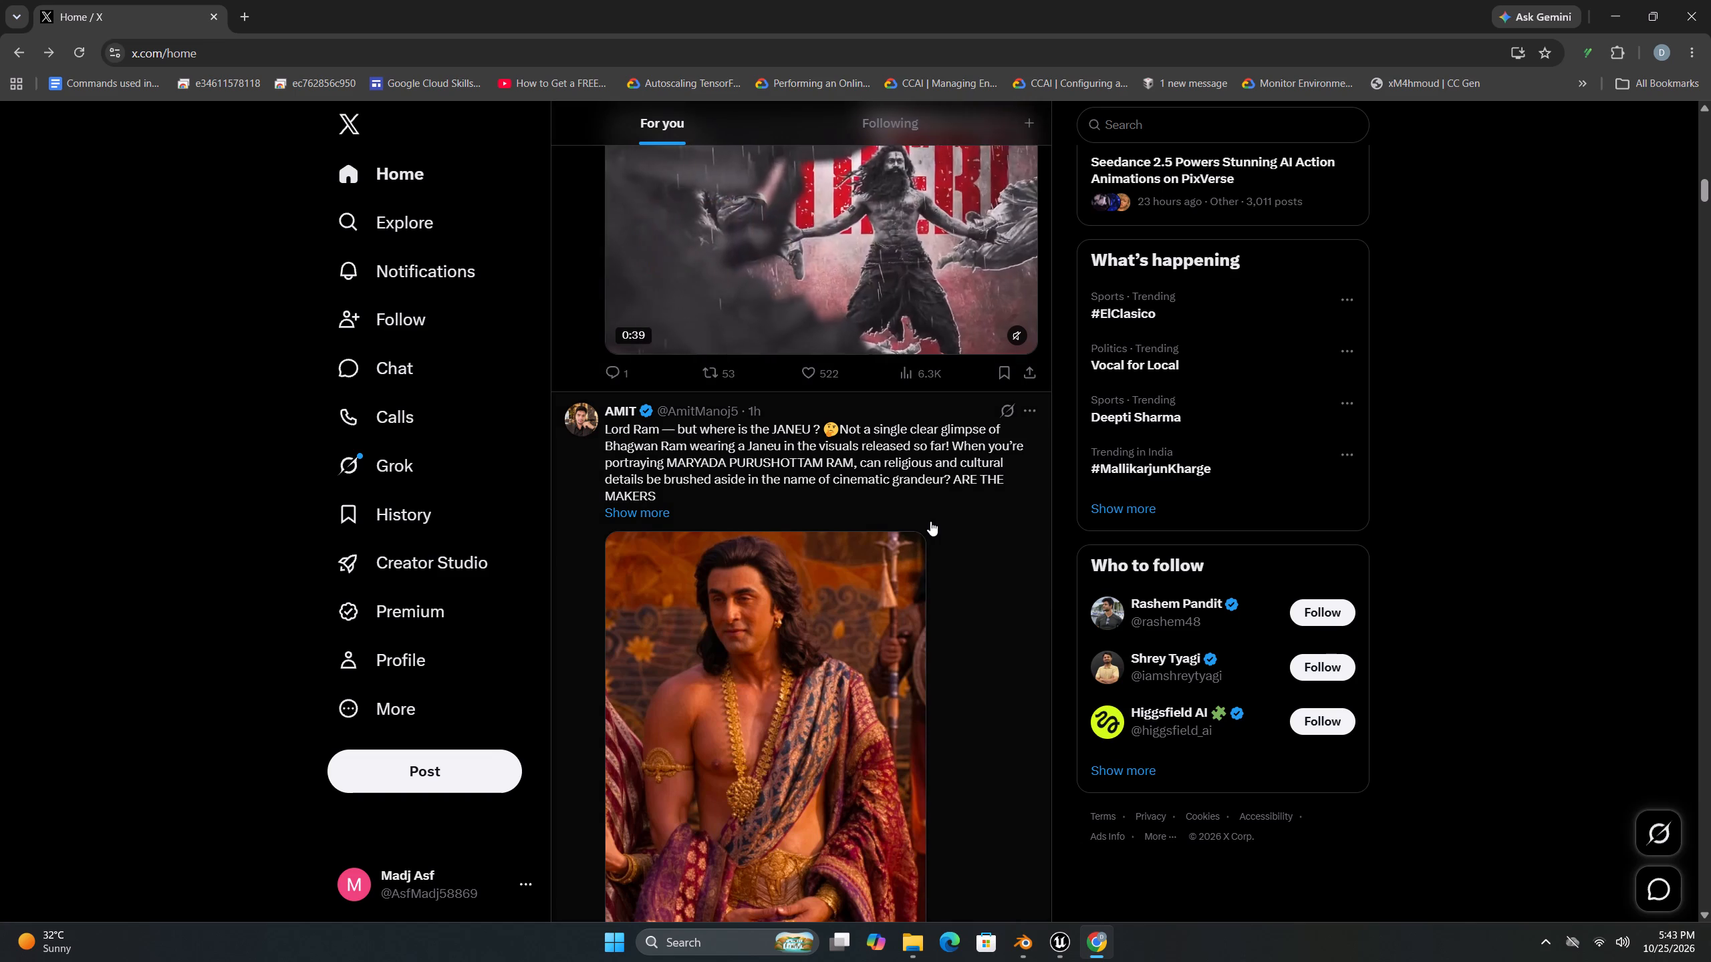
scroll(930, 521, "down", 10)
scroll(930, 521, "up", 1)
scroll(930, 521, "down", 1)
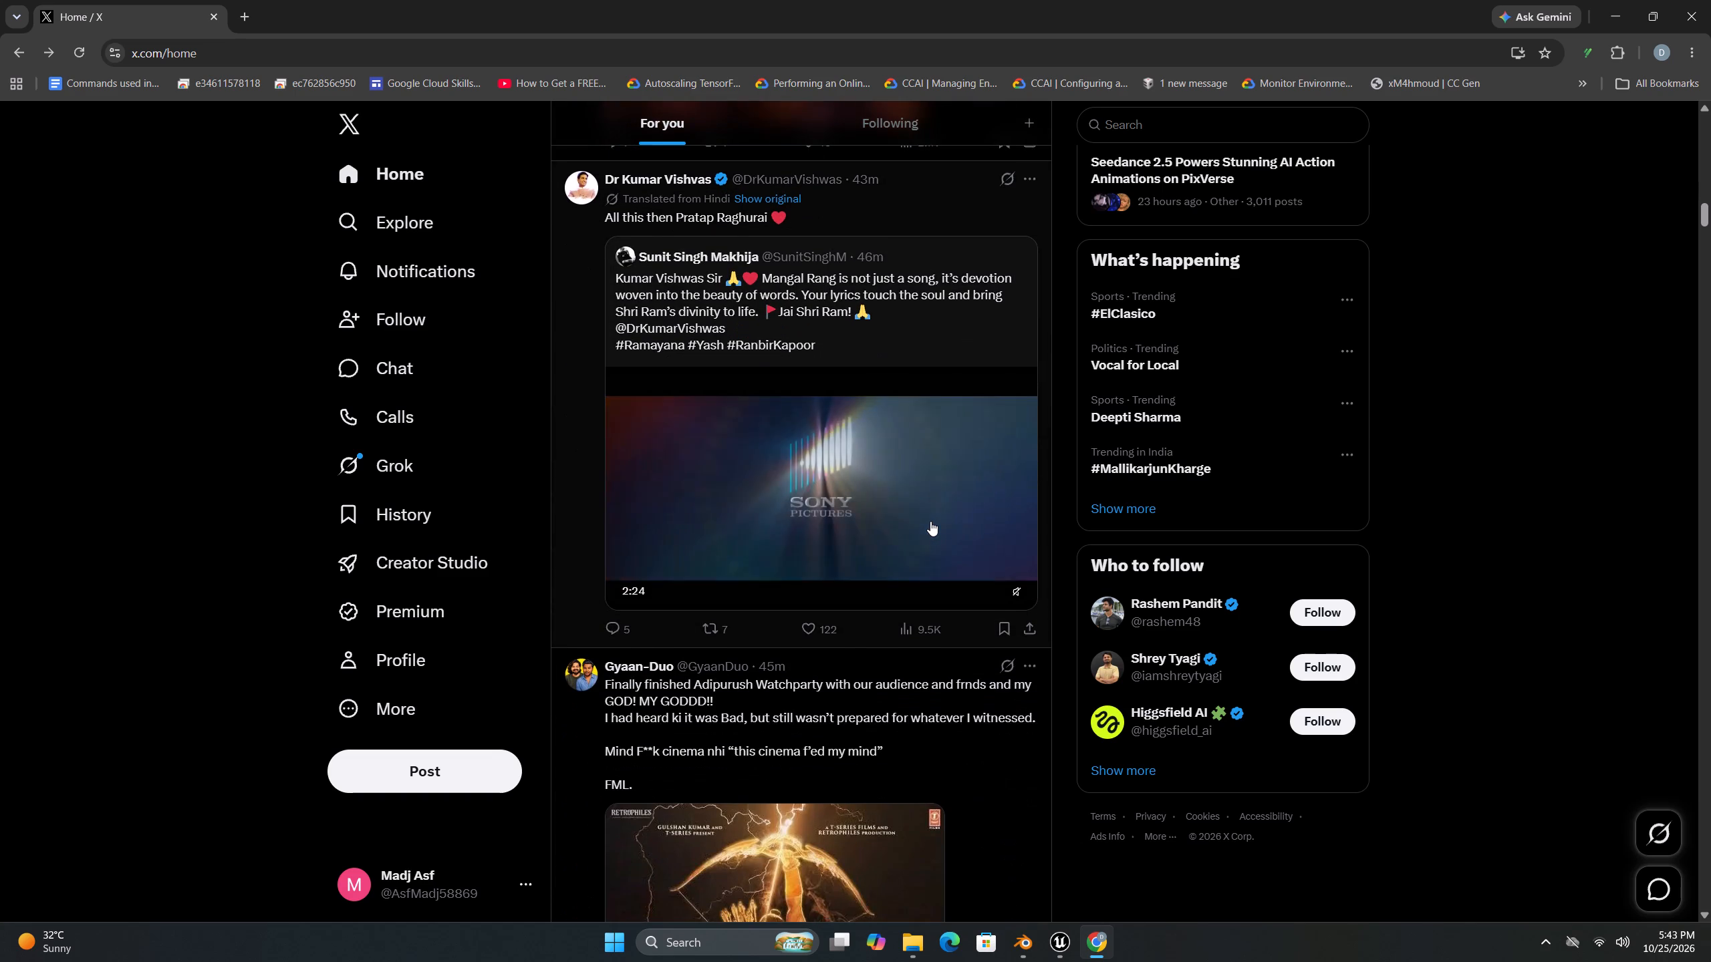
scroll(930, 521, "down", 10)
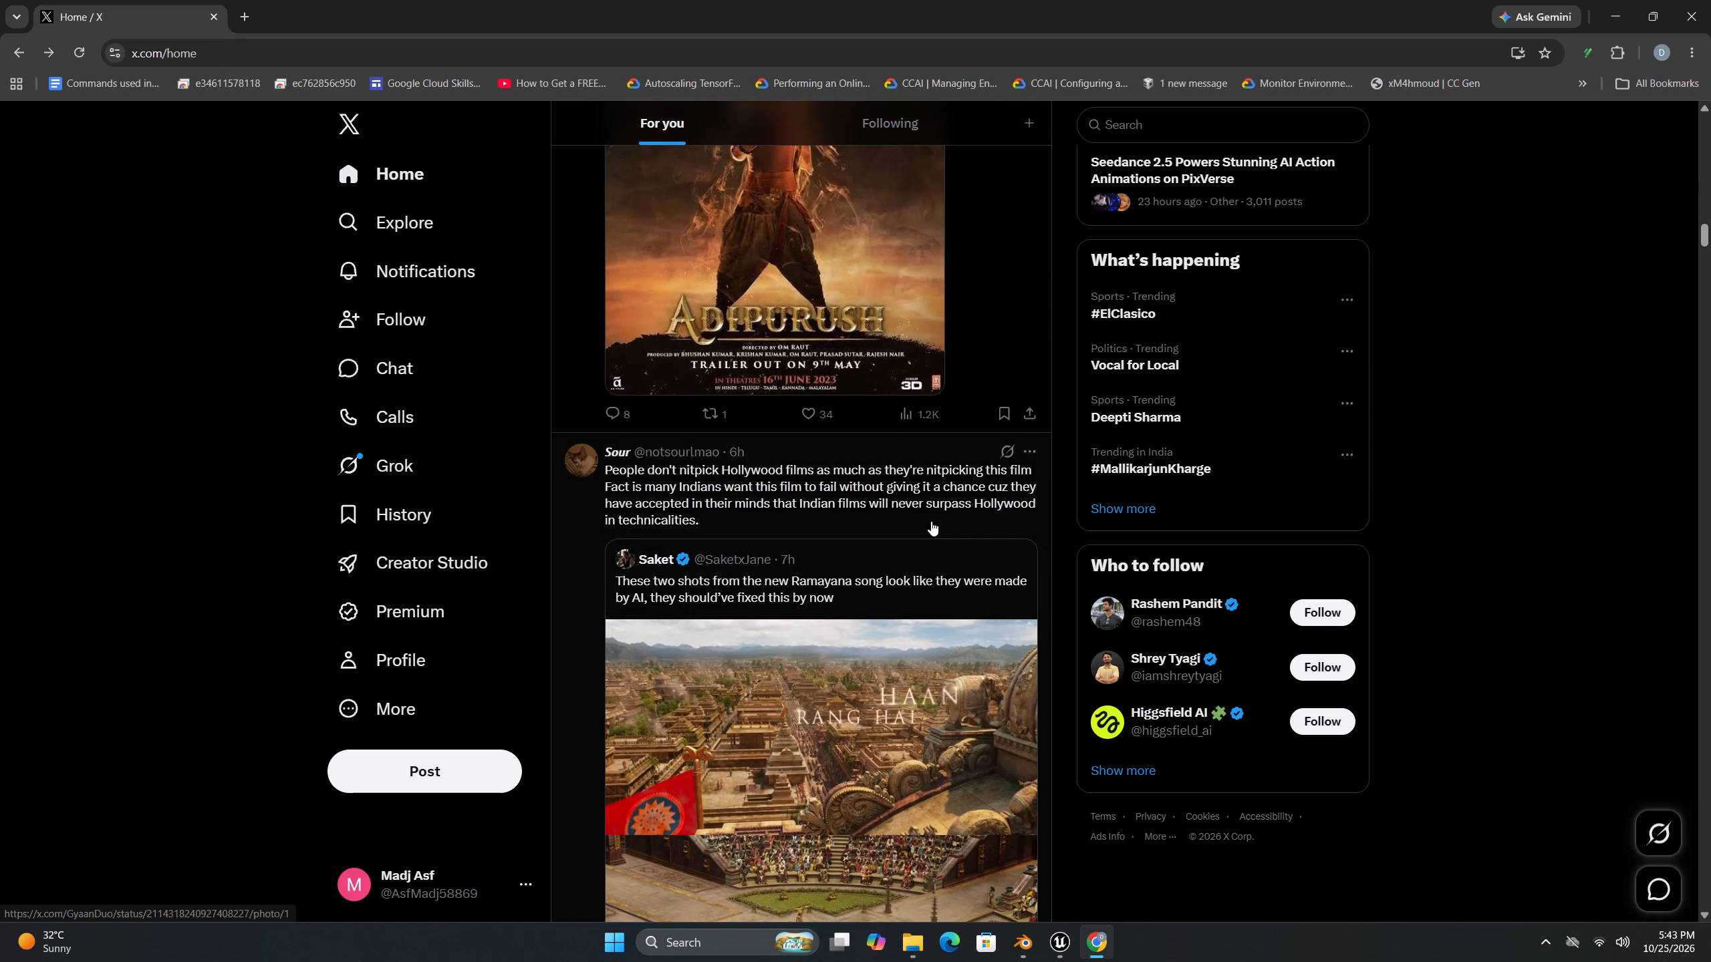
scroll(931, 521, "down", 14)
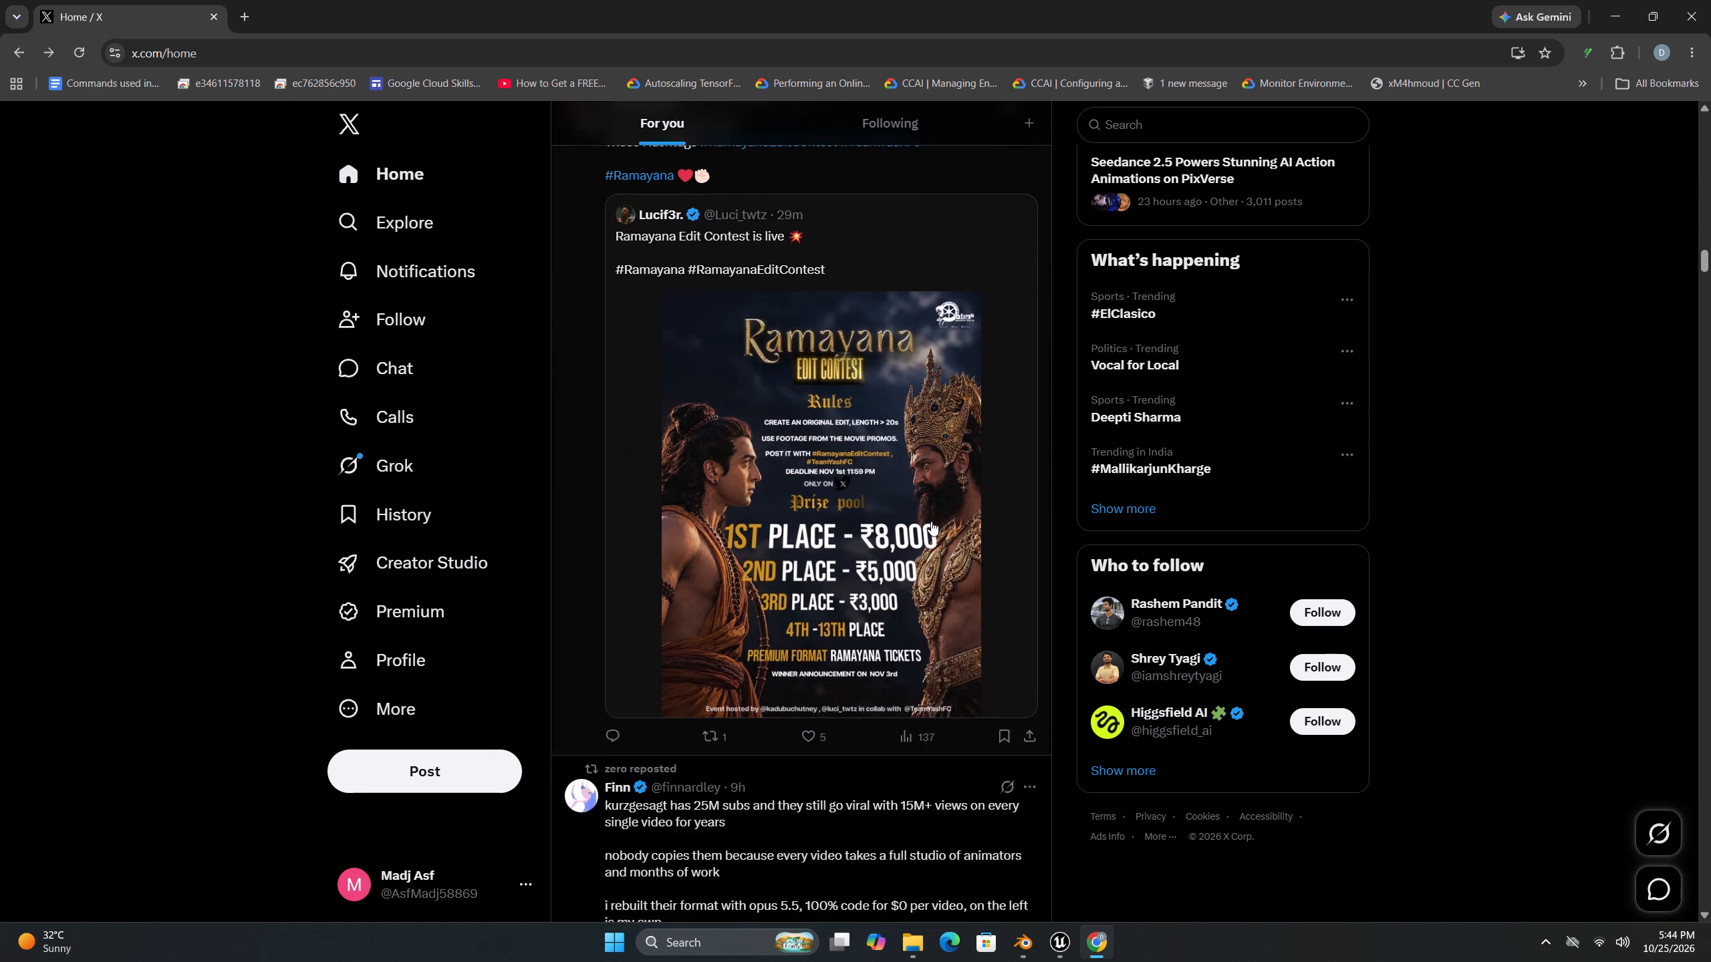
scroll(931, 521, "down", 3)
scroll(931, 521, "up", 1)
scroll(931, 520, "down", 3)
scroll(930, 520, "up", 1)
scroll(930, 520, "down", 1)
scroll(930, 520, "up", 1)
scroll(930, 520, "down", 3)
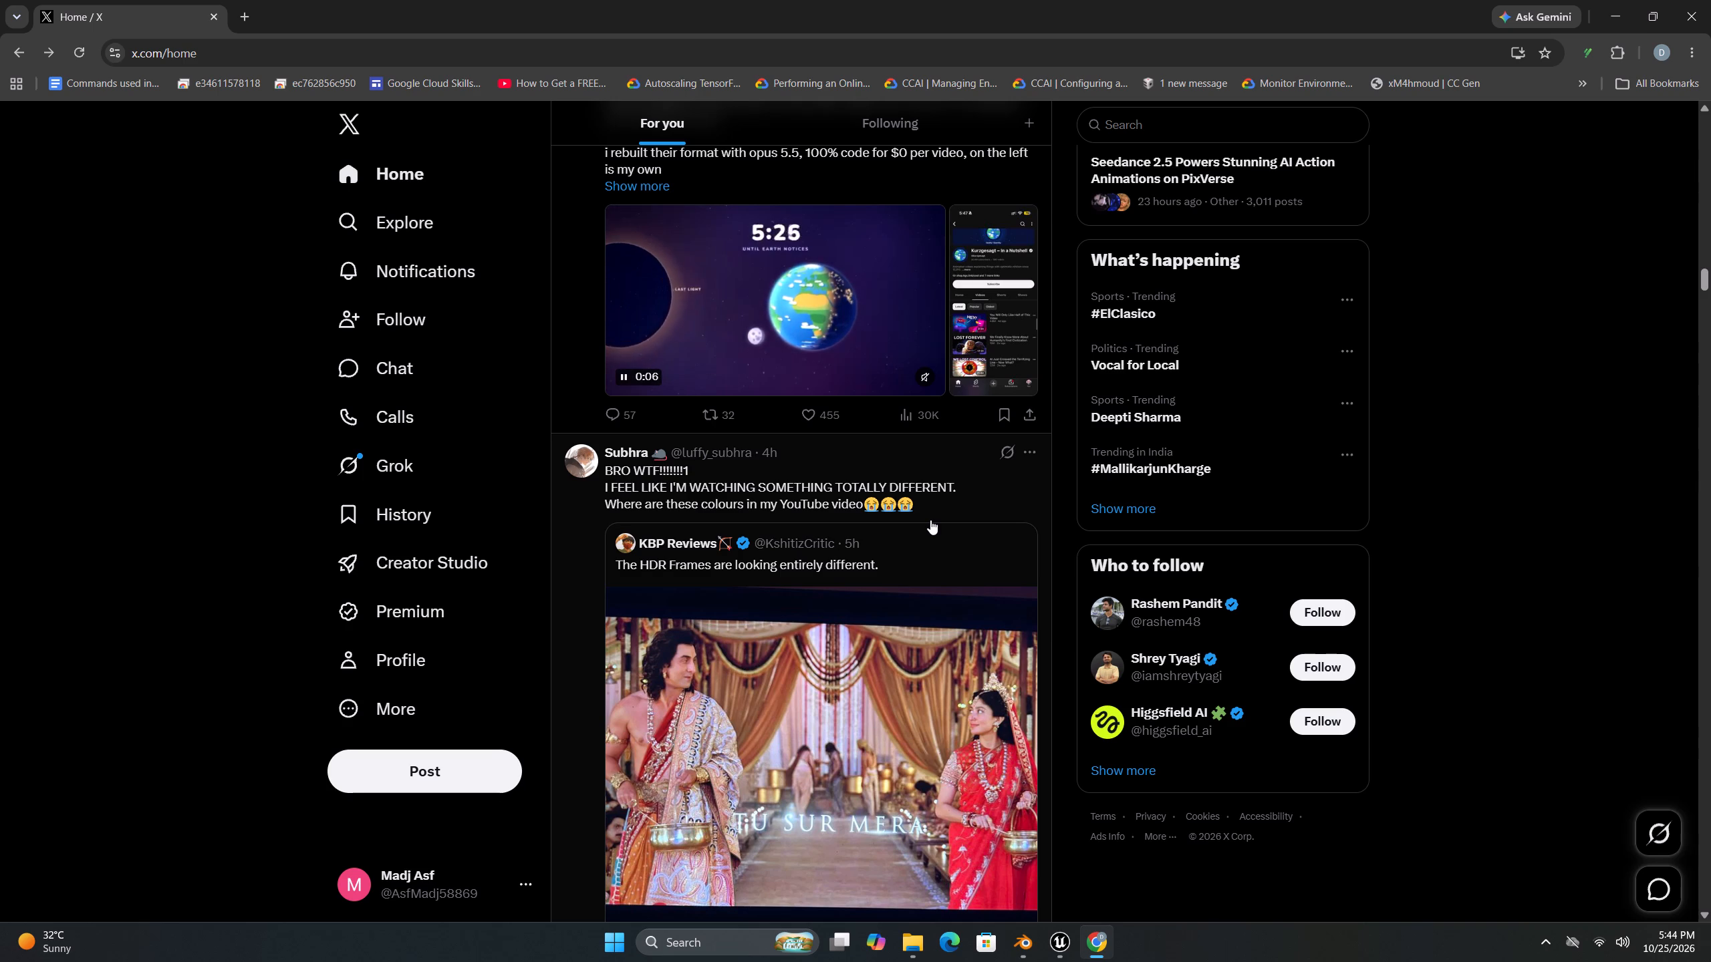
scroll(930, 520, "down", 3)
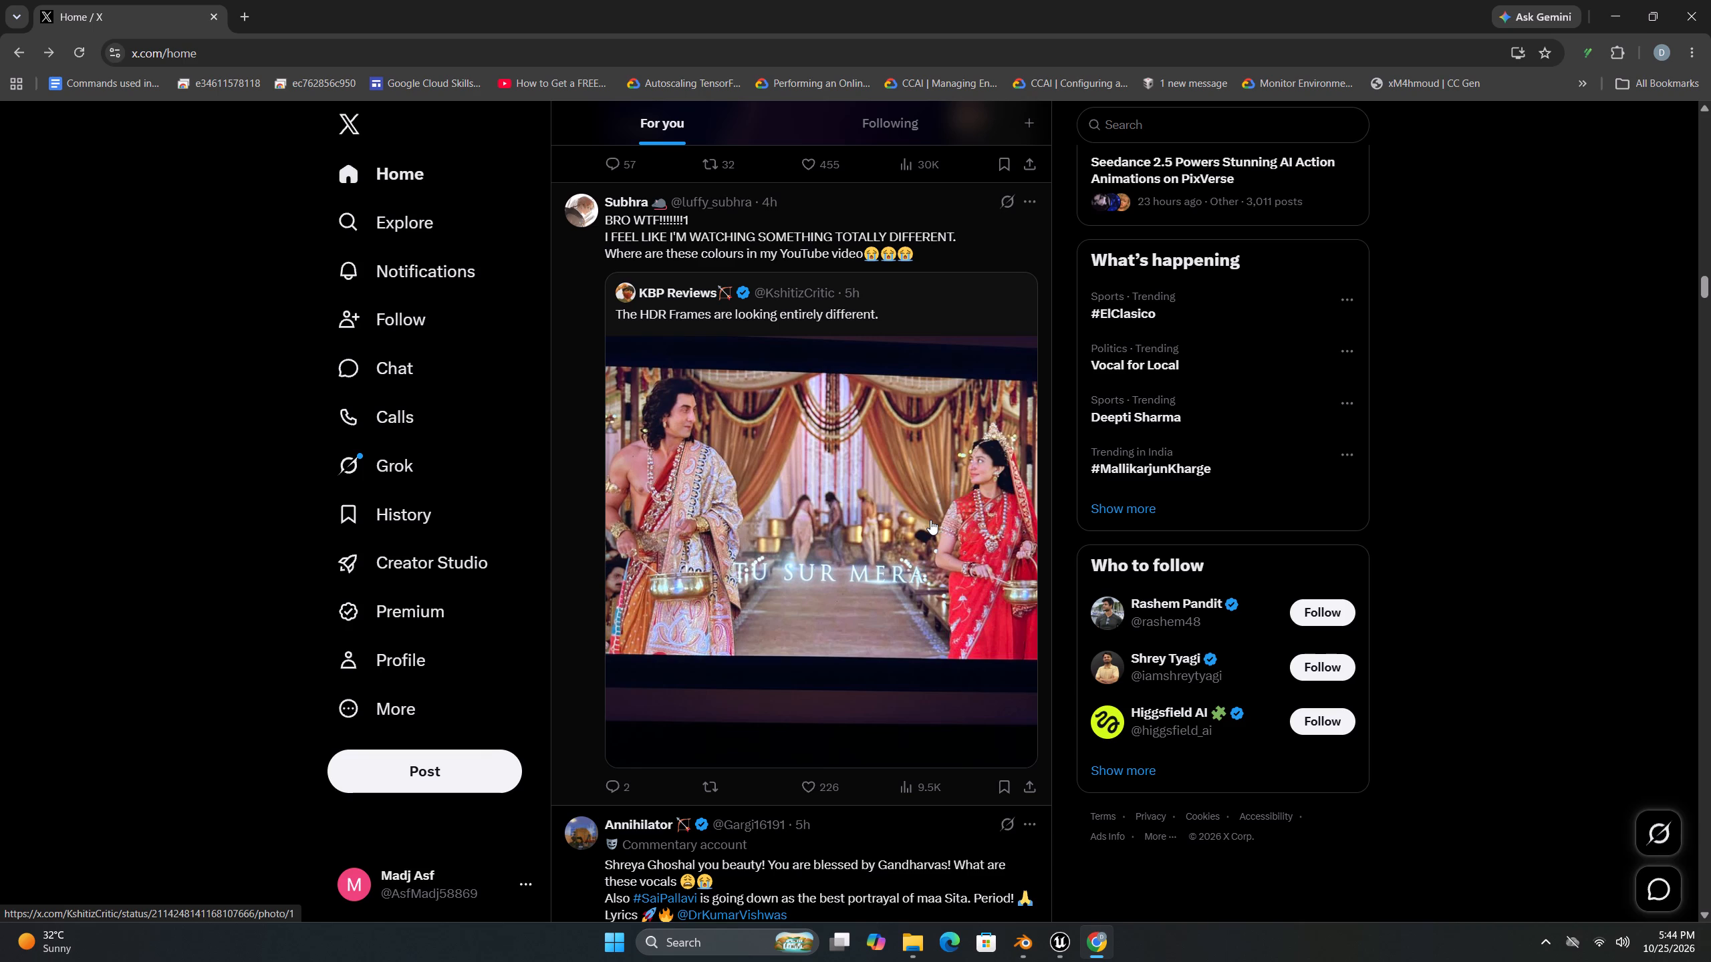
scroll(930, 520, "down", 7)
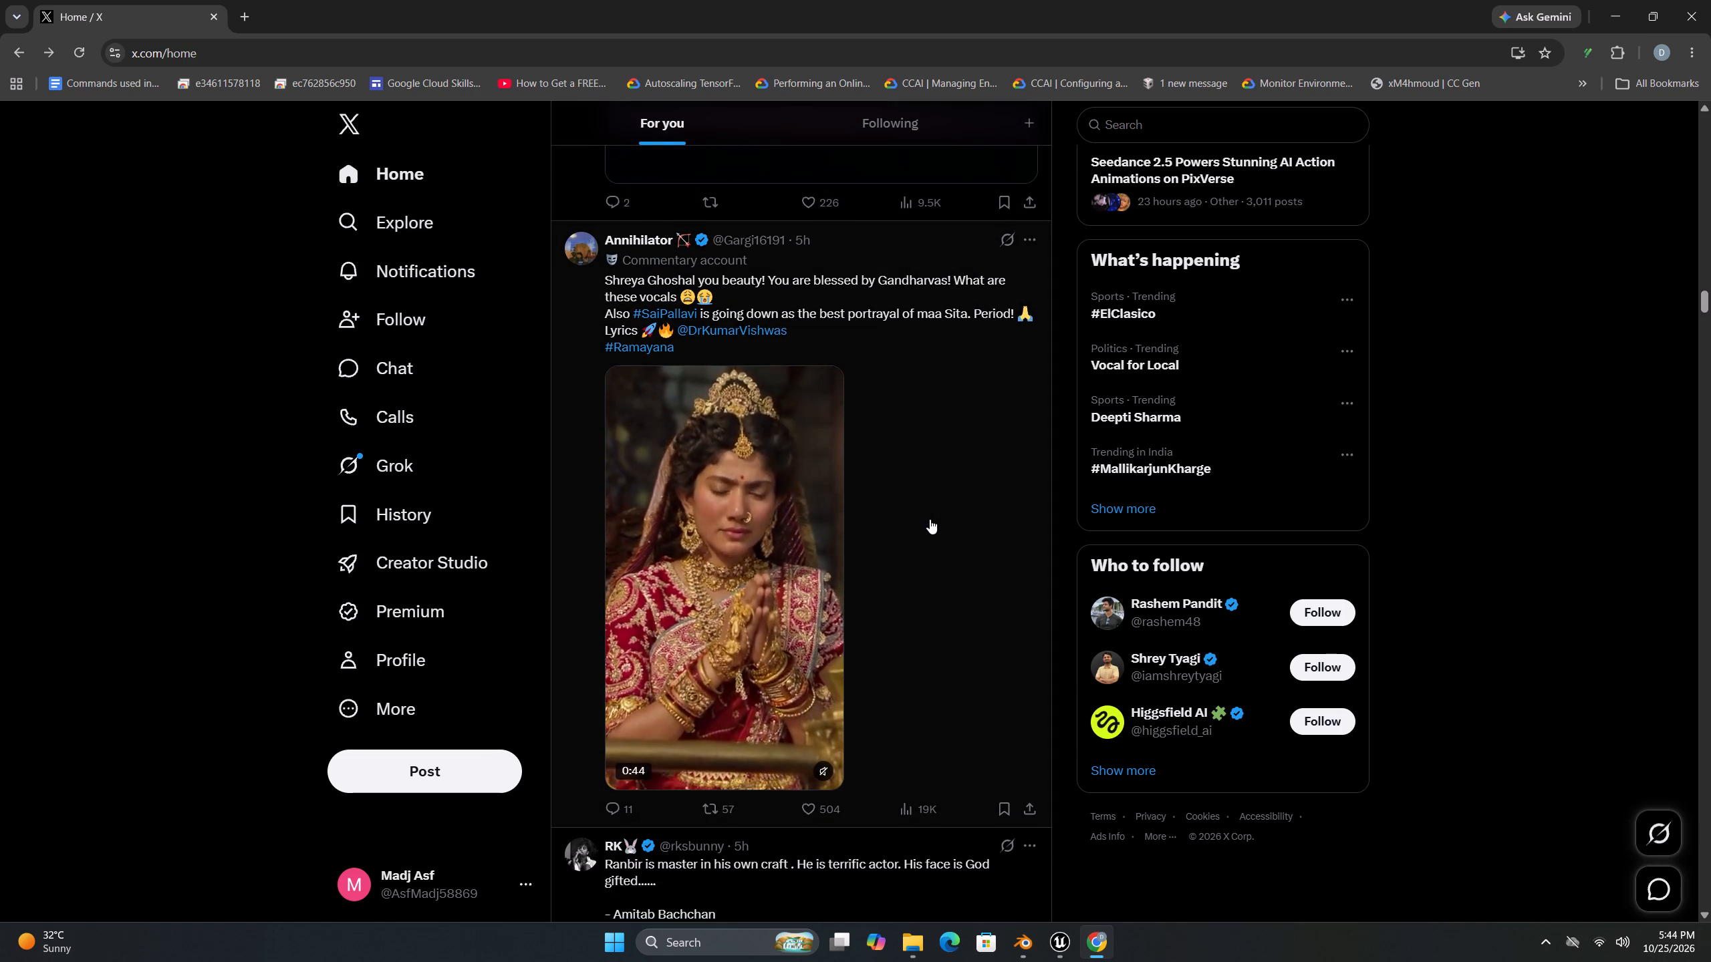
scroll(930, 519, "down", 3)
scroll(930, 519, "up", 1)
scroll(930, 519, "down", 1)
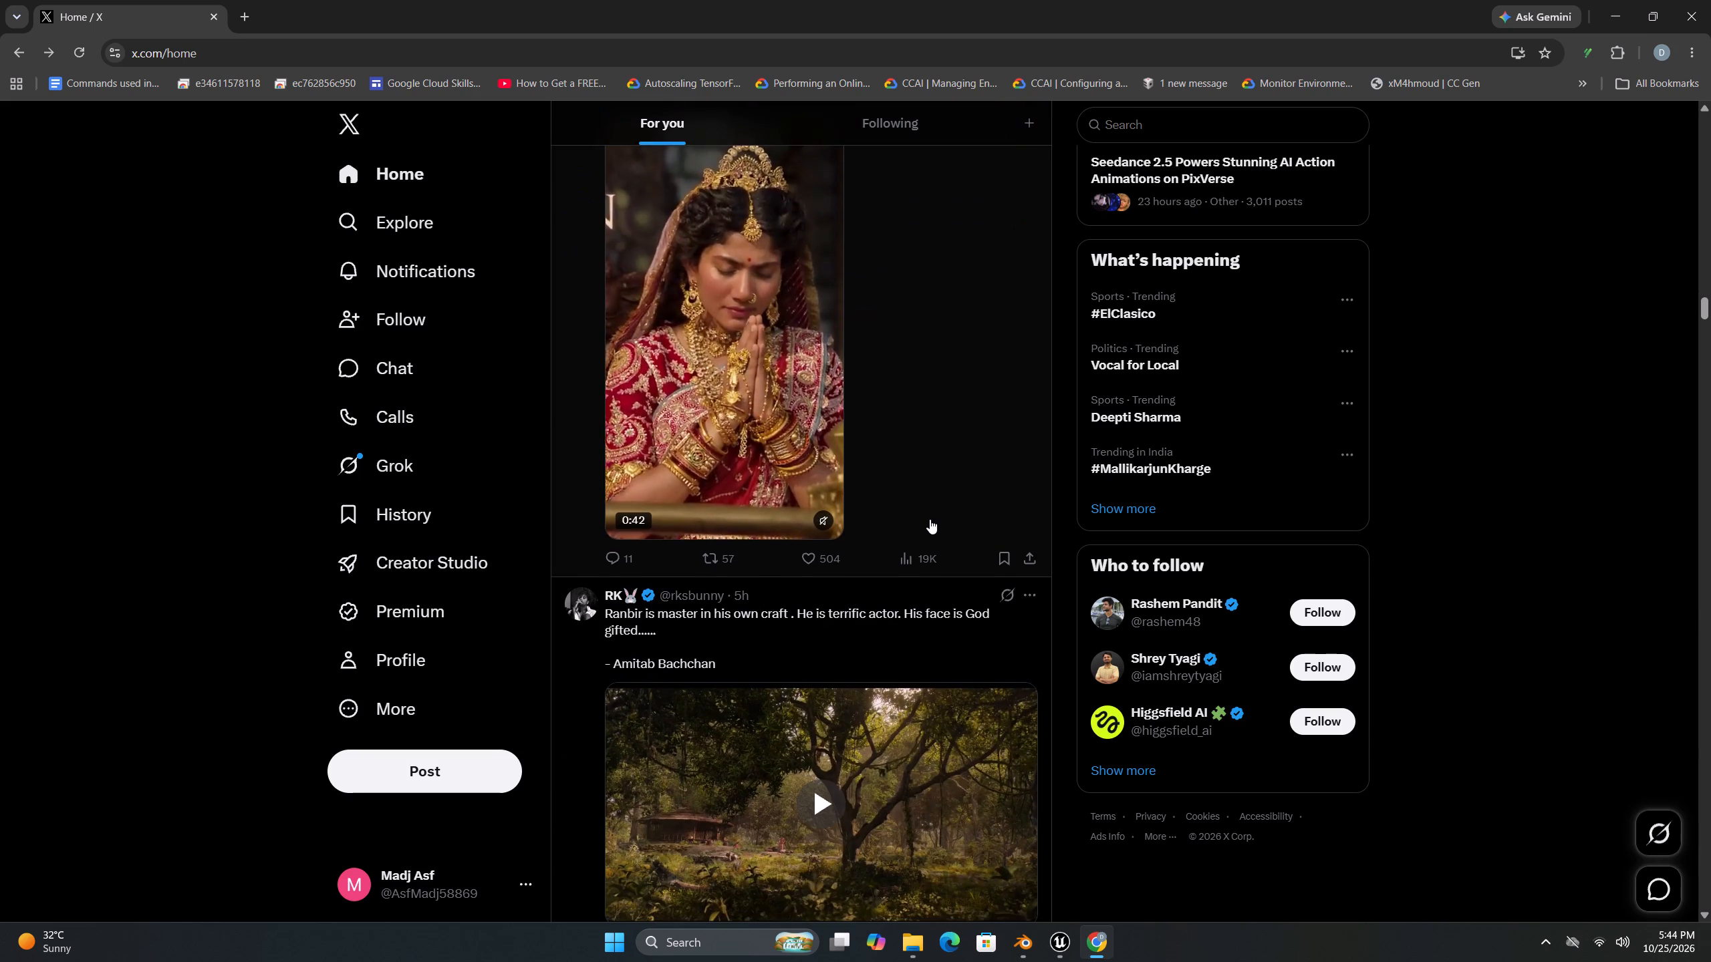
scroll(930, 519, "up", 1)
scroll(930, 519, "down", 3)
scroll(930, 519, "up", 1)
scroll(930, 519, "down", 5)
scroll(930, 519, "up", 1)
scroll(930, 519, "down", 10)
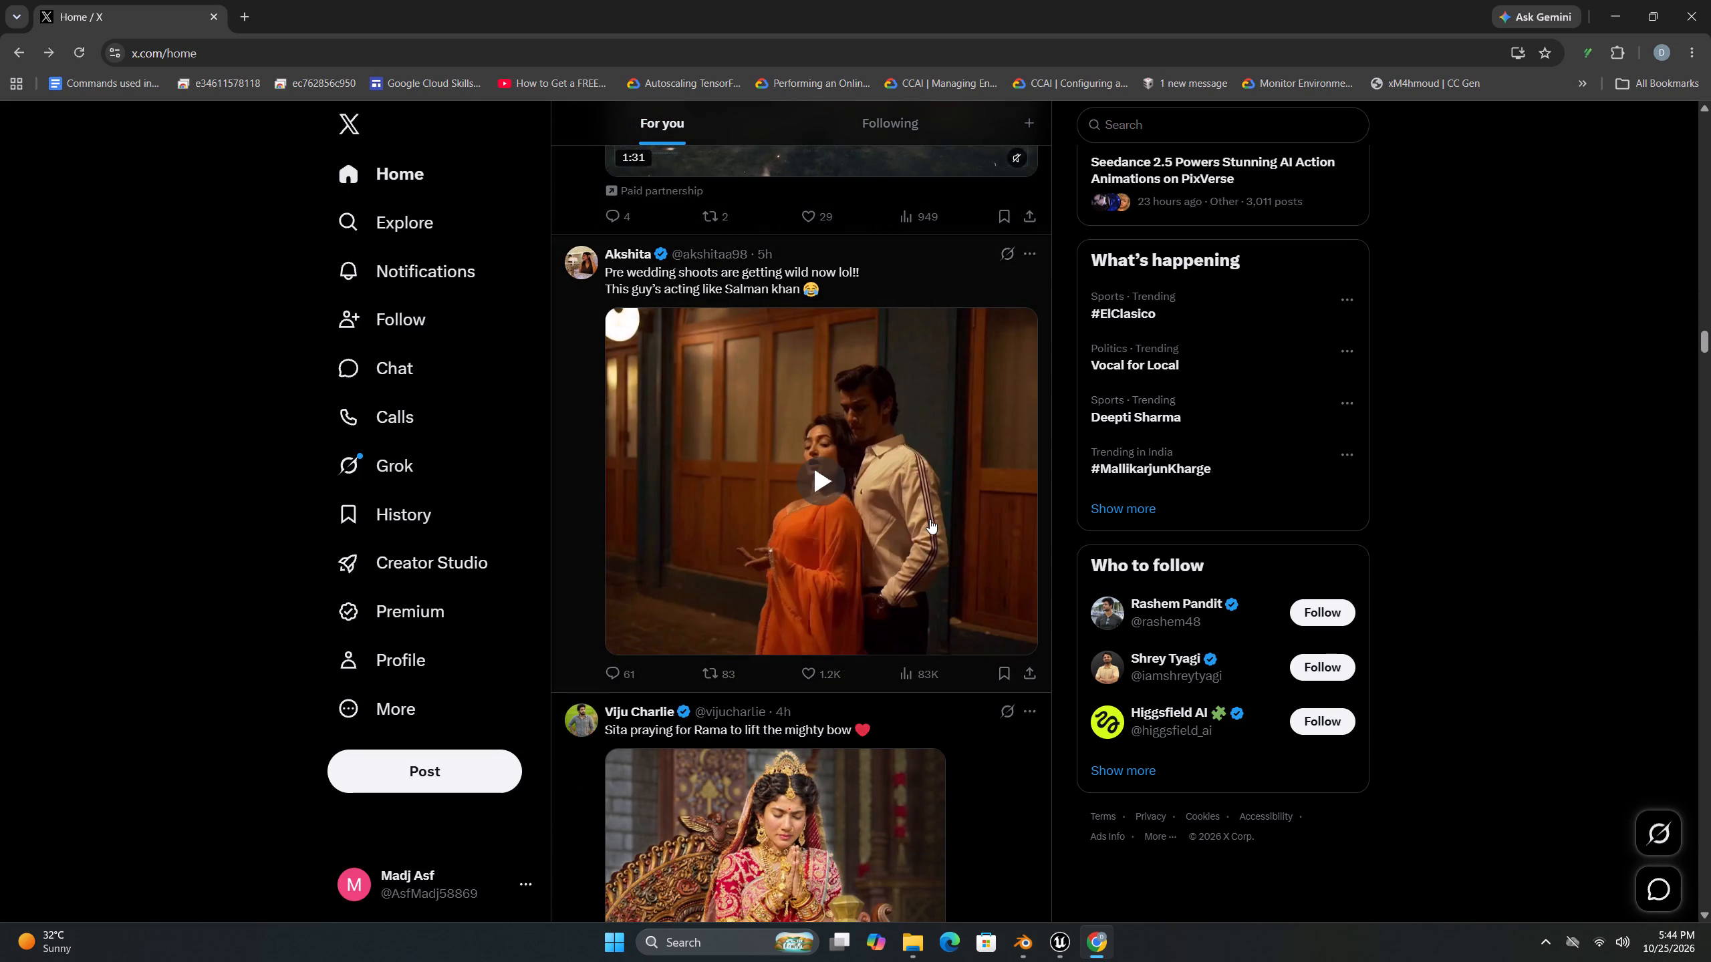
scroll(930, 519, "down", 1)
scroll(930, 519, "up", 1)
scroll(930, 519, "down", 4)
Switch back to Unreal Editor and maximize the NewMetaHumanCharacter1 editor window.
left_click(1099, 944)
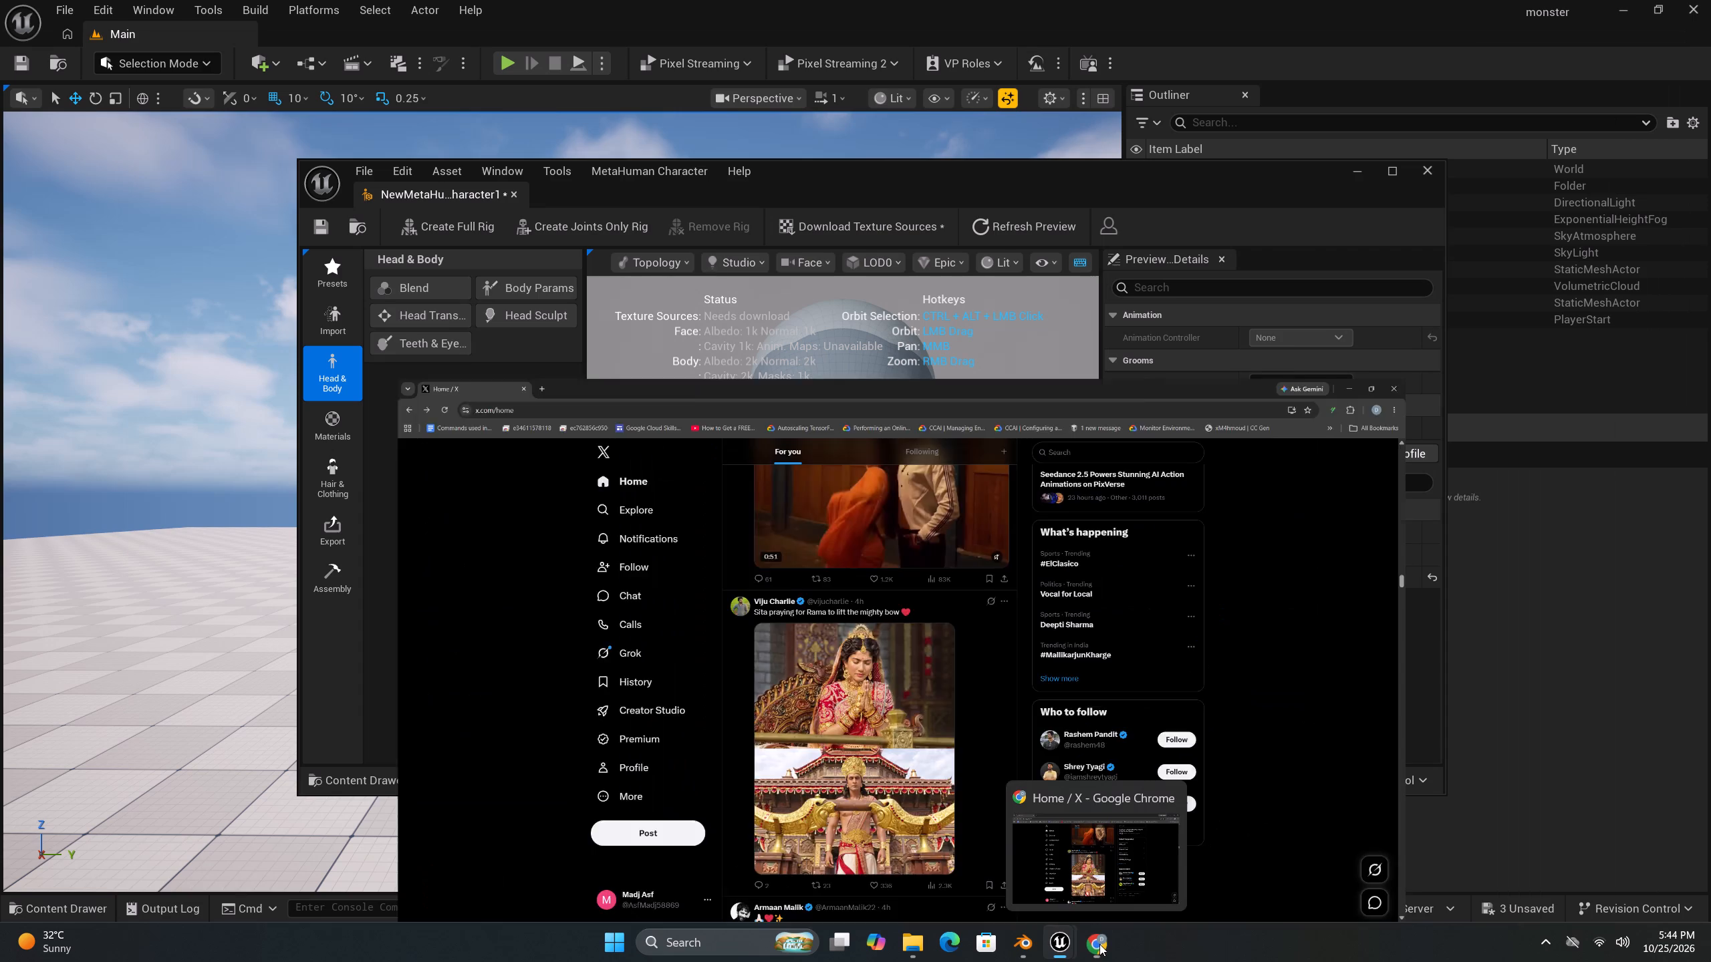
left_click(1192, 954)
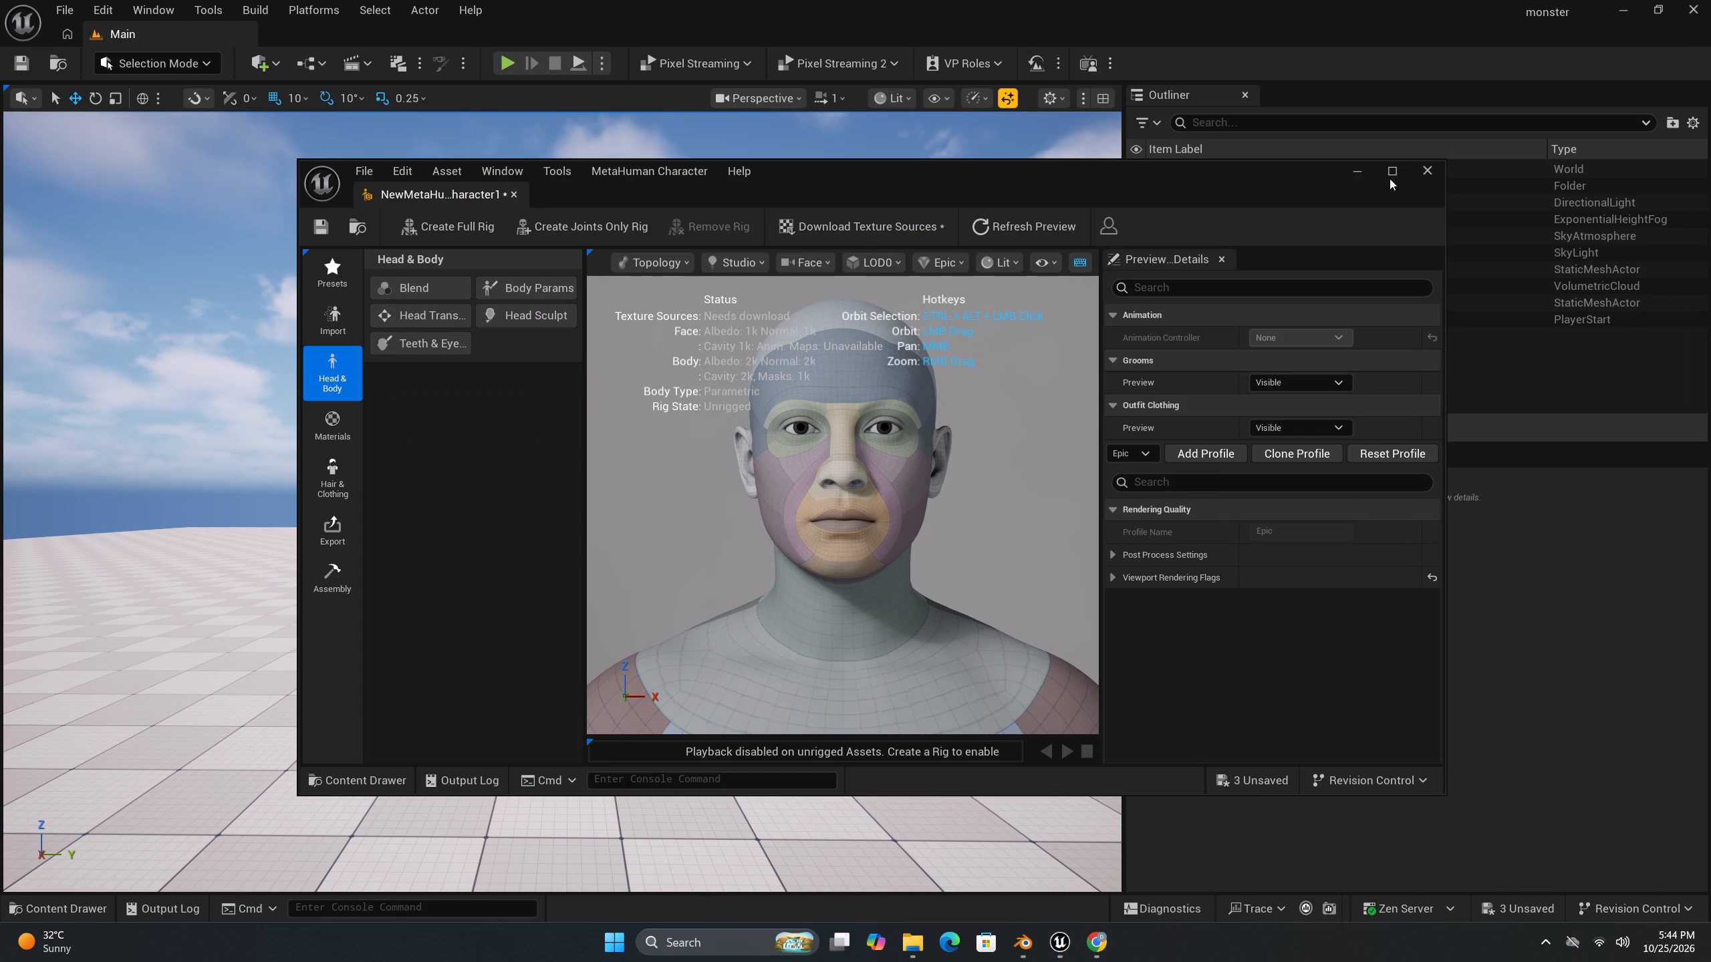
left_click(1392, 178)
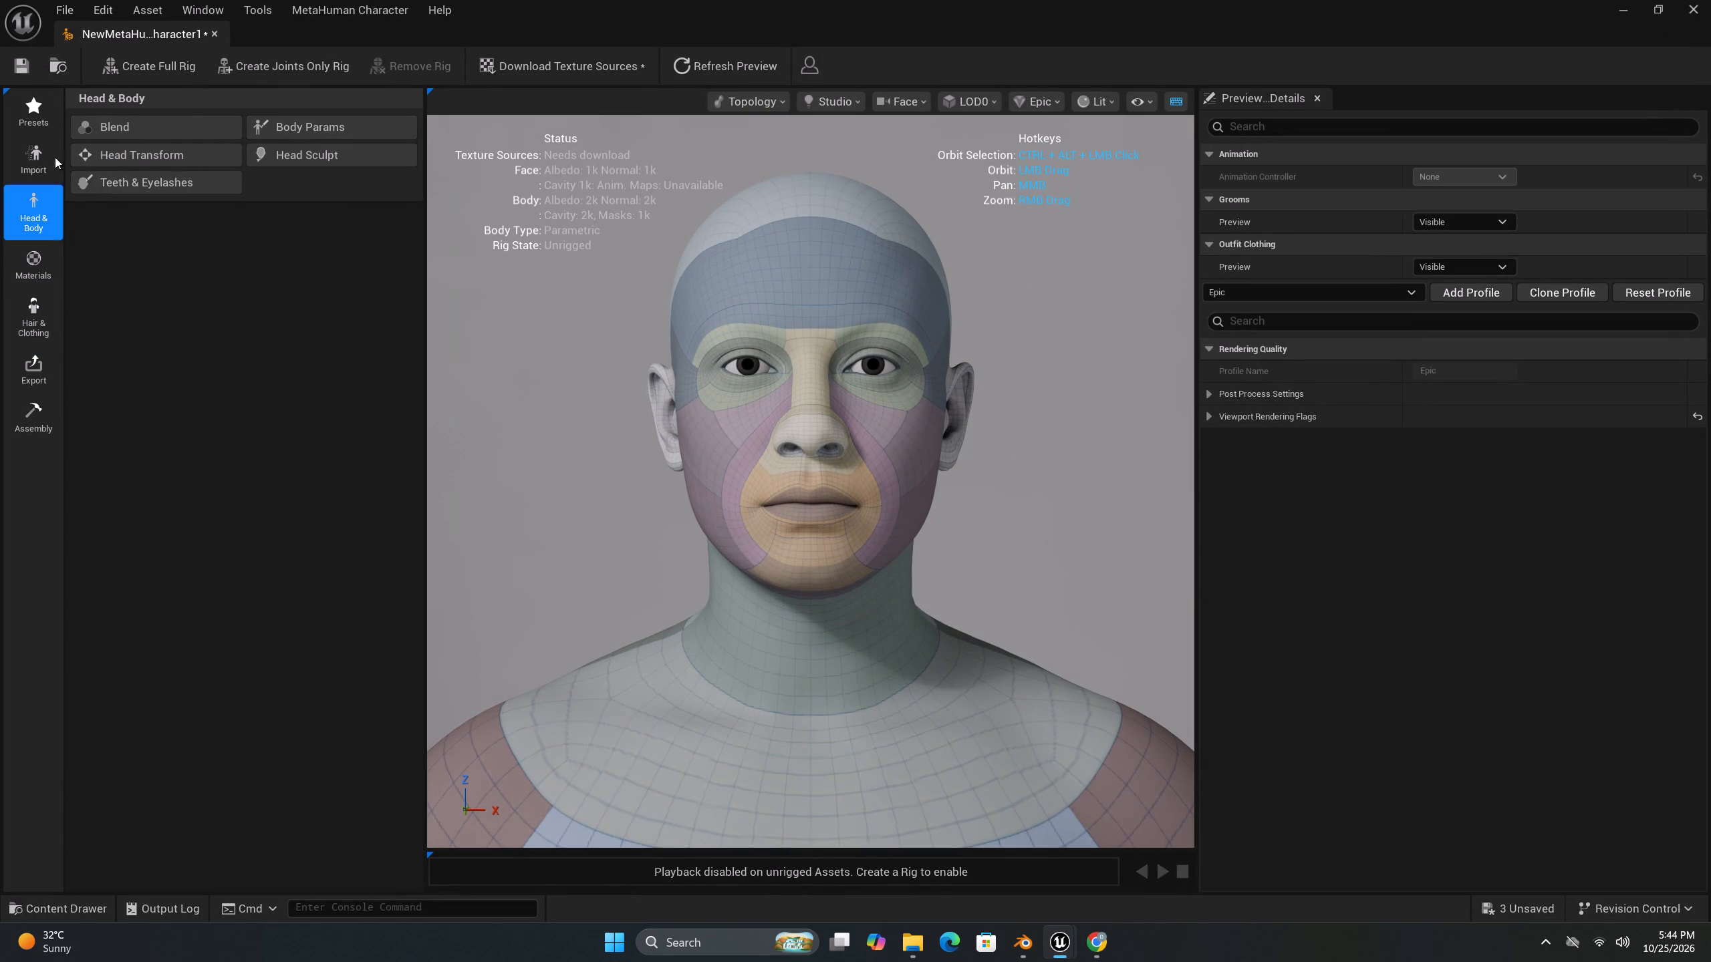
Set up a full-character import from a custom mesh, searching for "head" and assigning Subahu_head as the combined mesh.
left_click(53, 155)
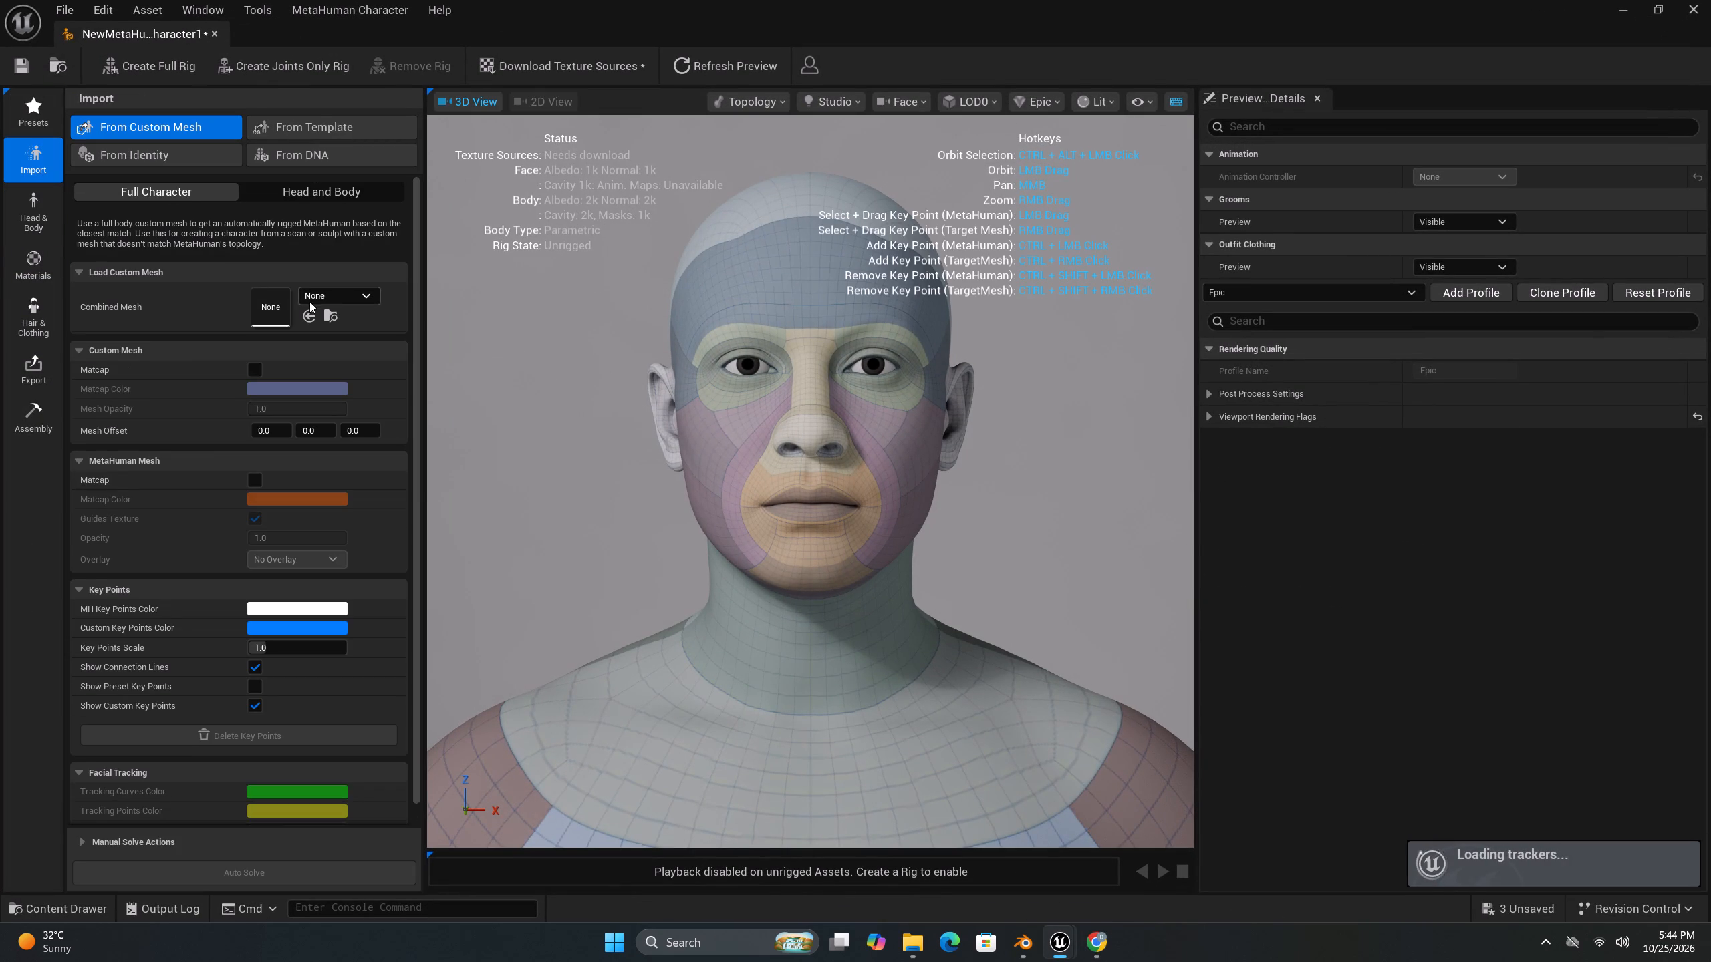
left_click(356, 301)
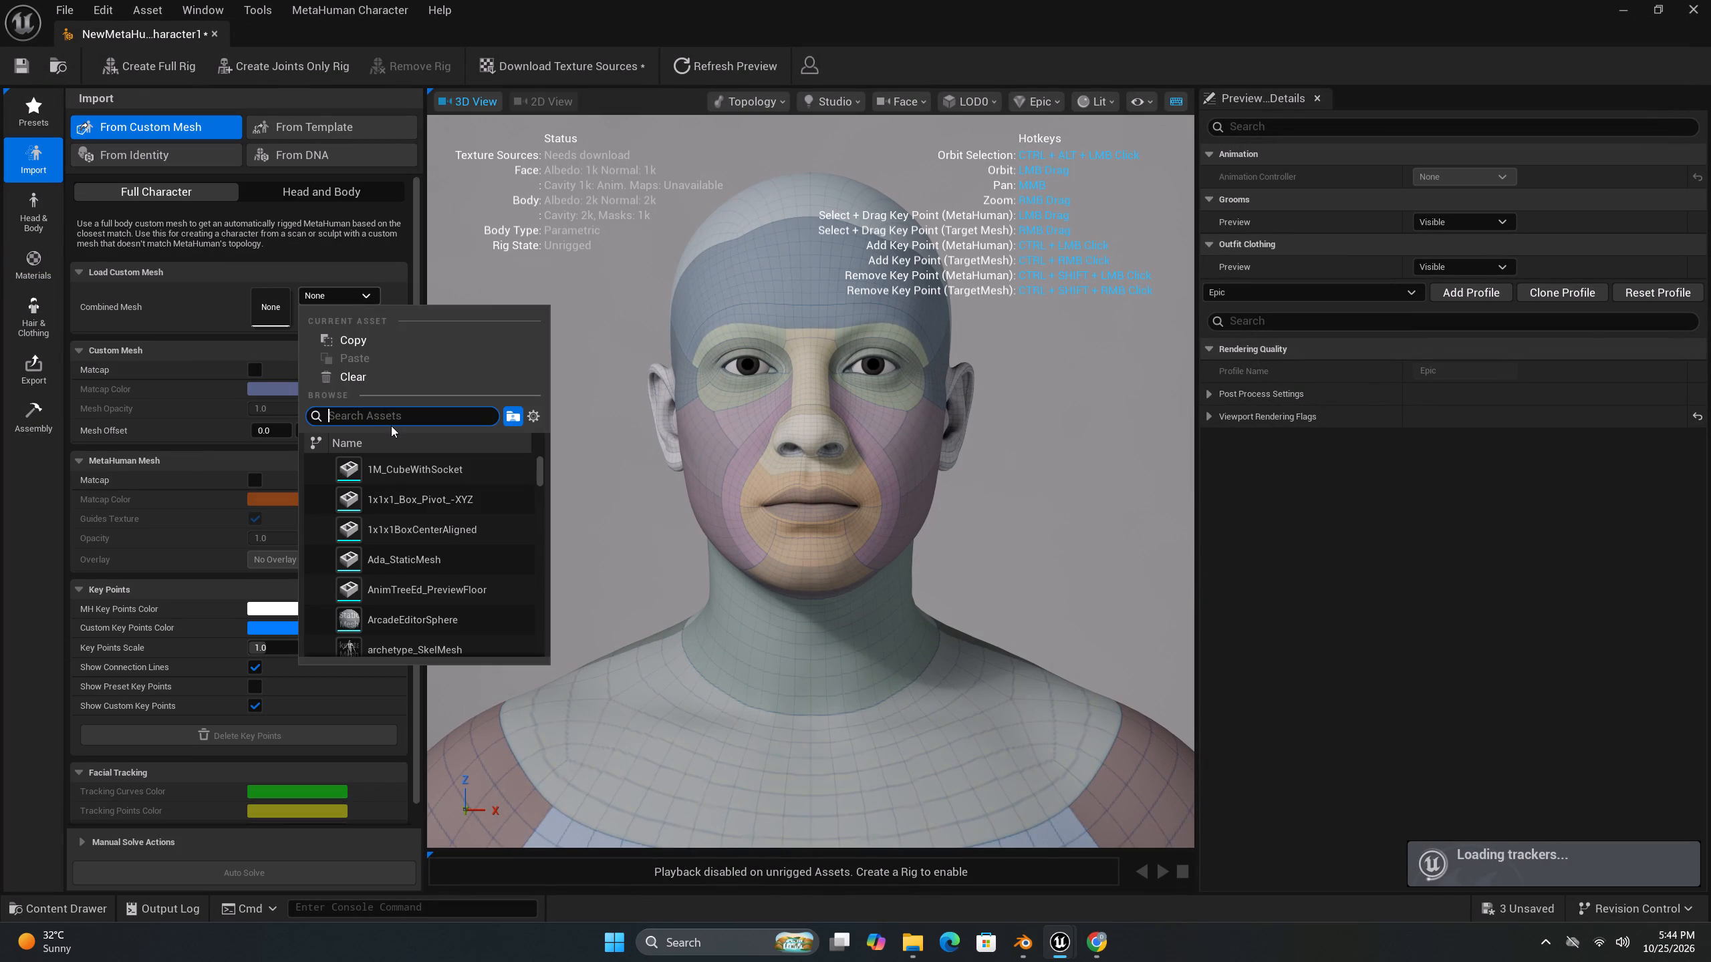
type("he")
left_click(412, 418)
left_click(420, 416)
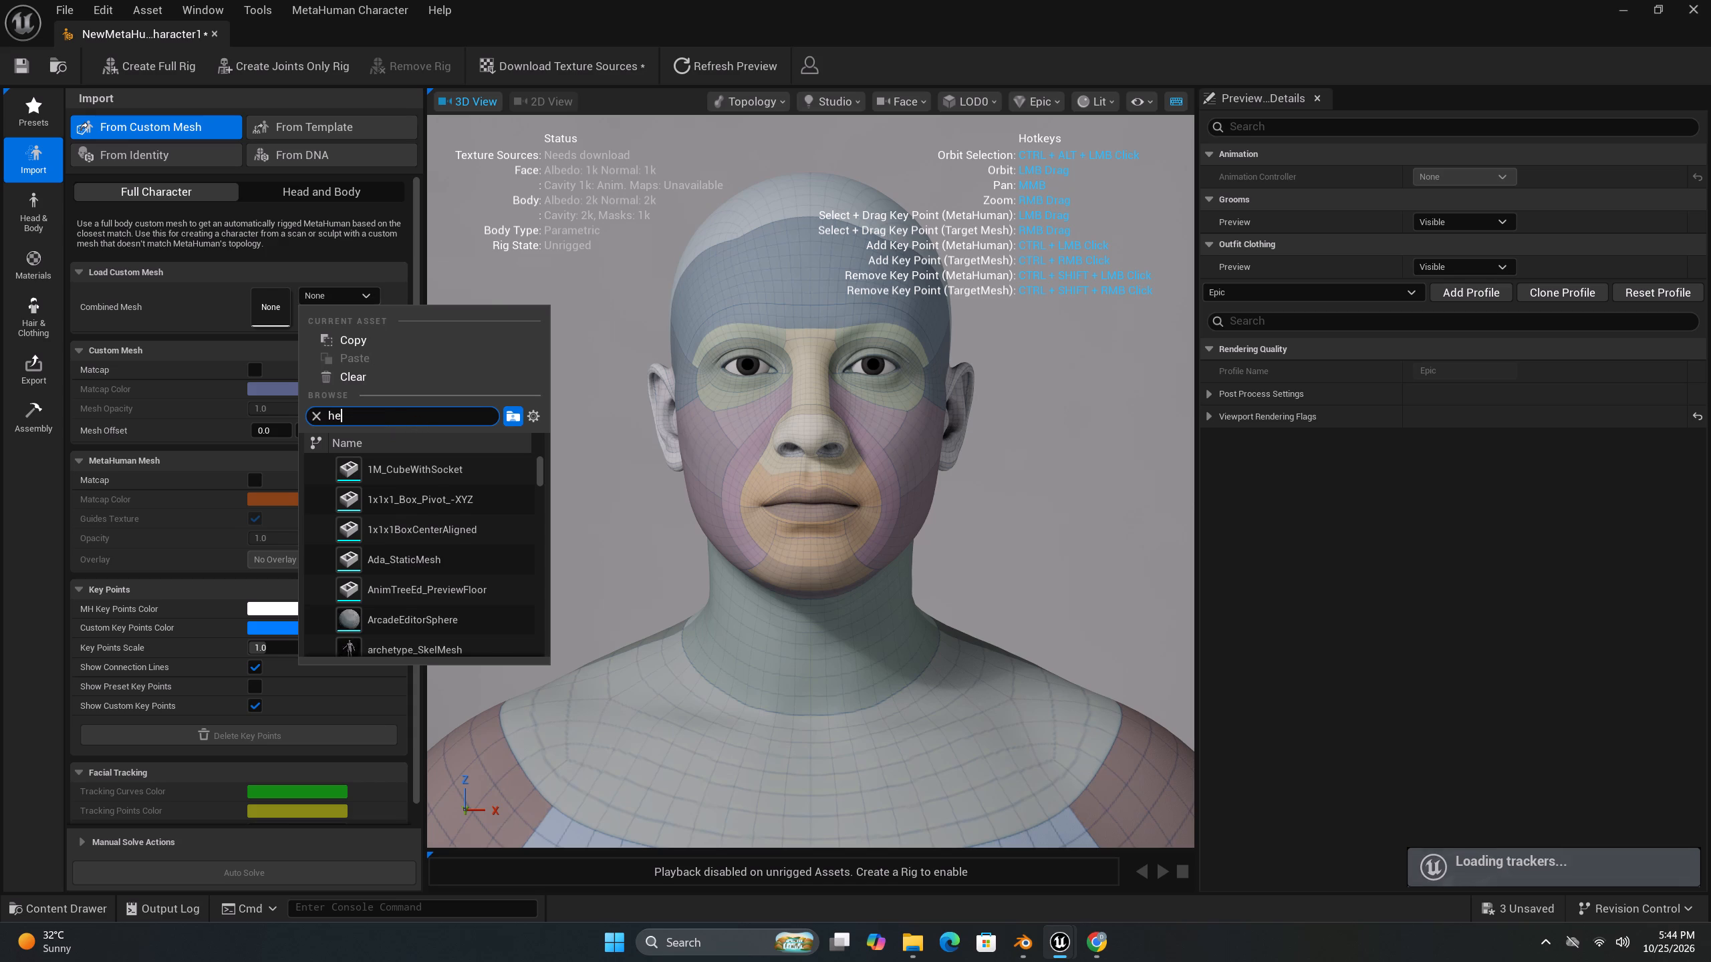
type("ad")
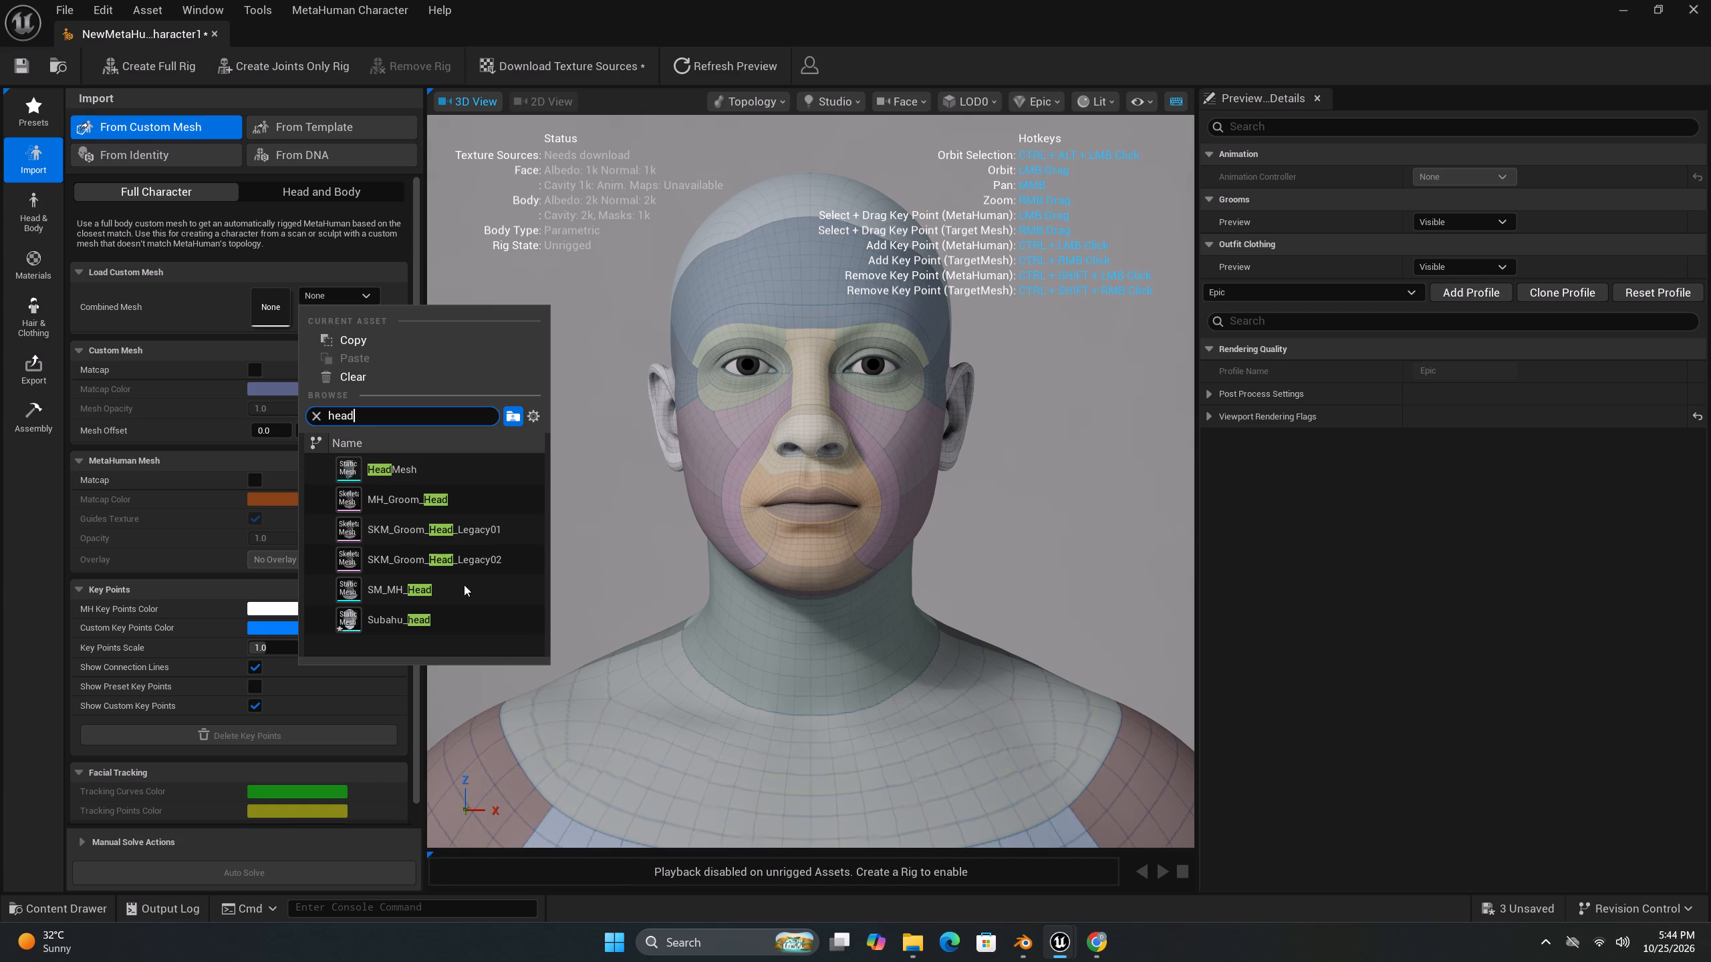
left_click(477, 627)
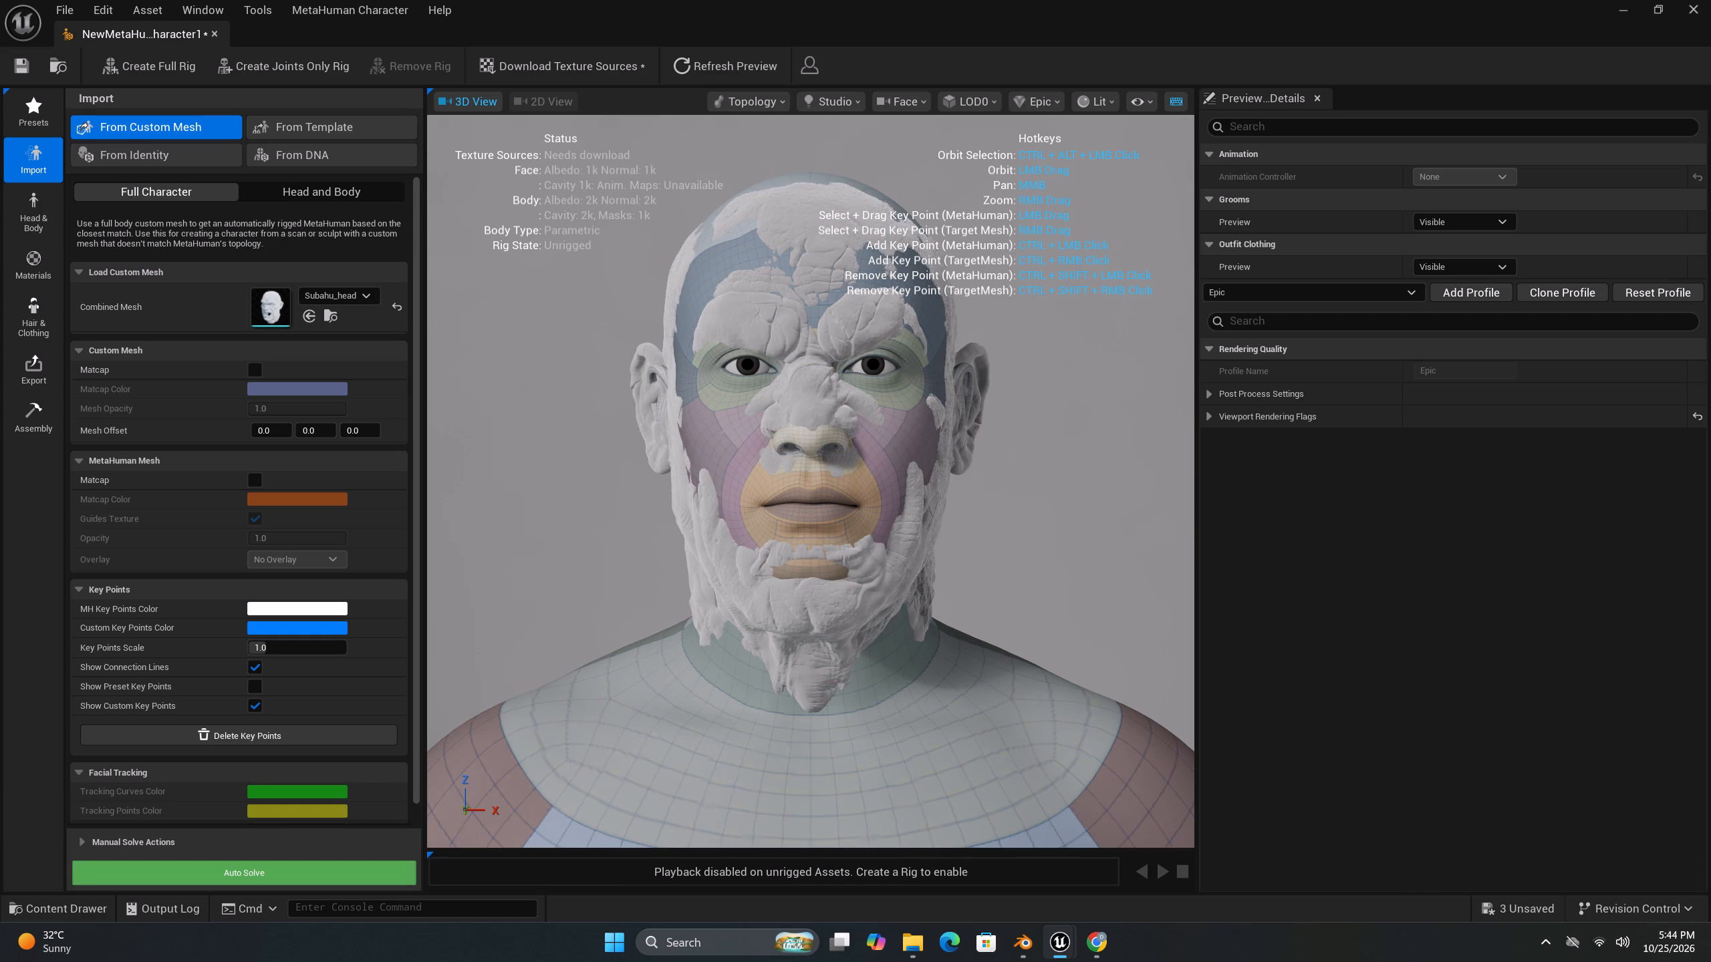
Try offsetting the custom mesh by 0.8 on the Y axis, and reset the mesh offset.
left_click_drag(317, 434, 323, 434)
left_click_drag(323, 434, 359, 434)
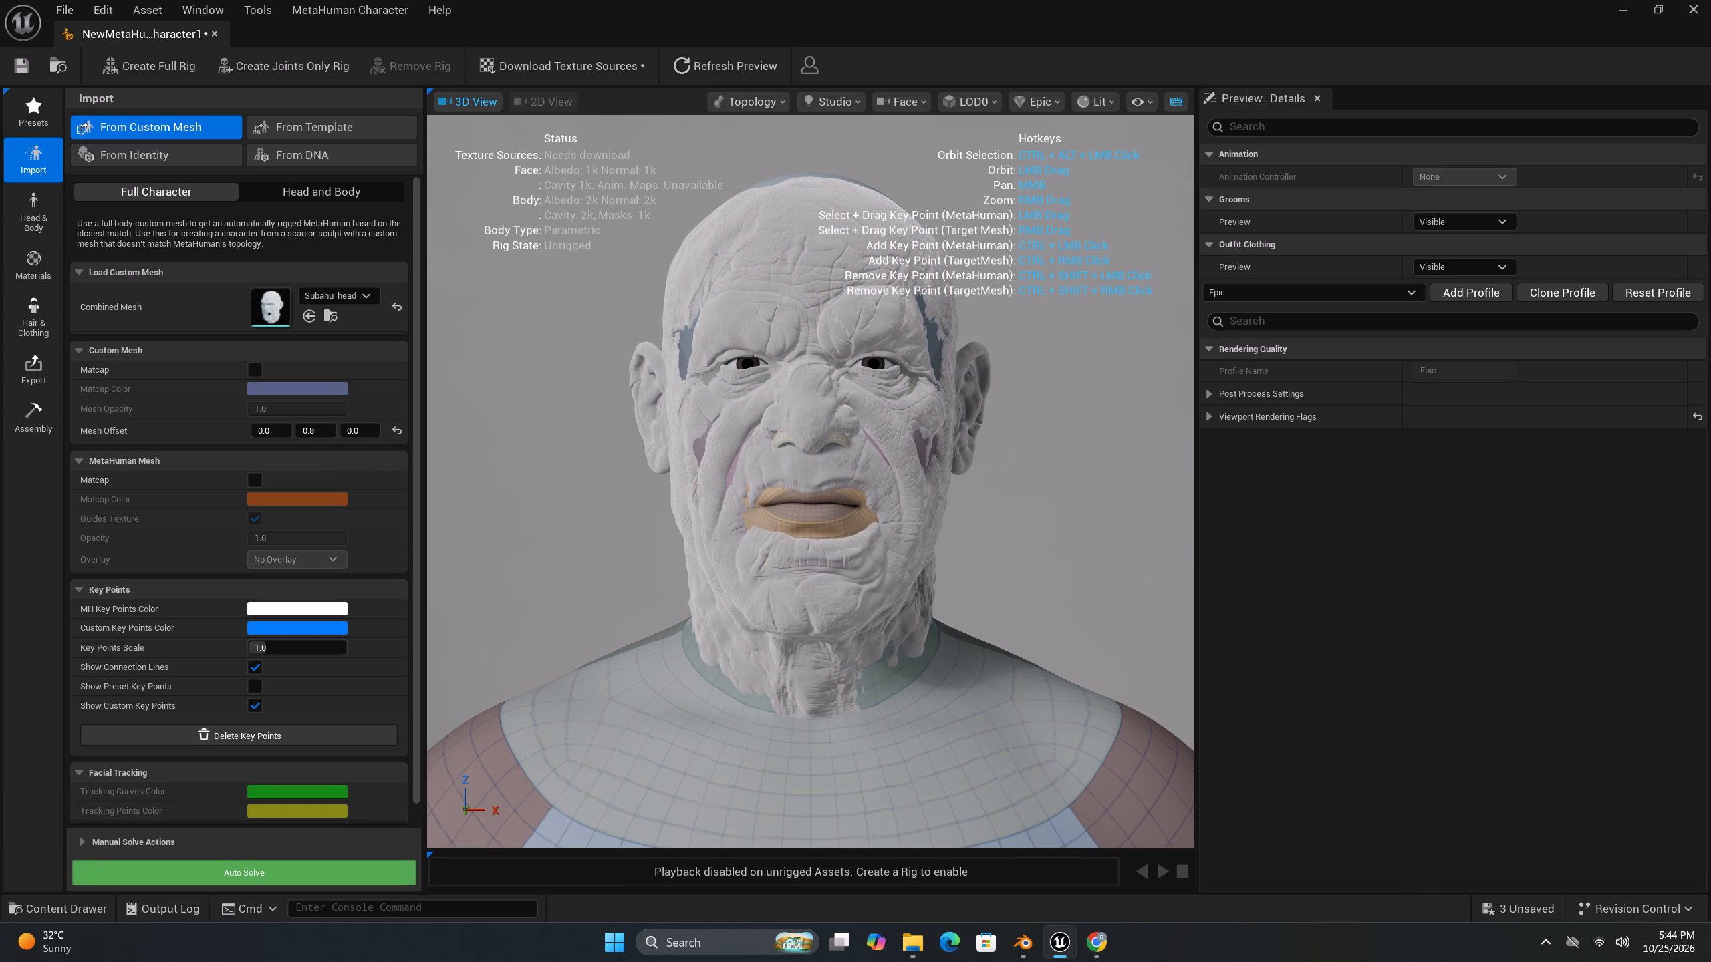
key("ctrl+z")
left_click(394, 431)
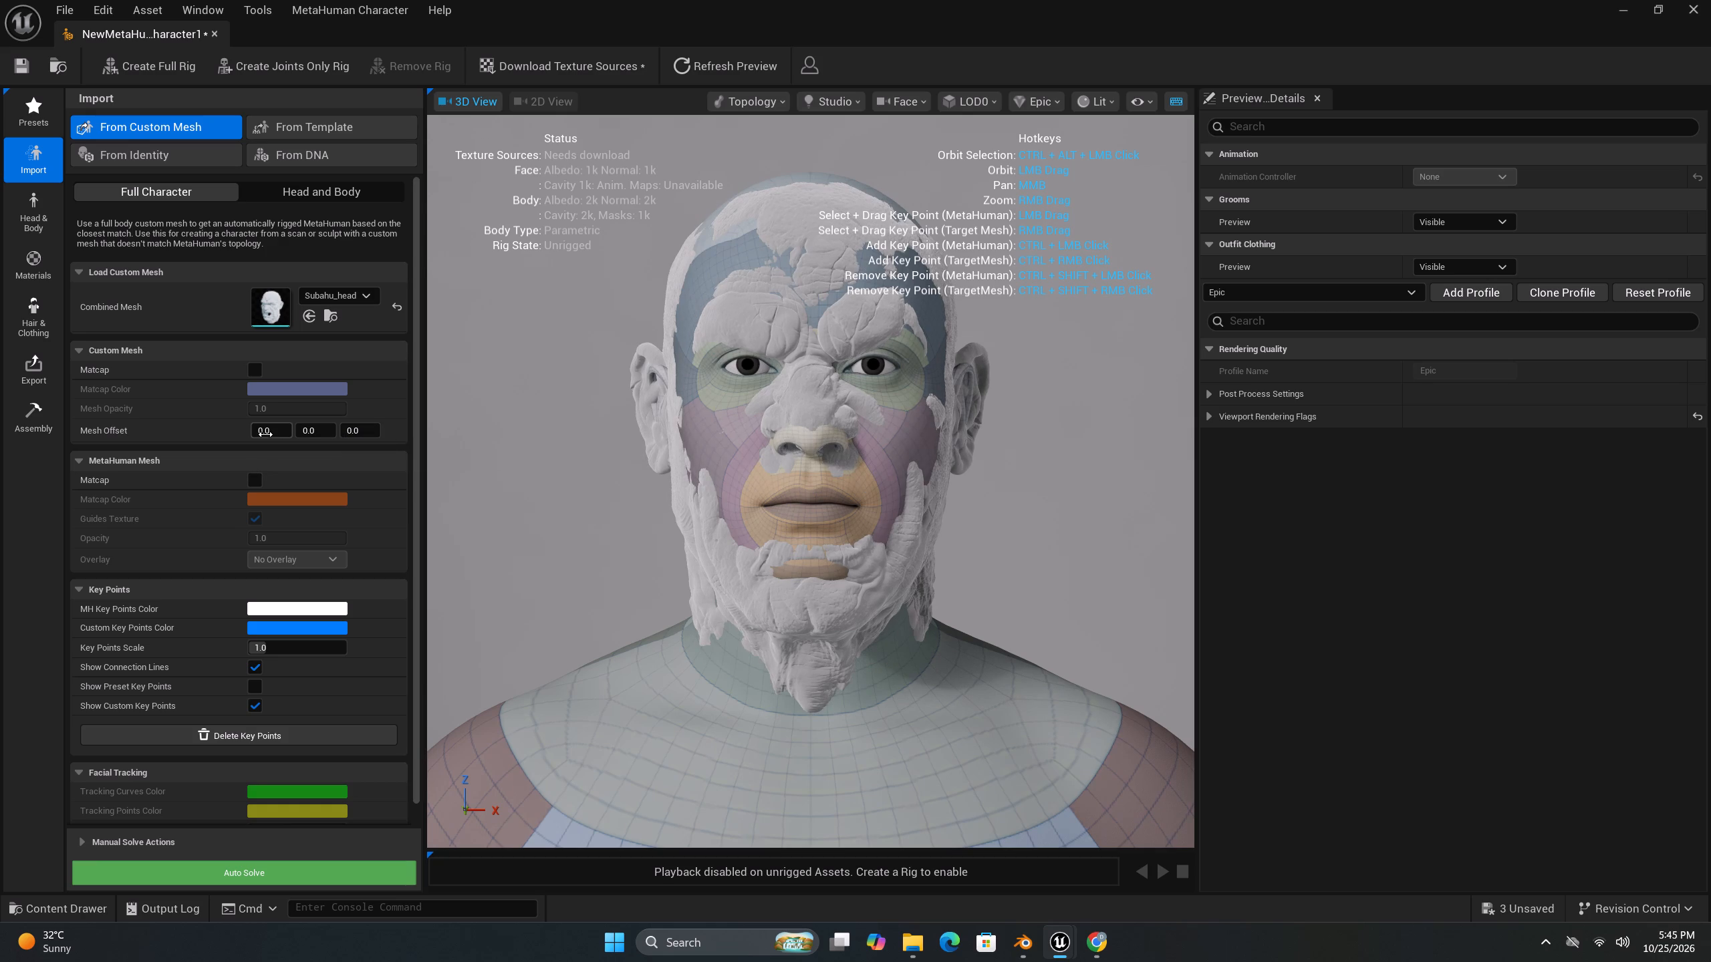
Offset the custom mesh by about -21 on the X axis so it sits beside the MetaHuman head for comparison.
left_click_drag(265, 434, 157, 445)
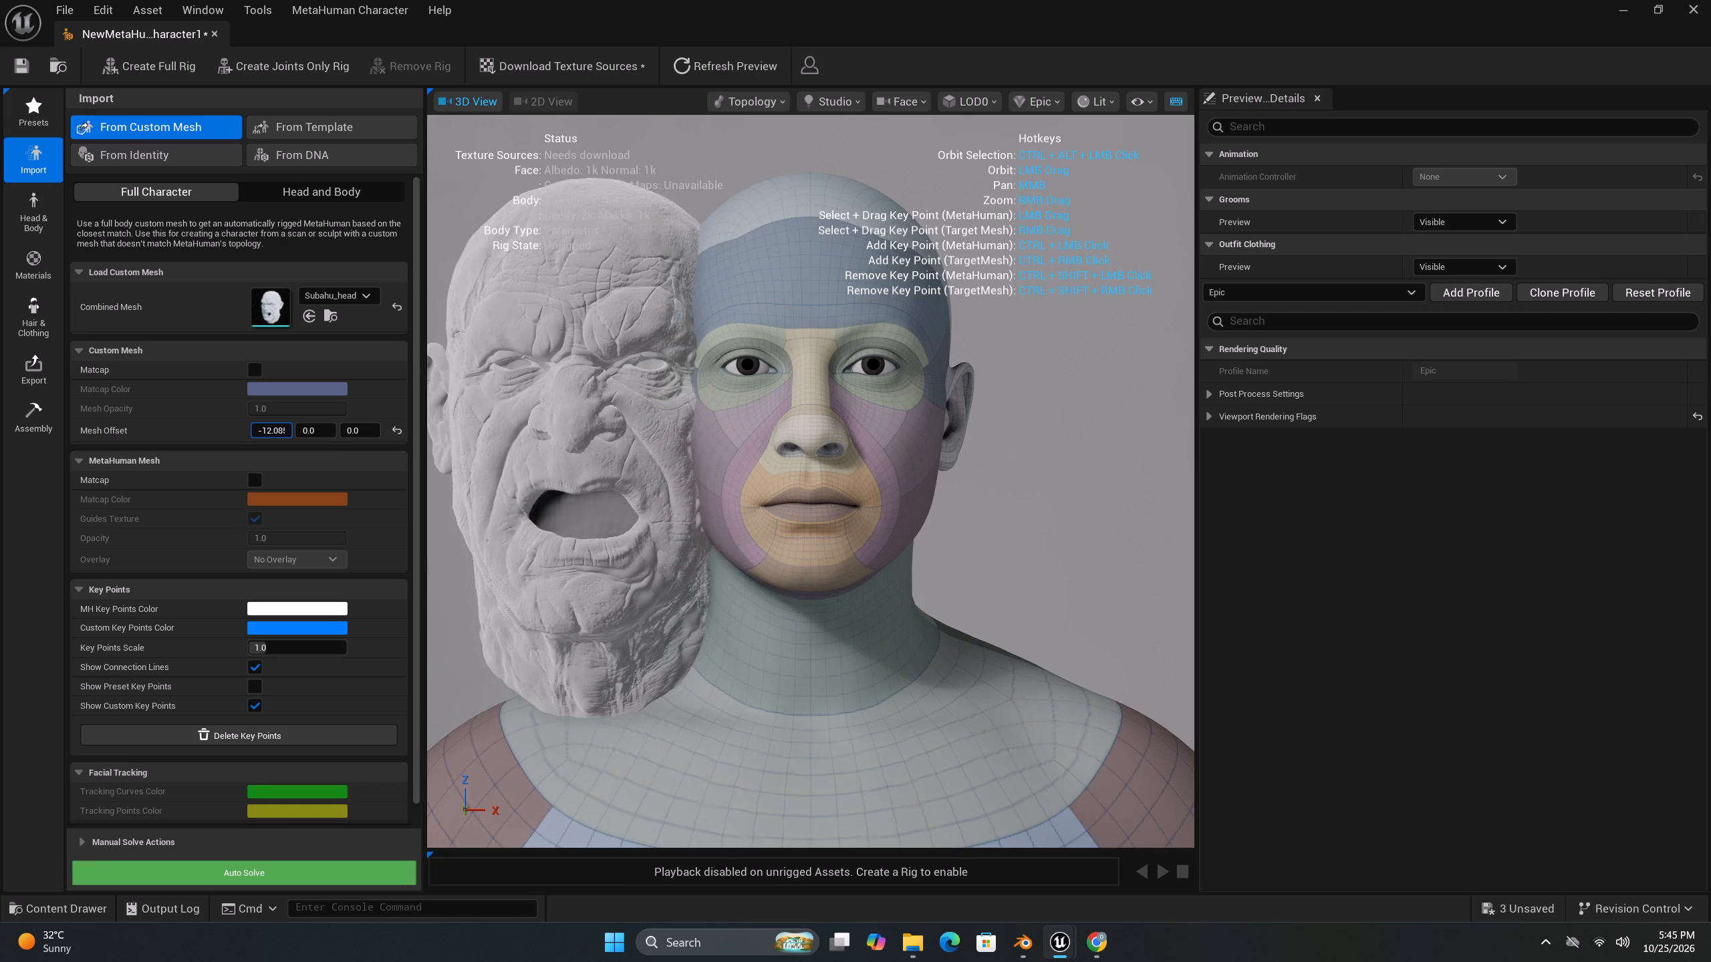
left_click_drag(157, 445, 134, 446)
middle_click_drag(881, 449, 966, 449)
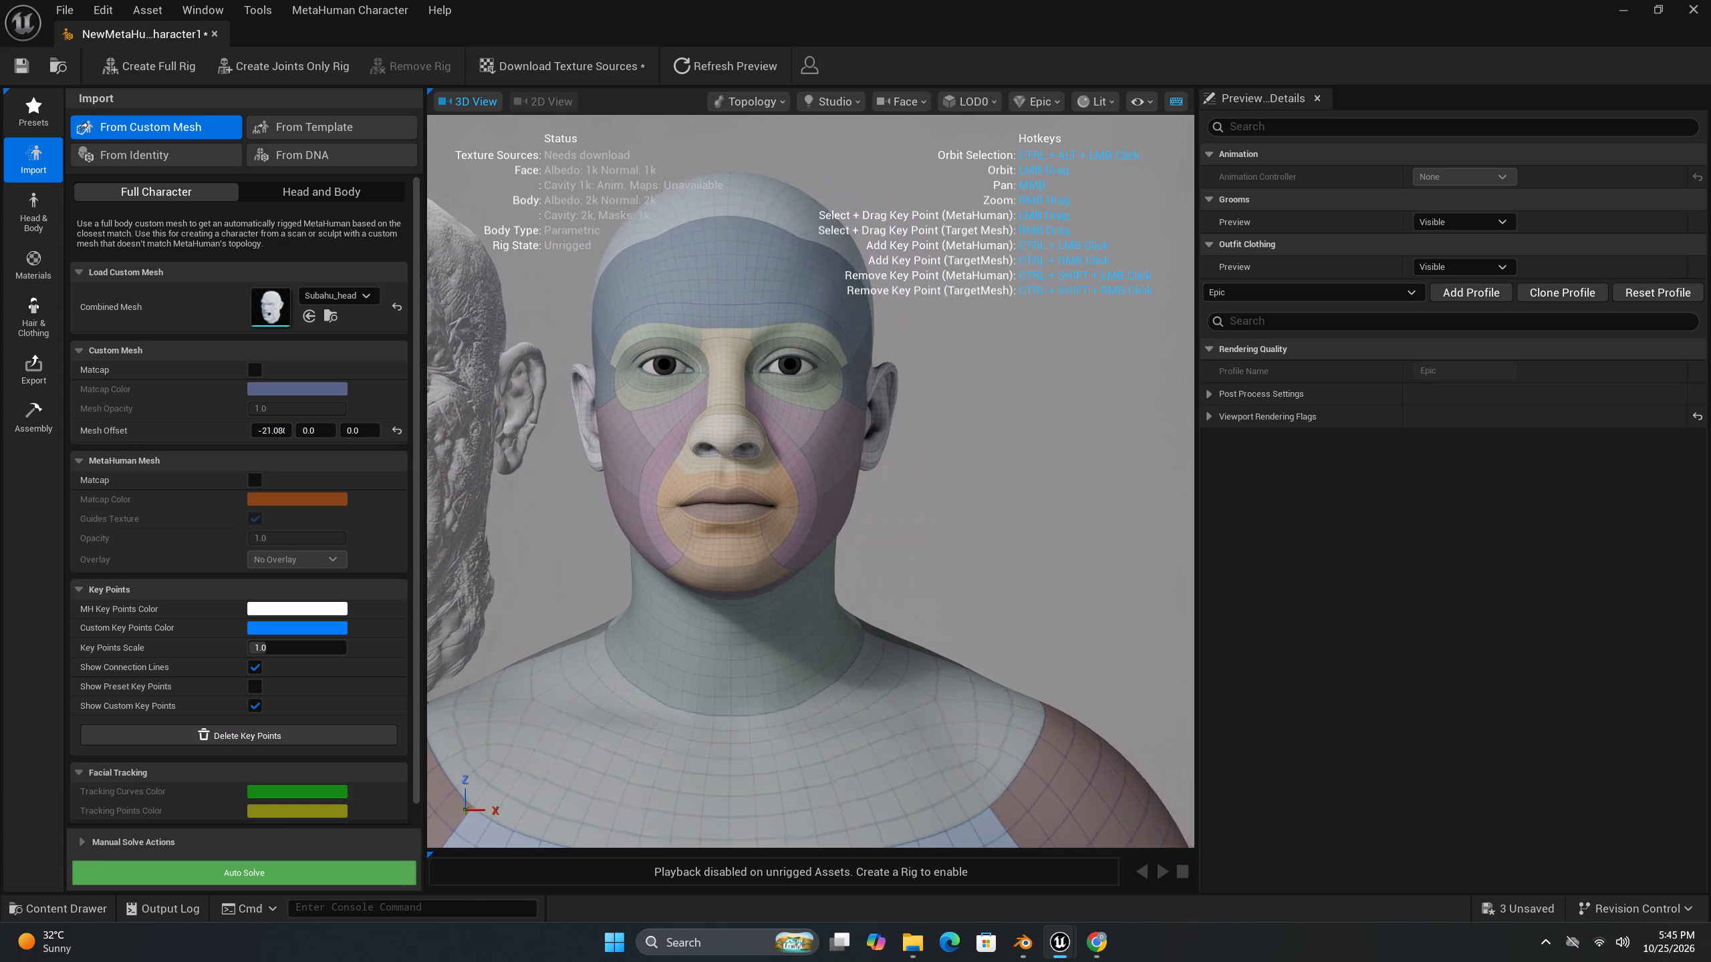
middle_click_drag(966, 449, 741, 430)
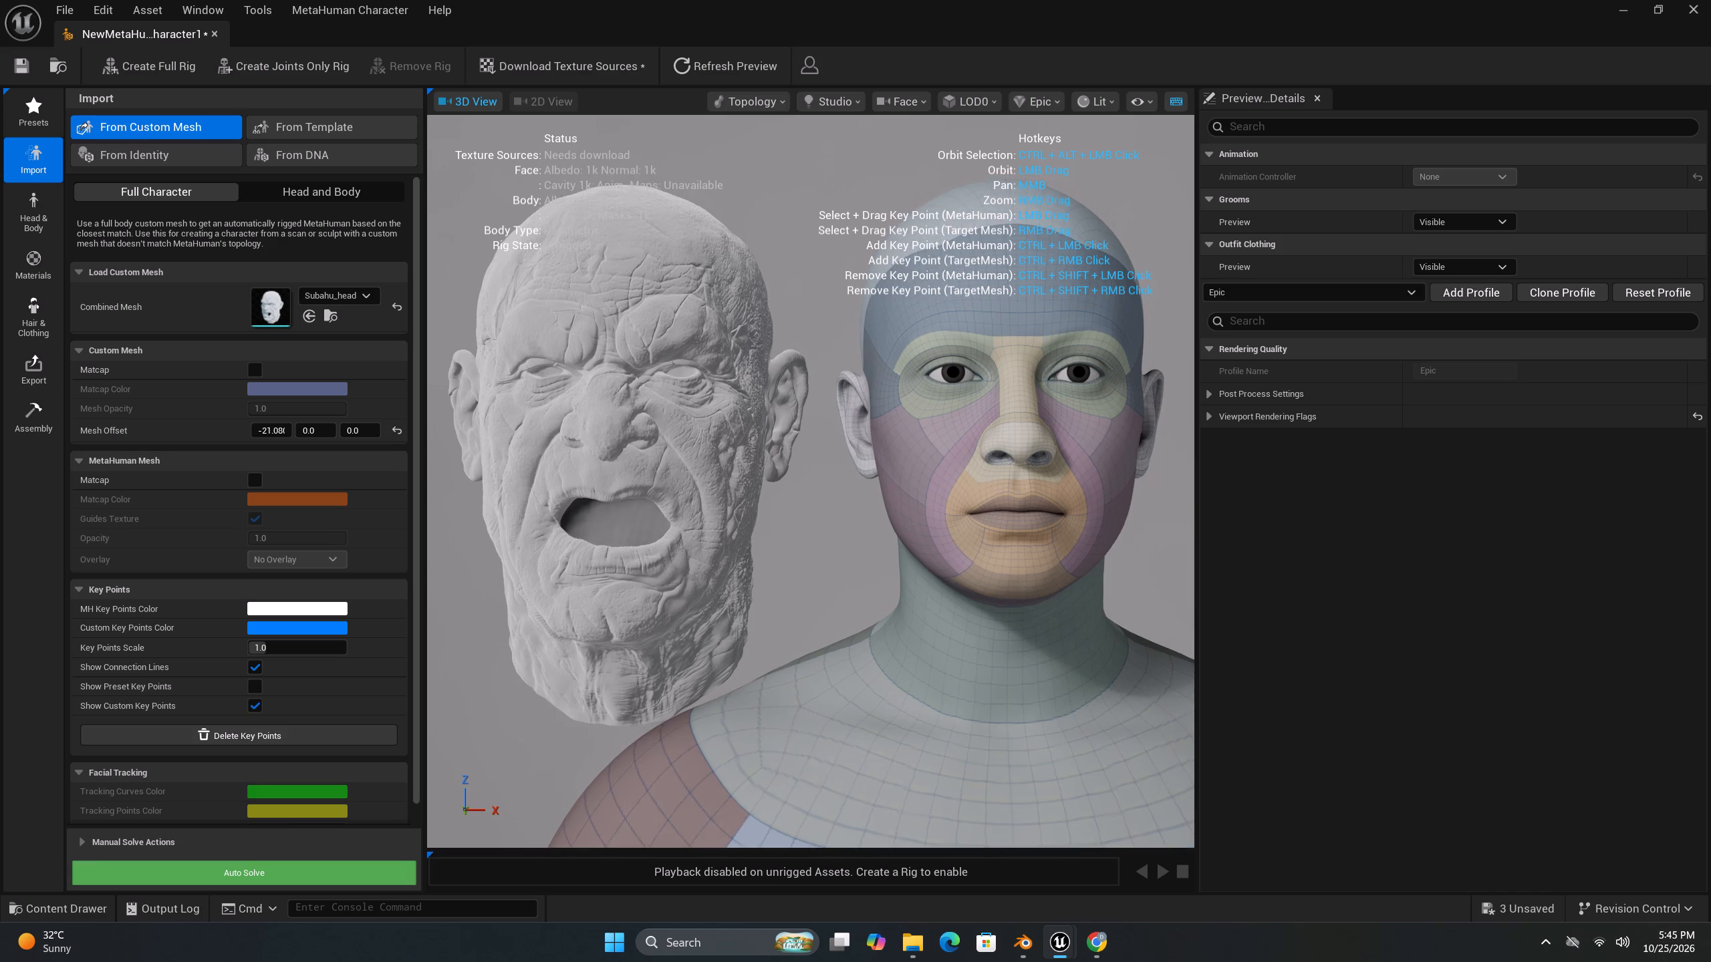
middle_click_drag(741, 430, 747, 428)
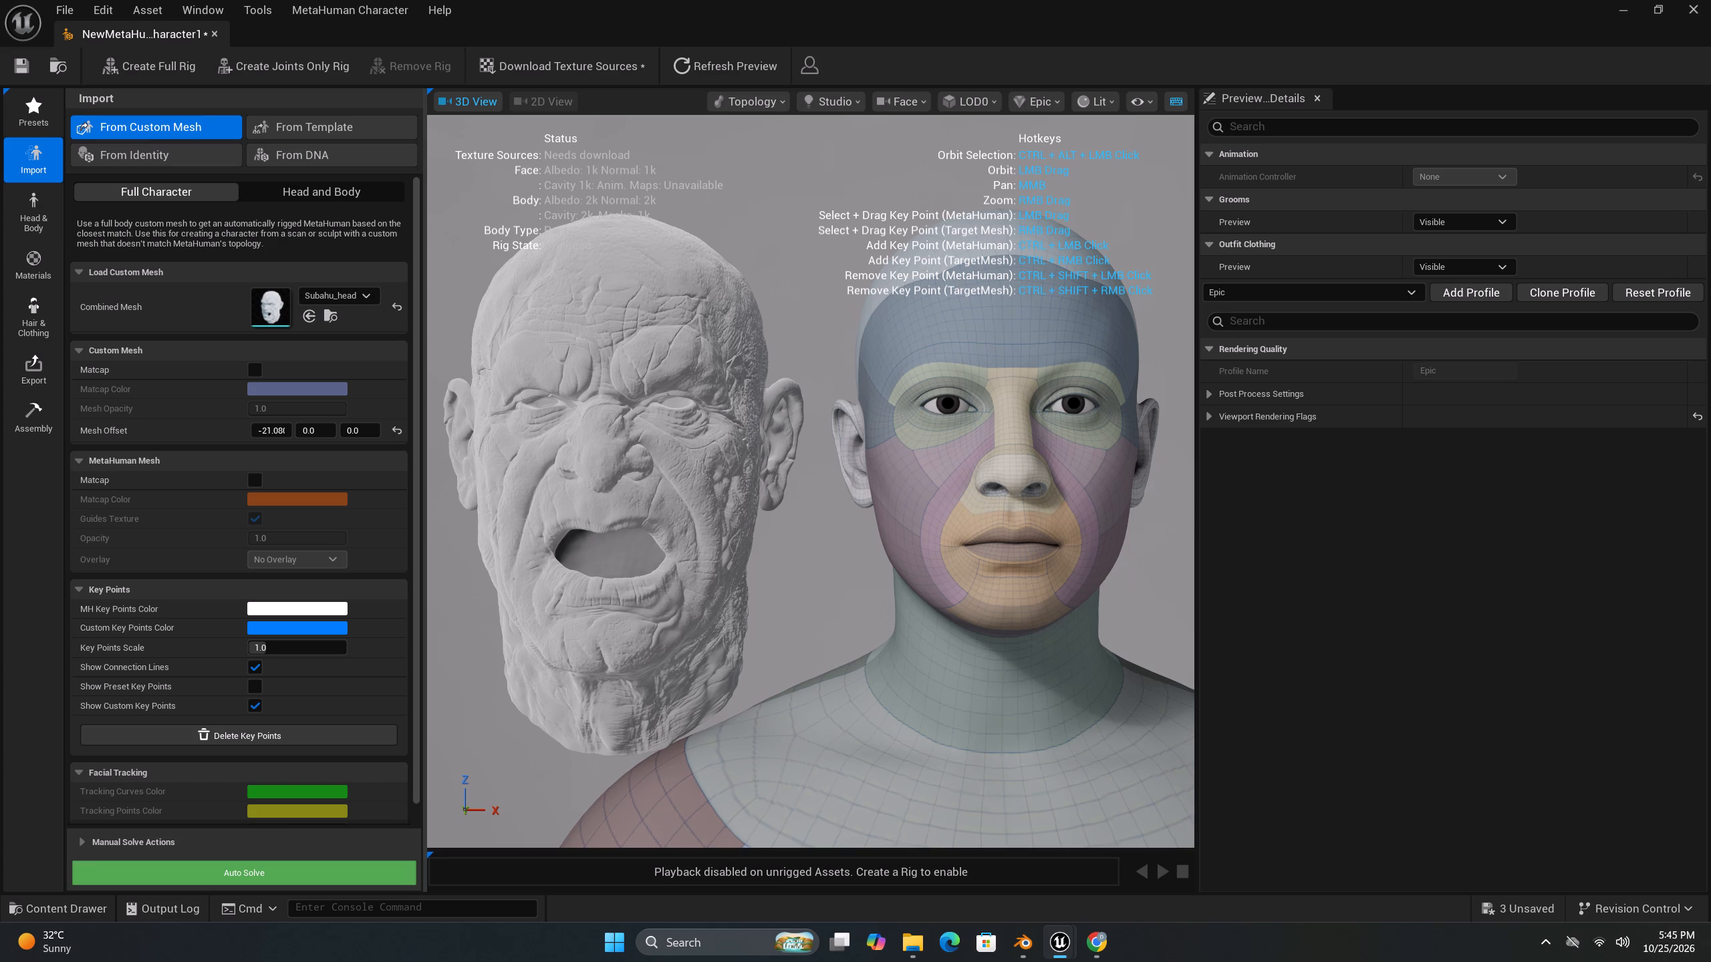
Open the Subahu_head static mesh from Content/MOnster-base1/Subahu_head/StaticMeshes in the static mesh editor.
left_click(1622, 3)
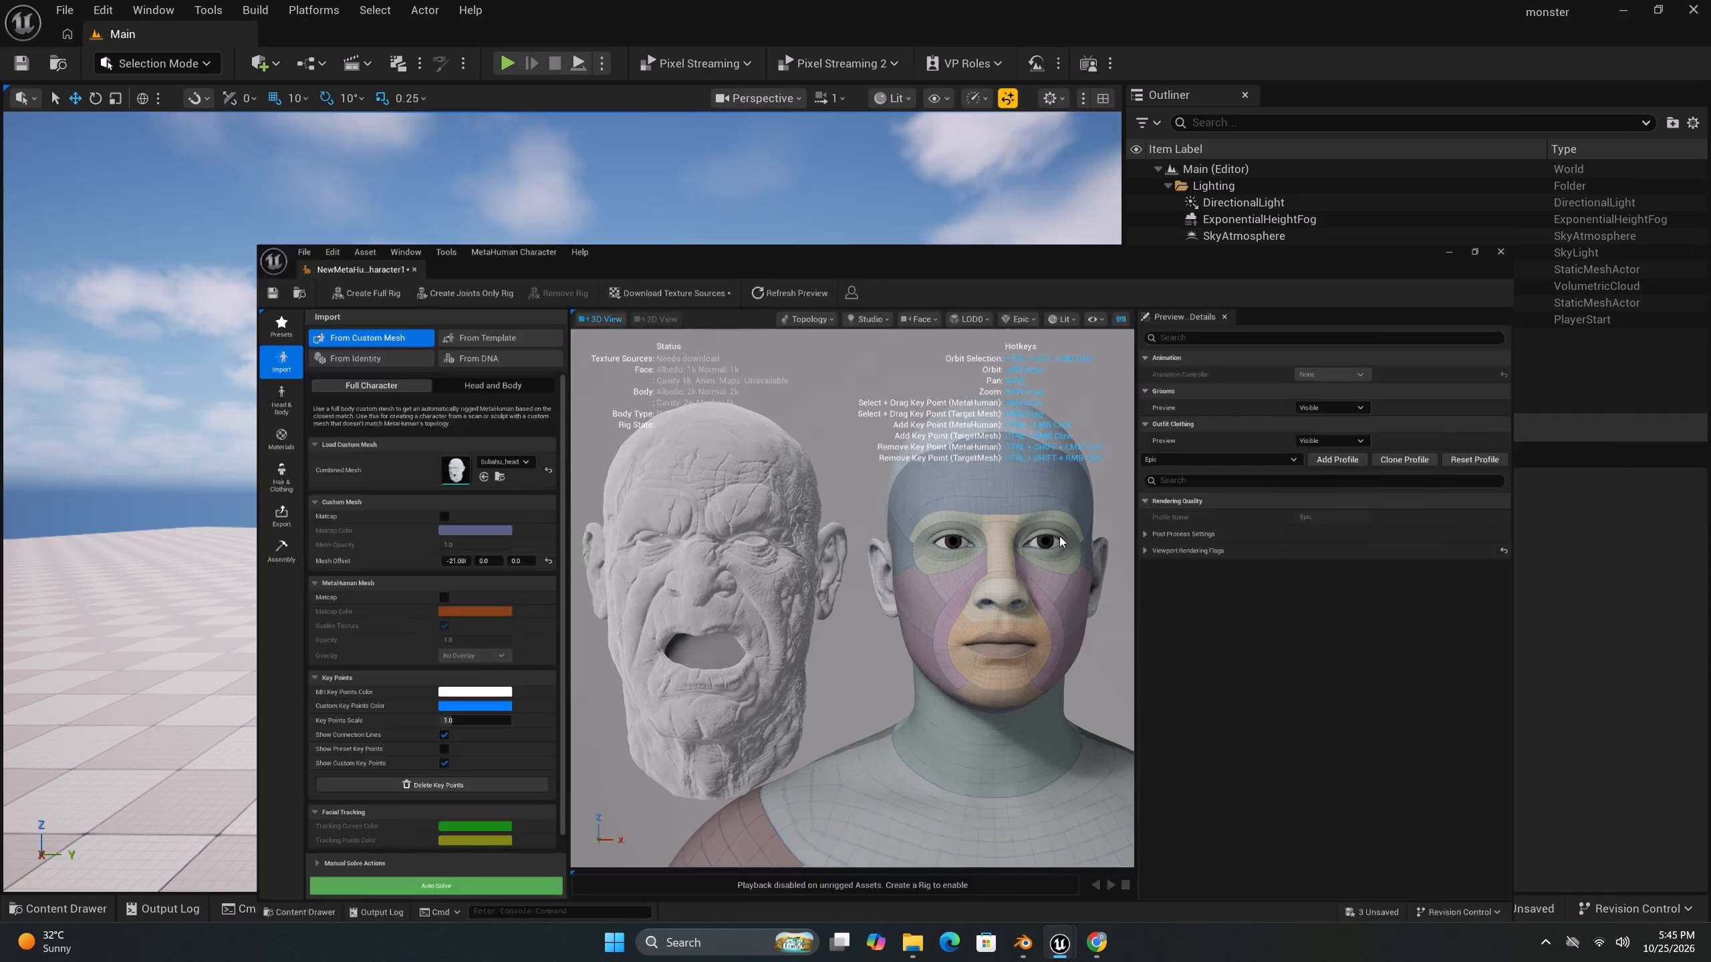
left_click(78, 904)
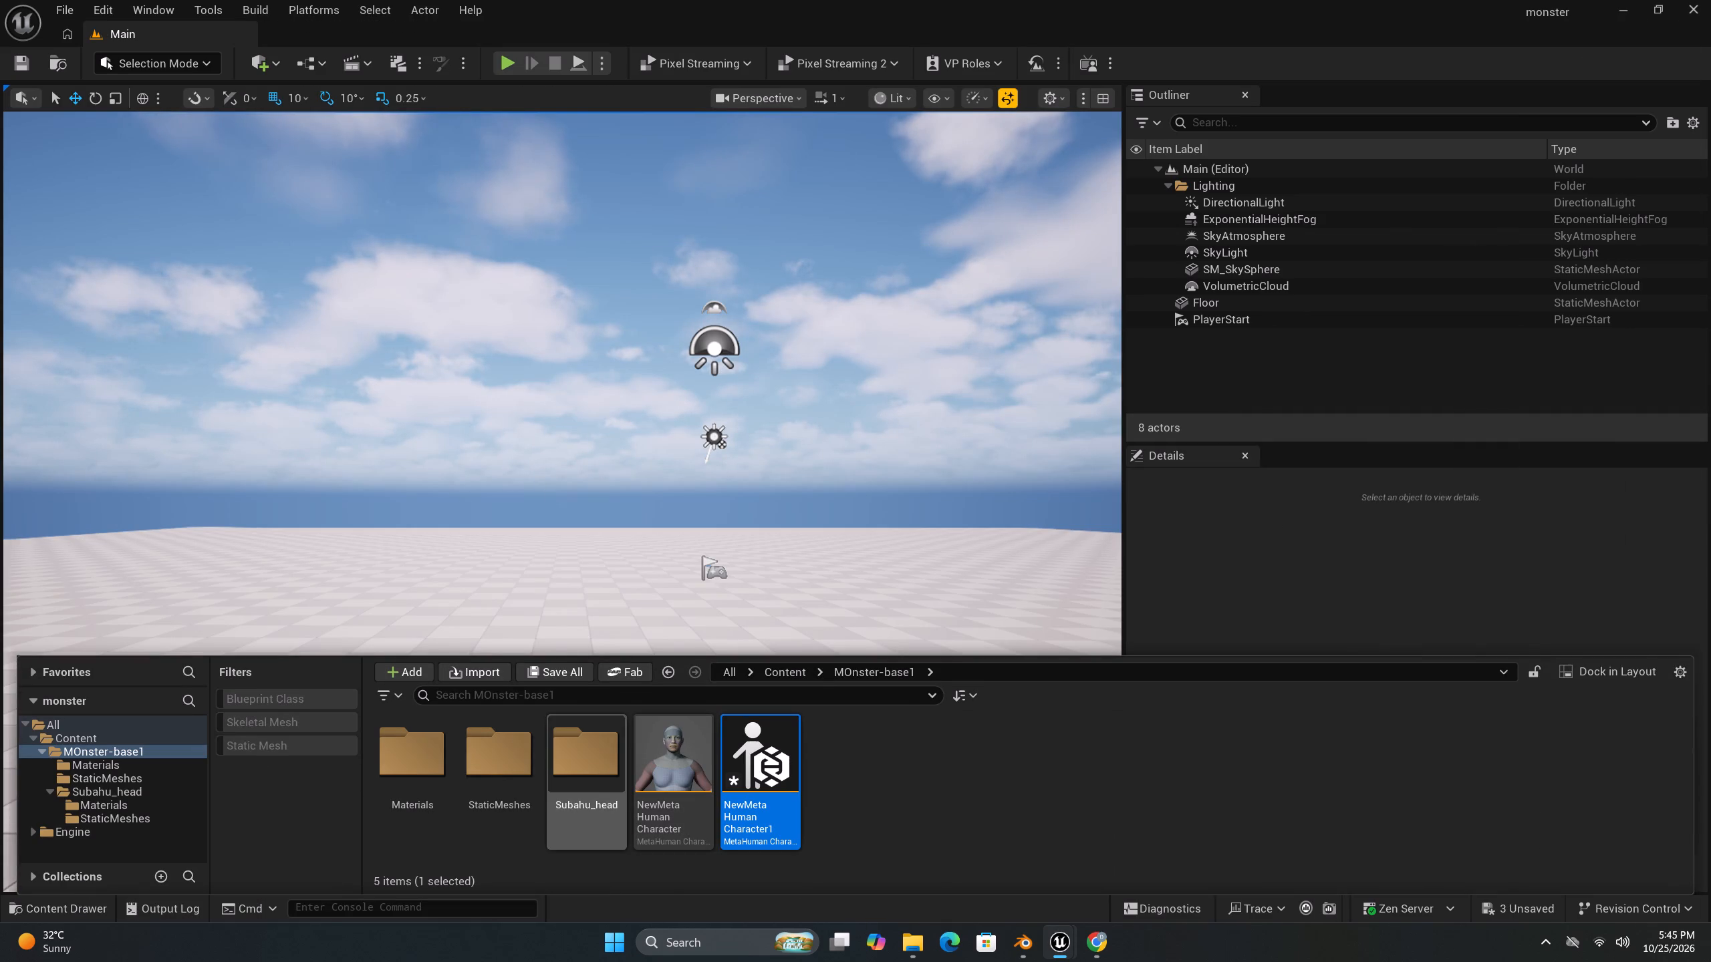
double_click(575, 821)
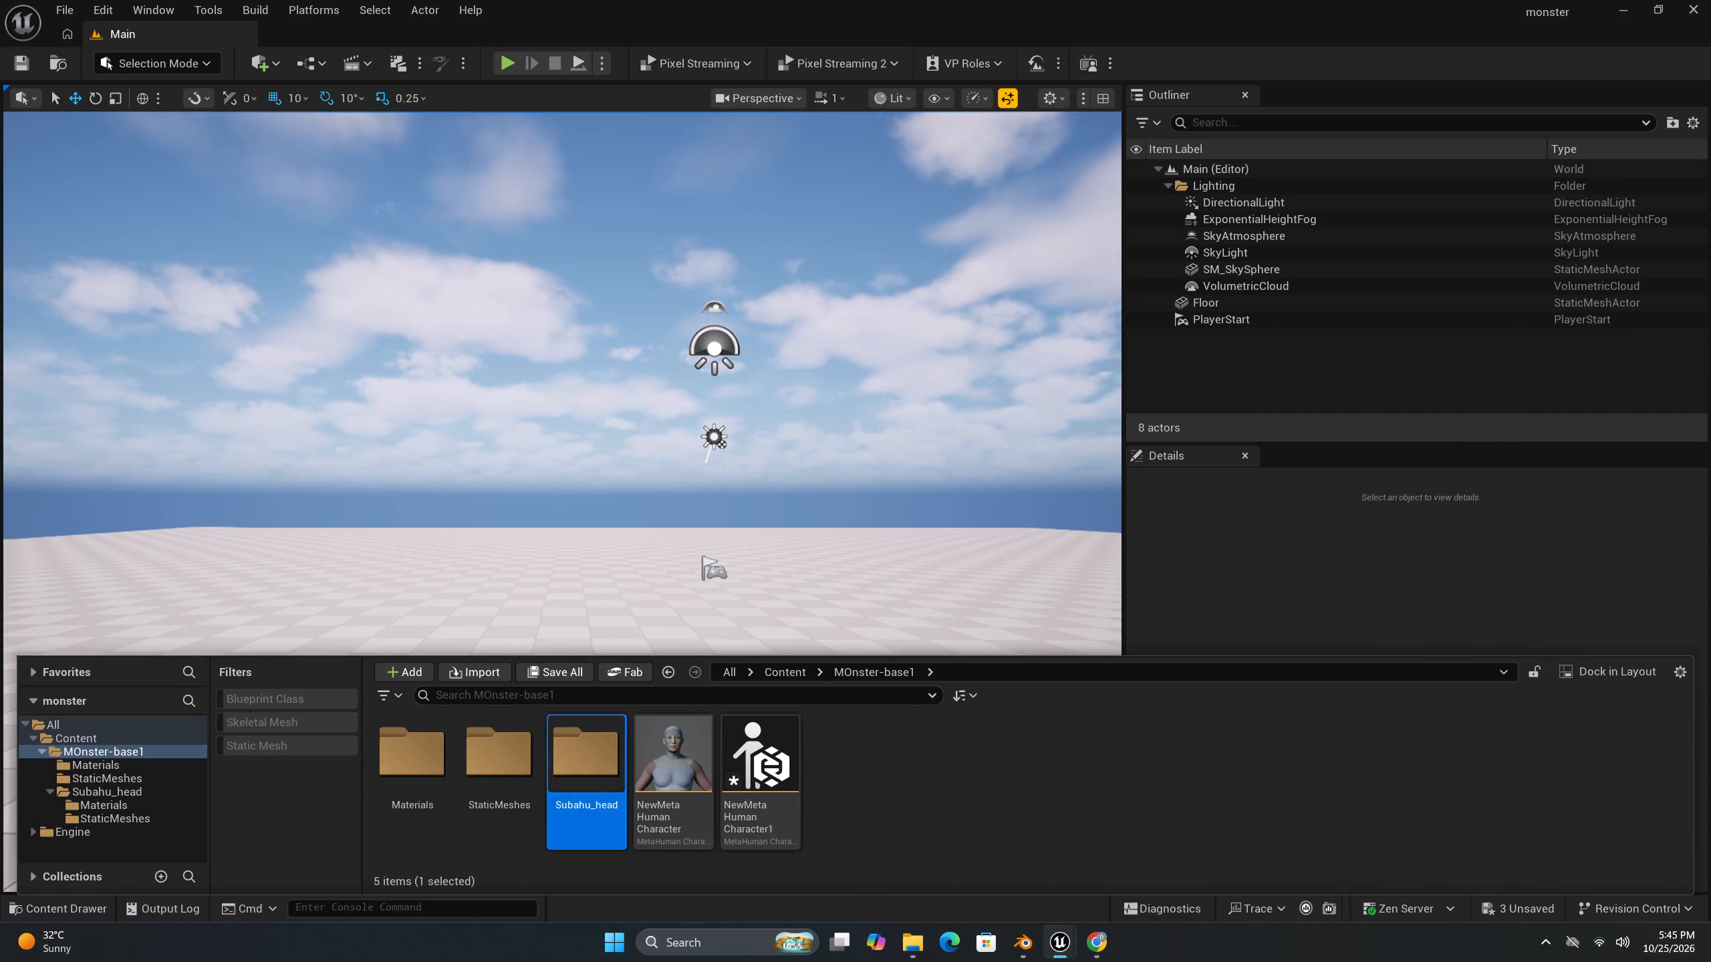
double_click(505, 788)
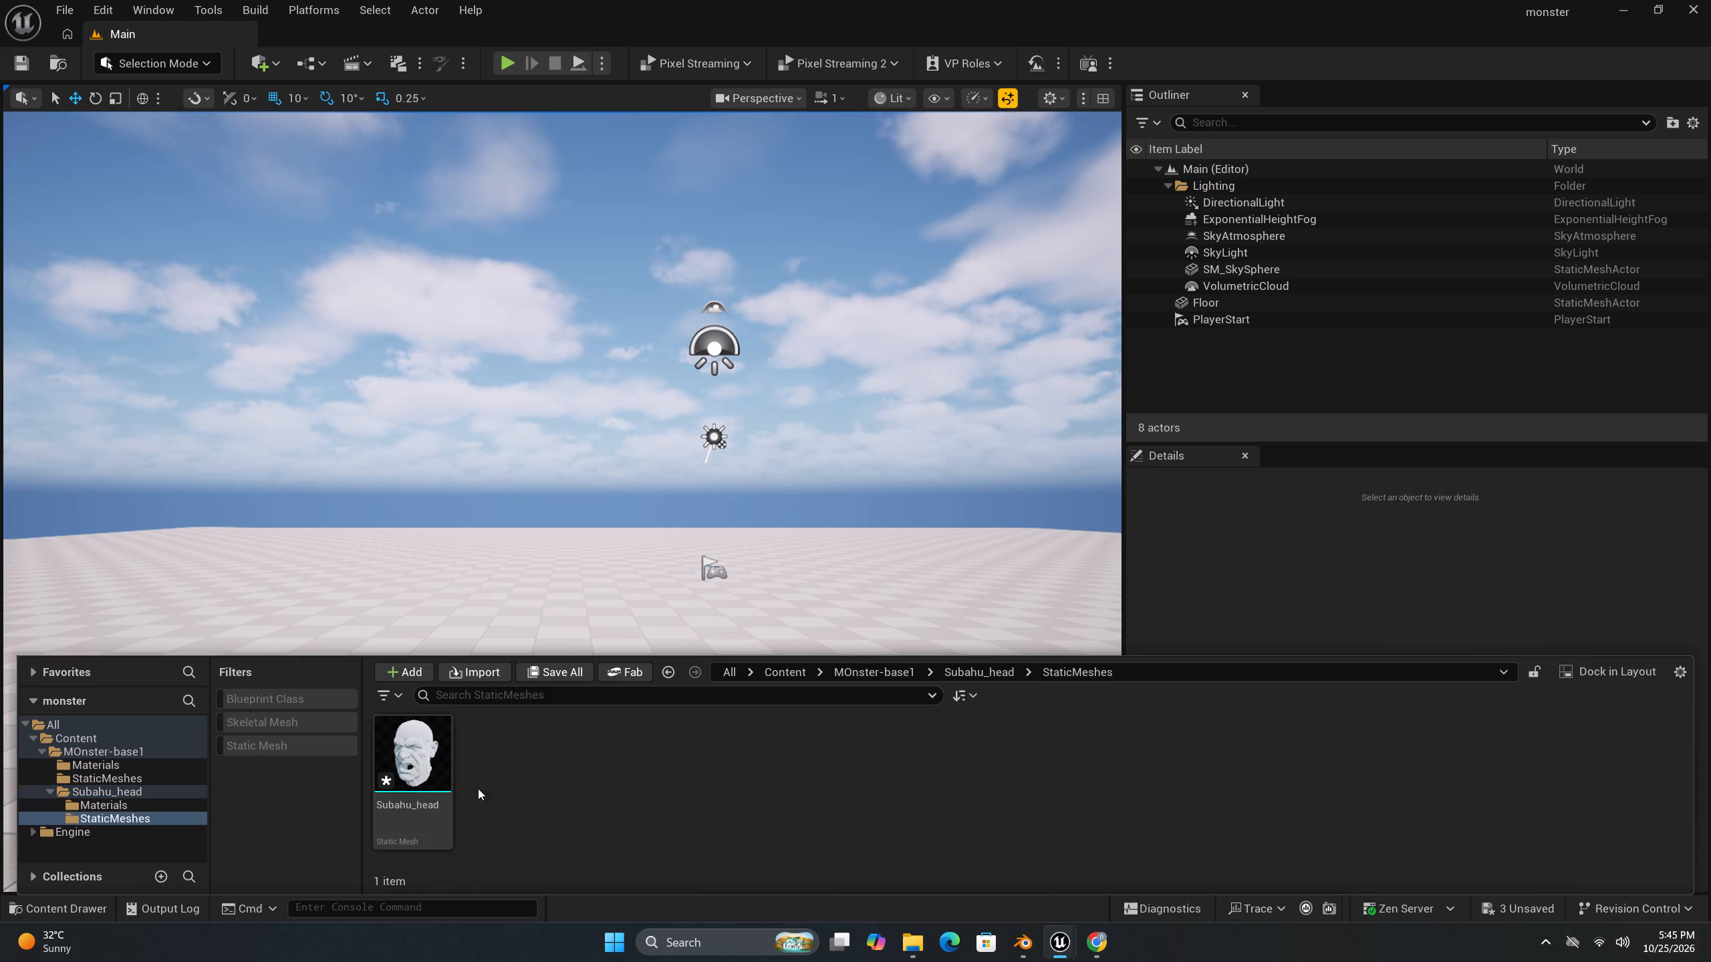
double_click(437, 779)
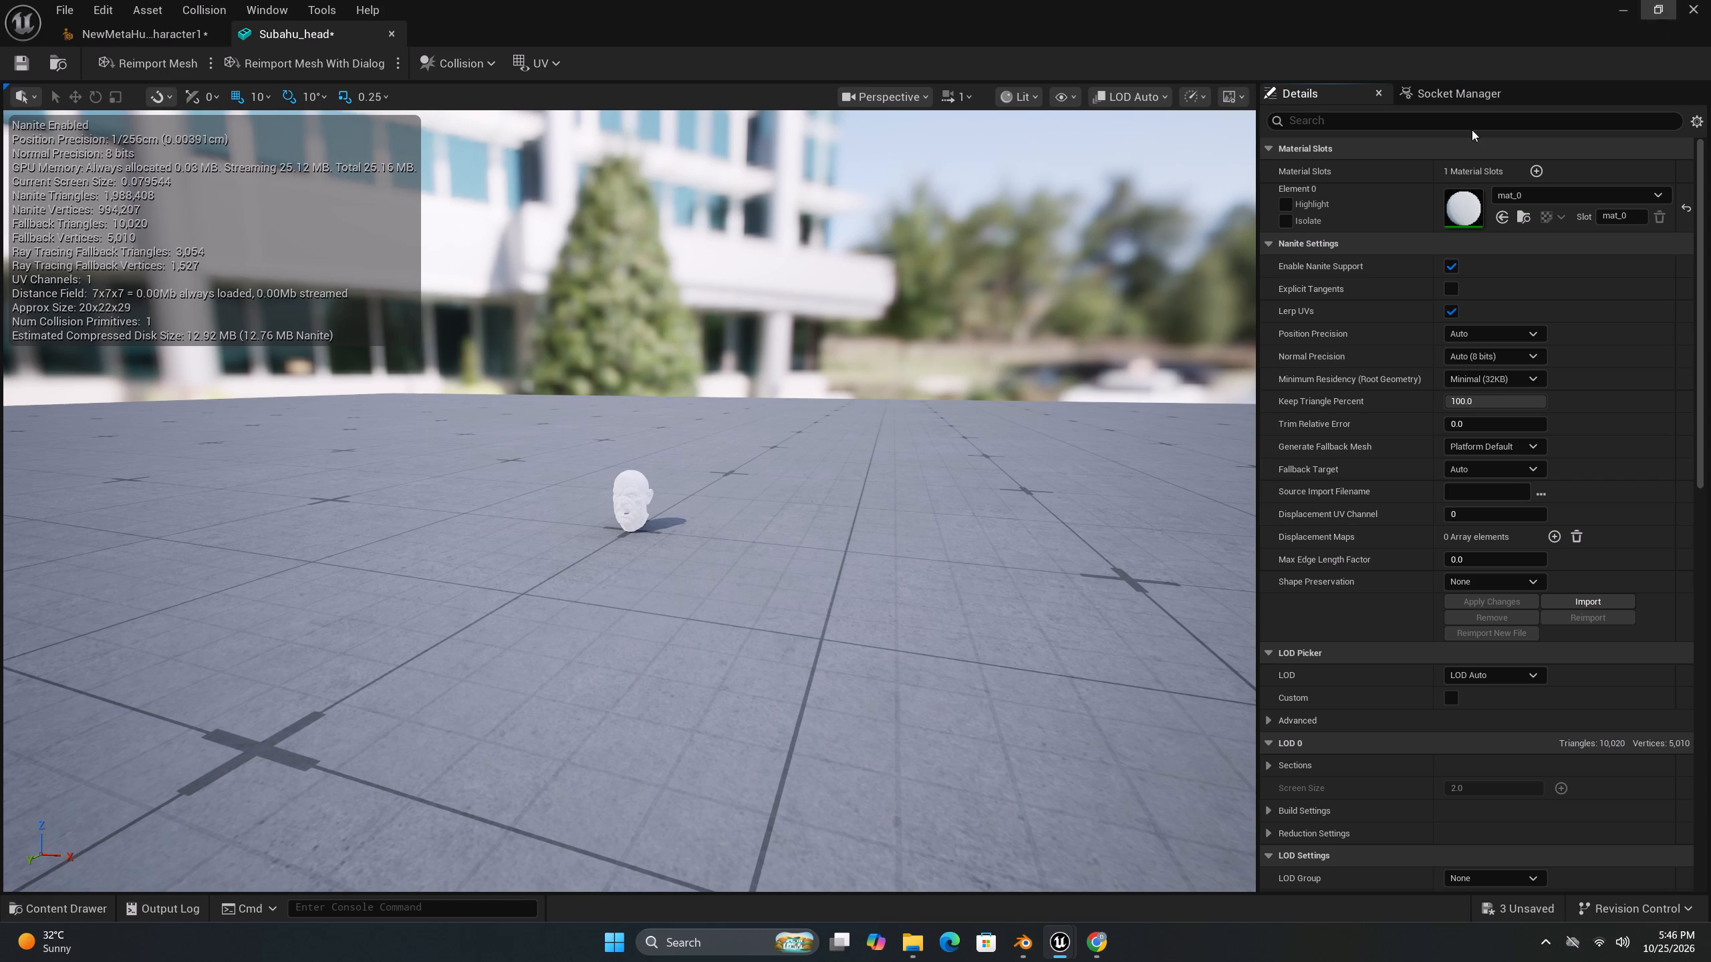
Reset the Subahu_head static mesh's material slot to WorldGridMaterial and save the mesh.
left_click(1688, 211)
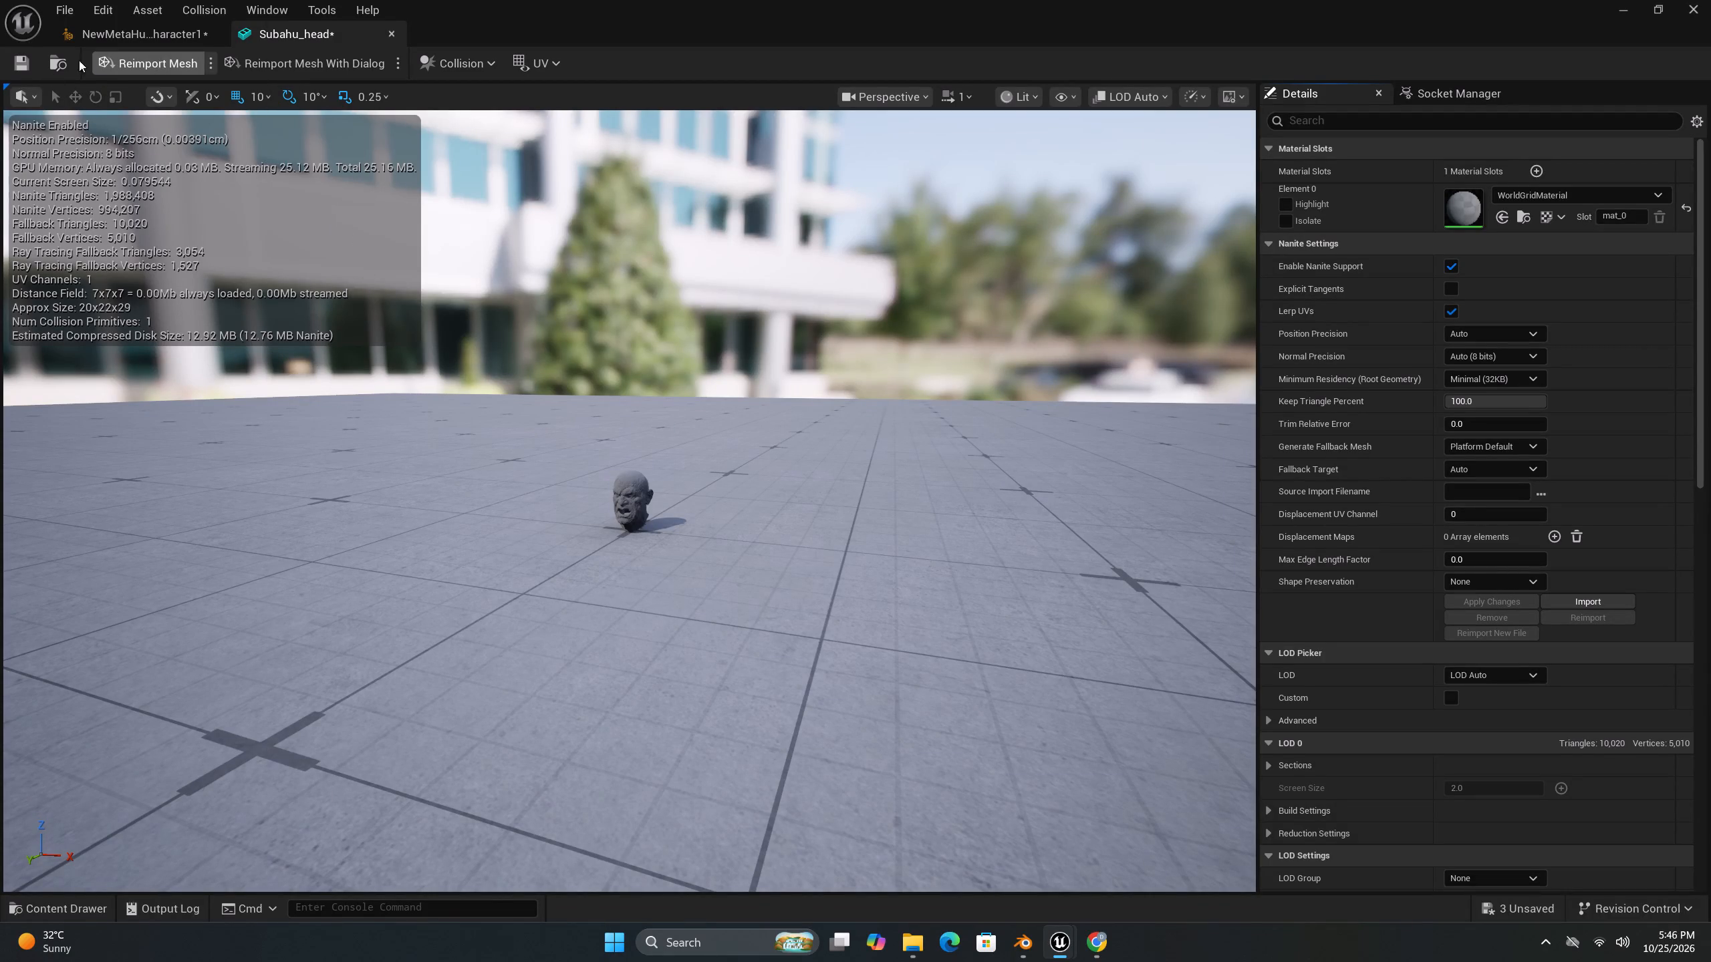
left_click(29, 60)
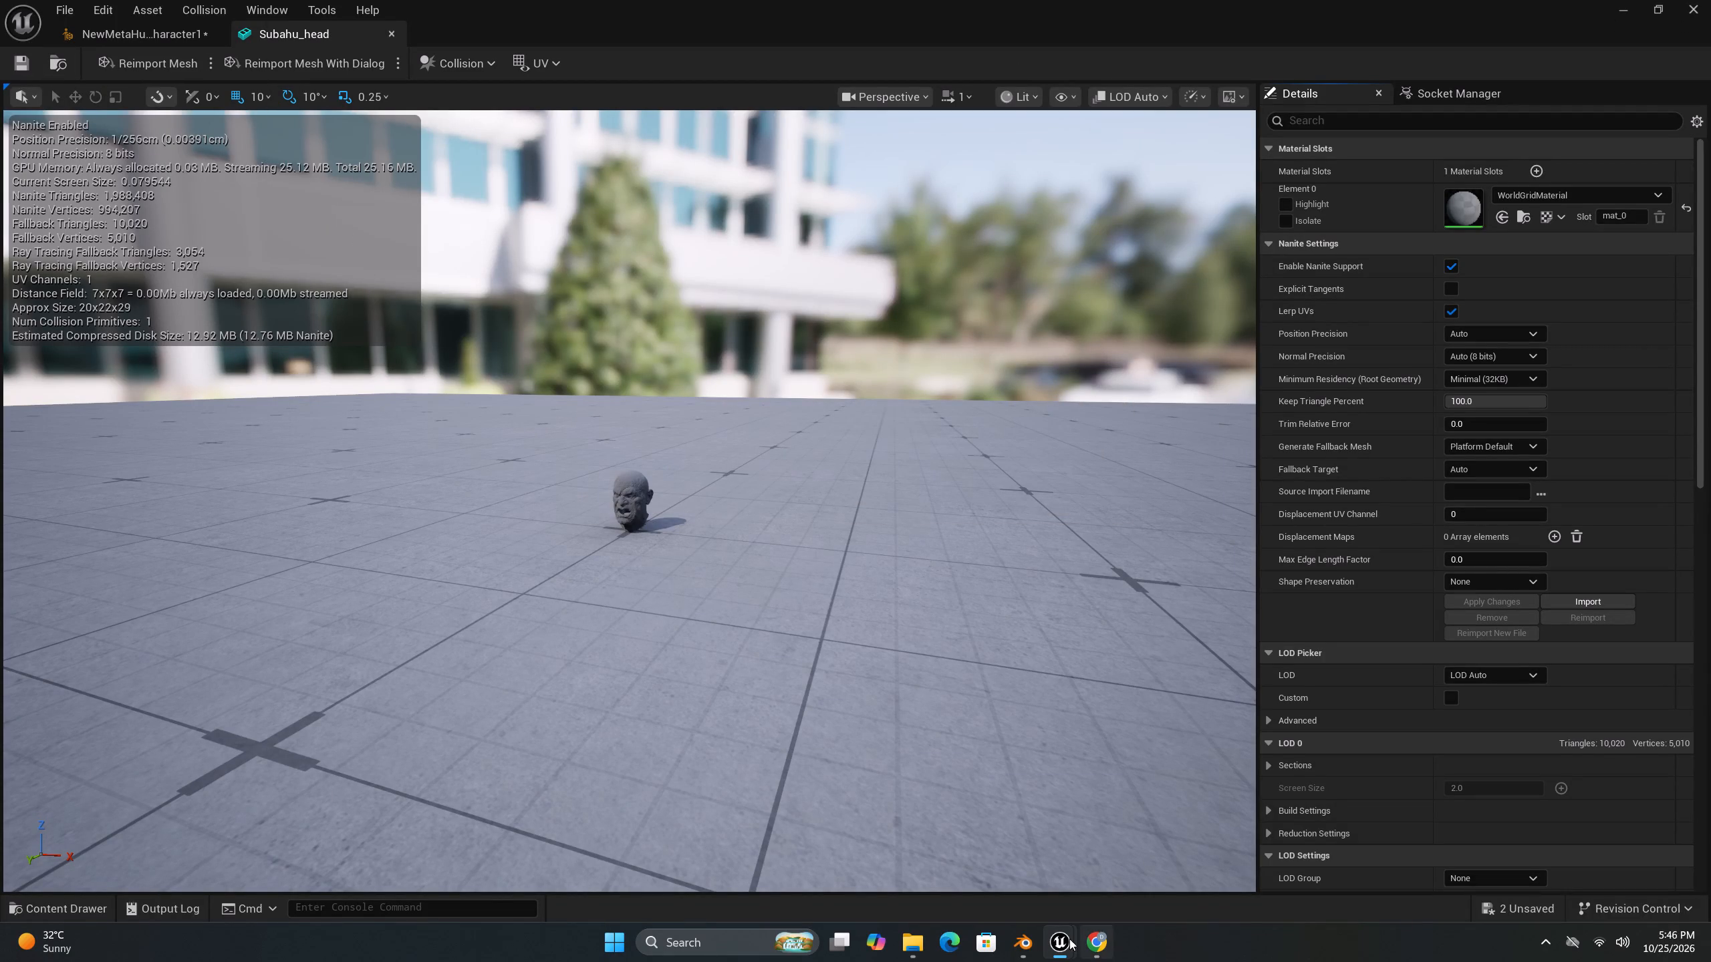
Close the asset editor window and reopen the MetaHuman Character from Content/MOnster-base1 at its custom mesh import.
left_click(1708, 0)
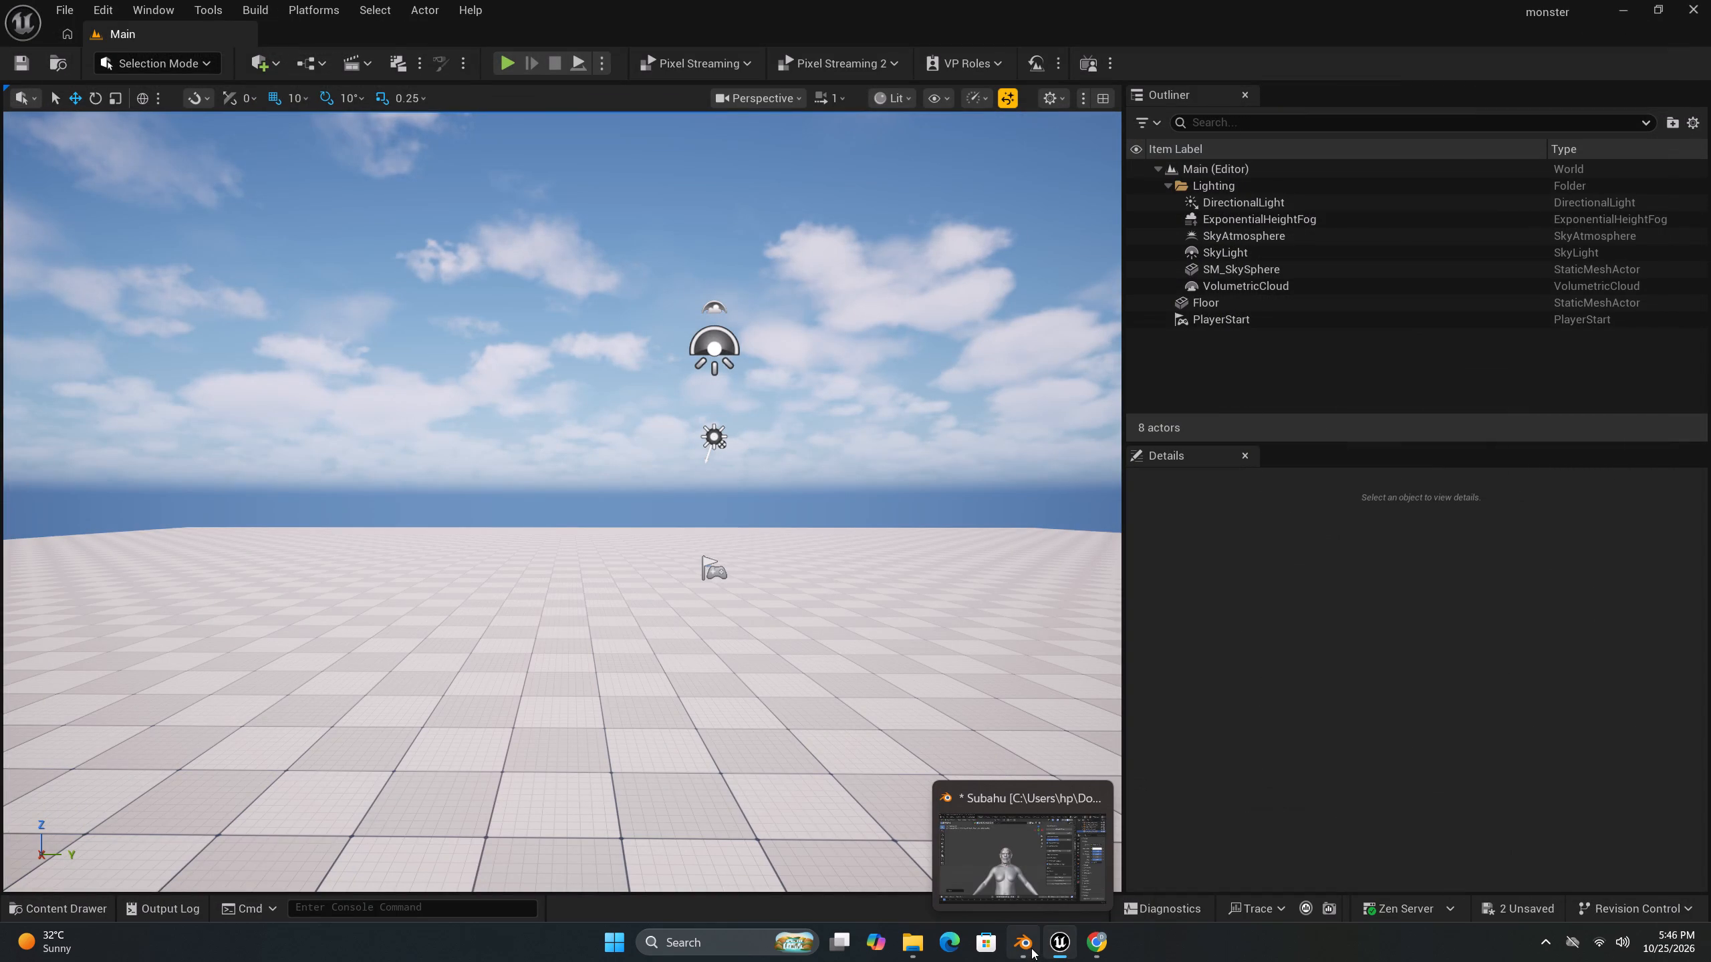
left_click(1055, 940)
left_click(1077, 877)
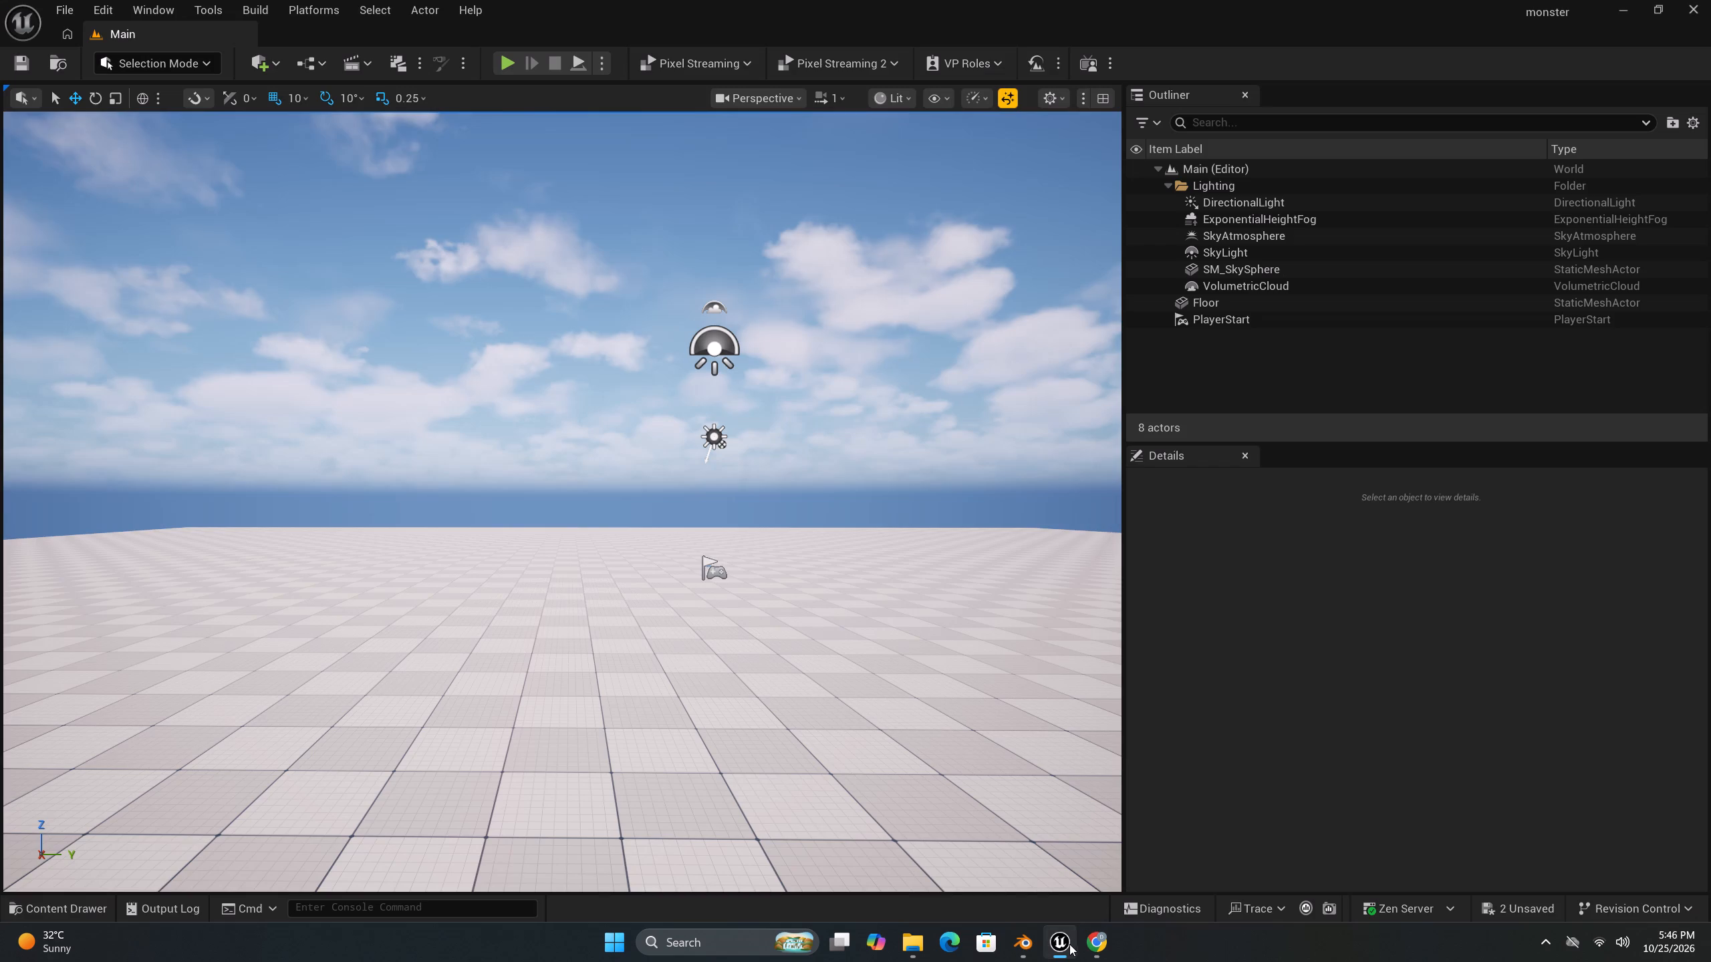
left_click(1068, 945)
left_click(1068, 945)
left_click(61, 914)
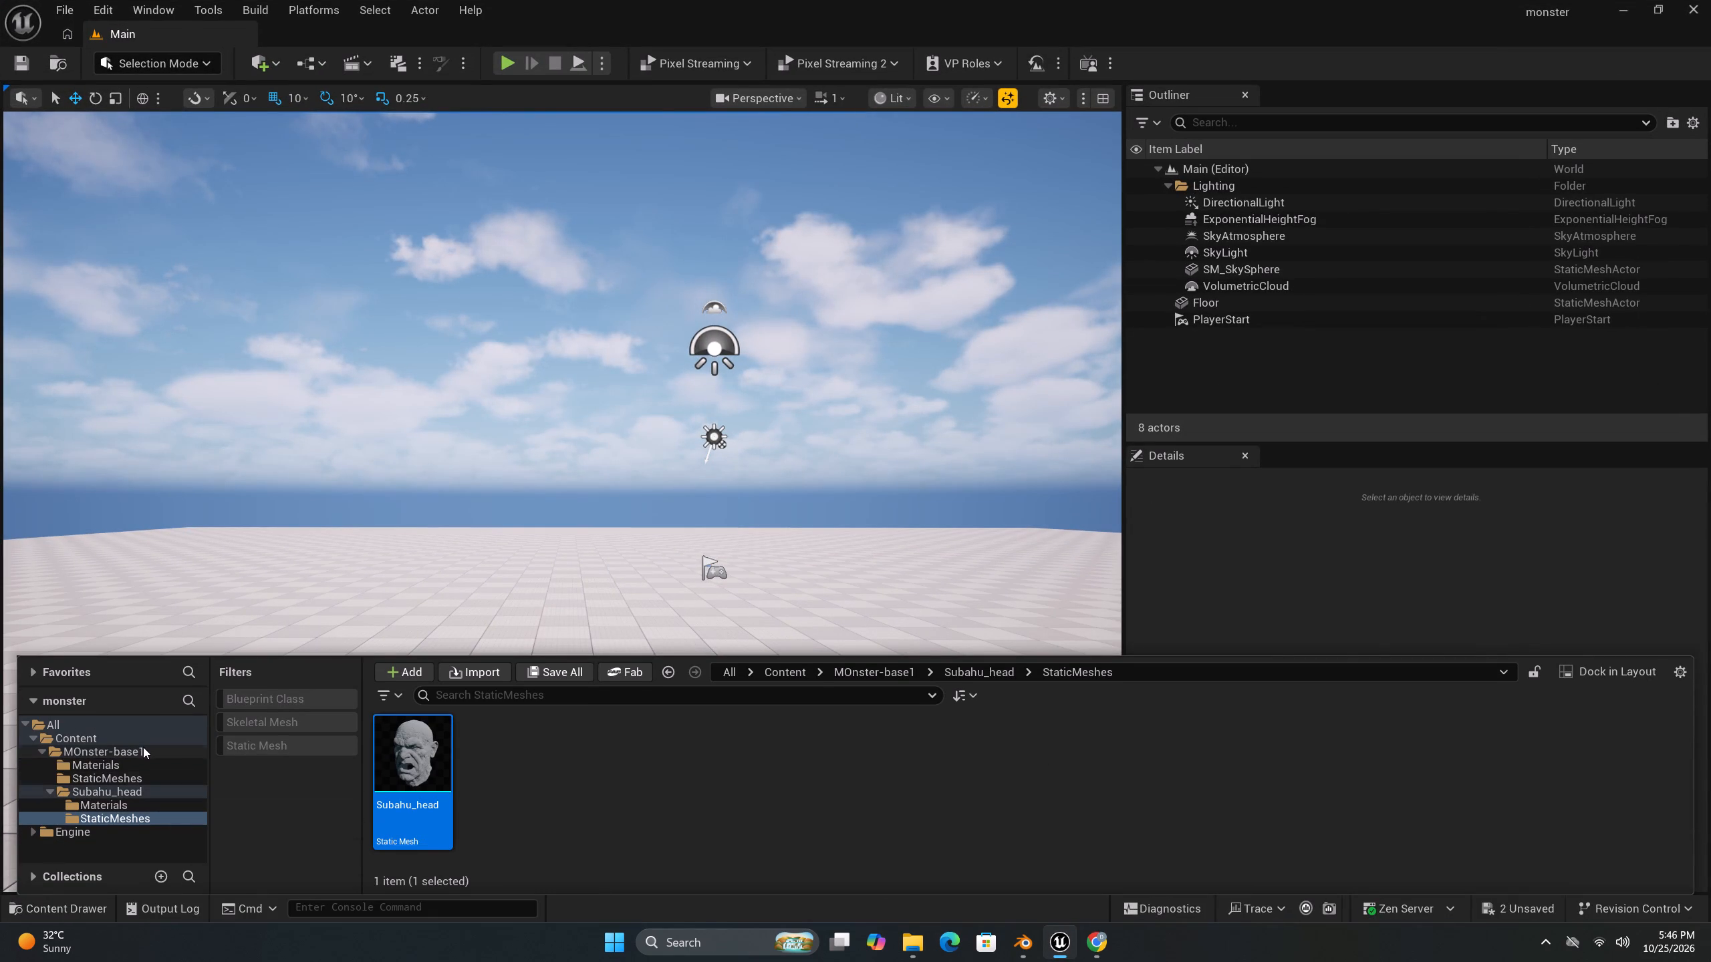
left_click(144, 738)
double_click(372, 780)
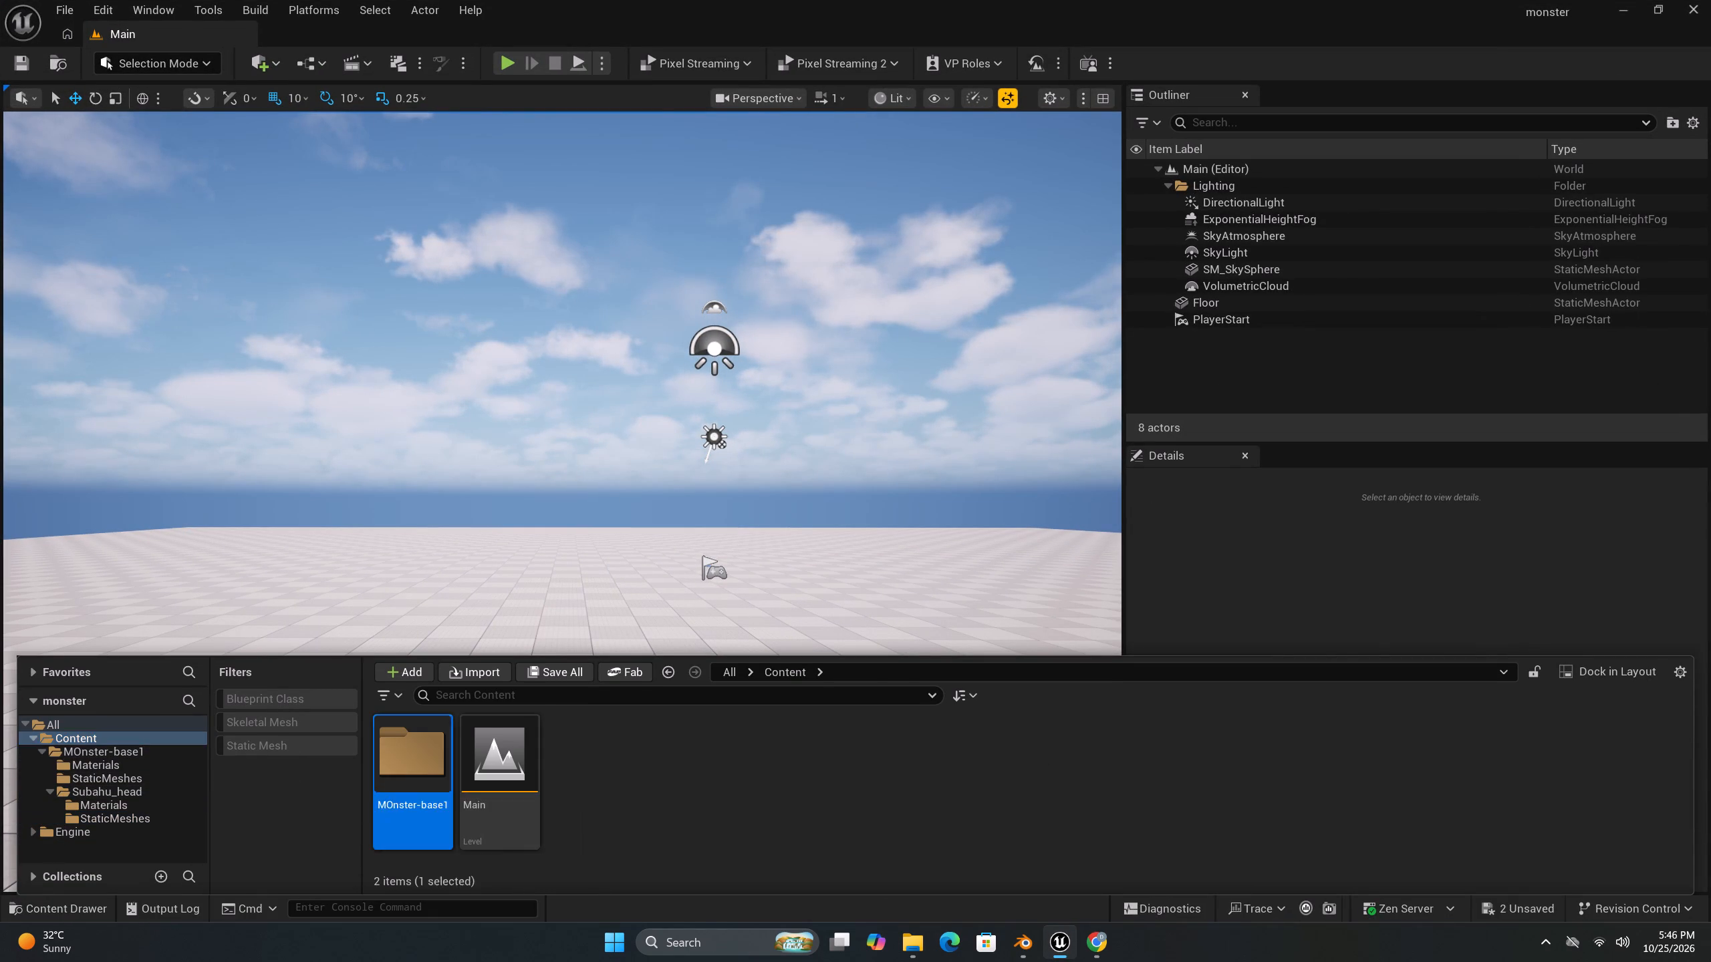
double_click(752, 783)
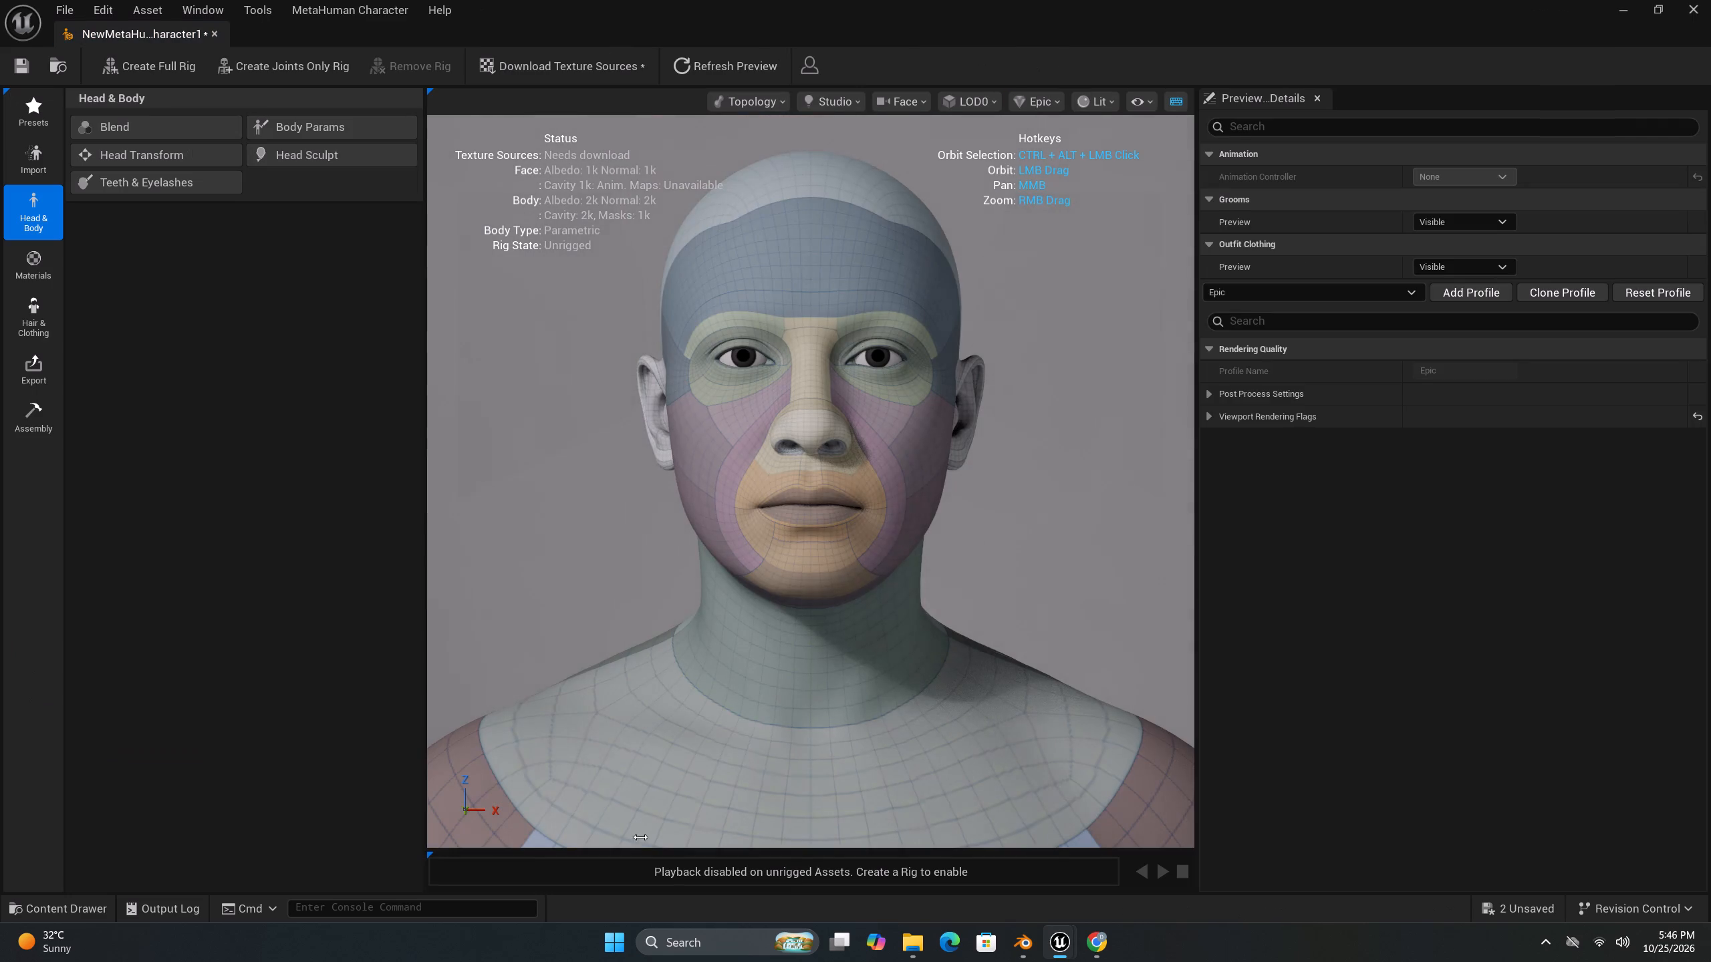
left_click(42, 145)
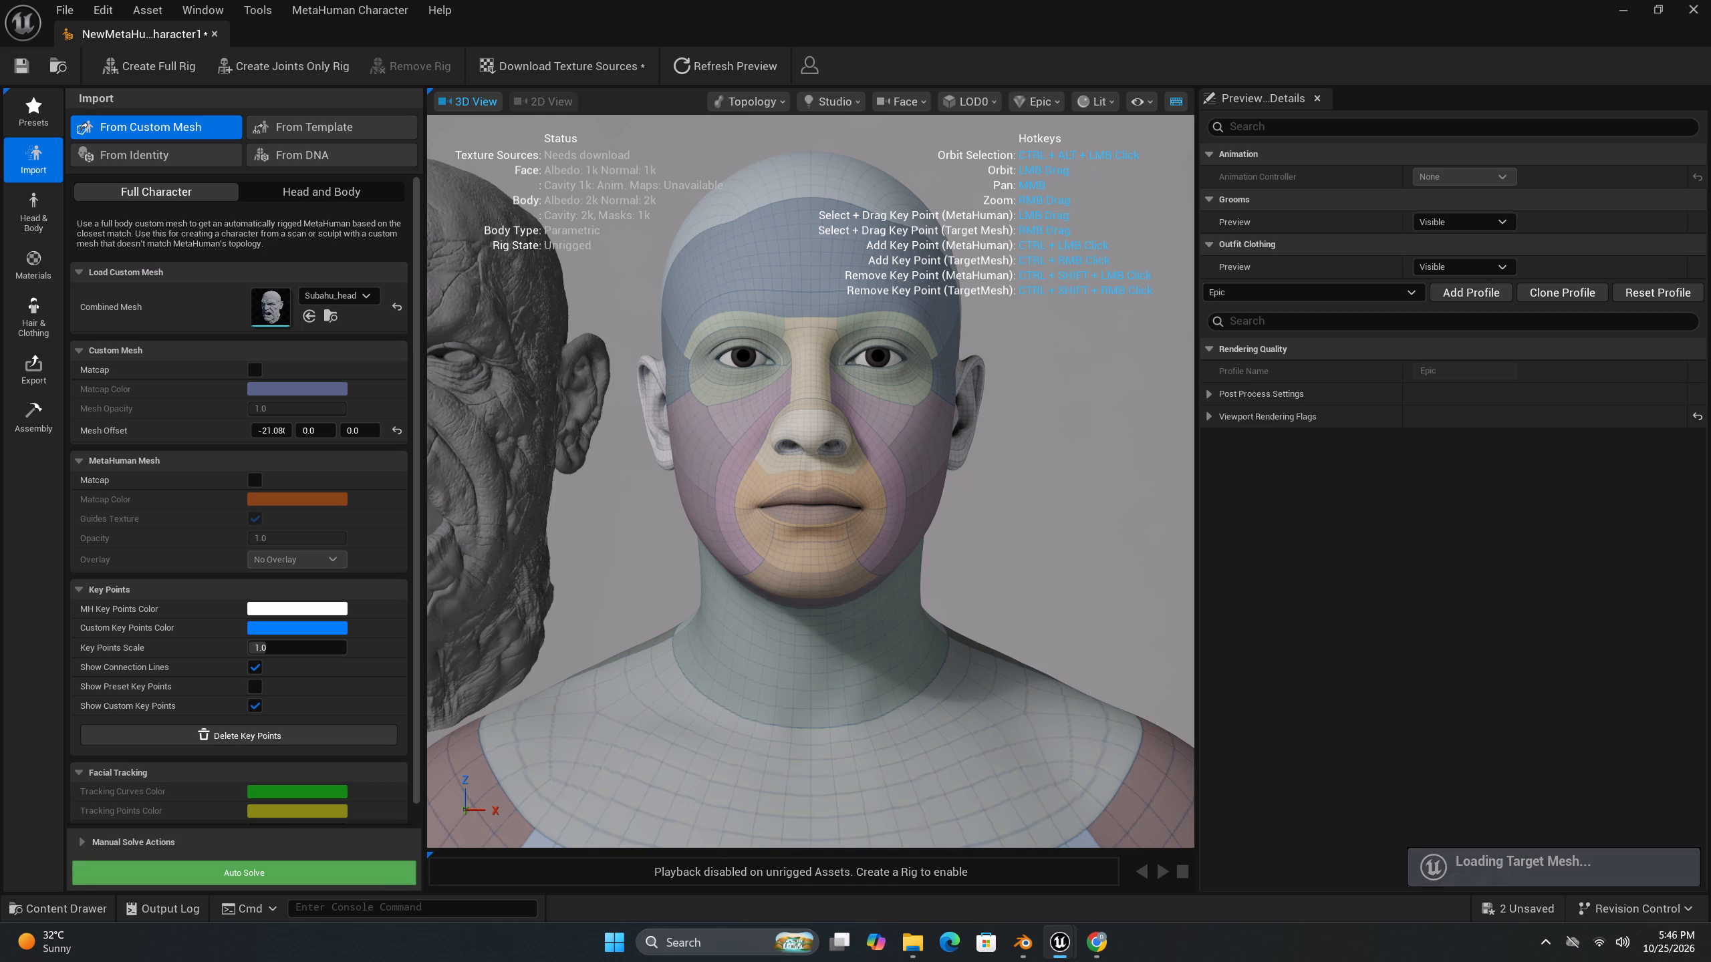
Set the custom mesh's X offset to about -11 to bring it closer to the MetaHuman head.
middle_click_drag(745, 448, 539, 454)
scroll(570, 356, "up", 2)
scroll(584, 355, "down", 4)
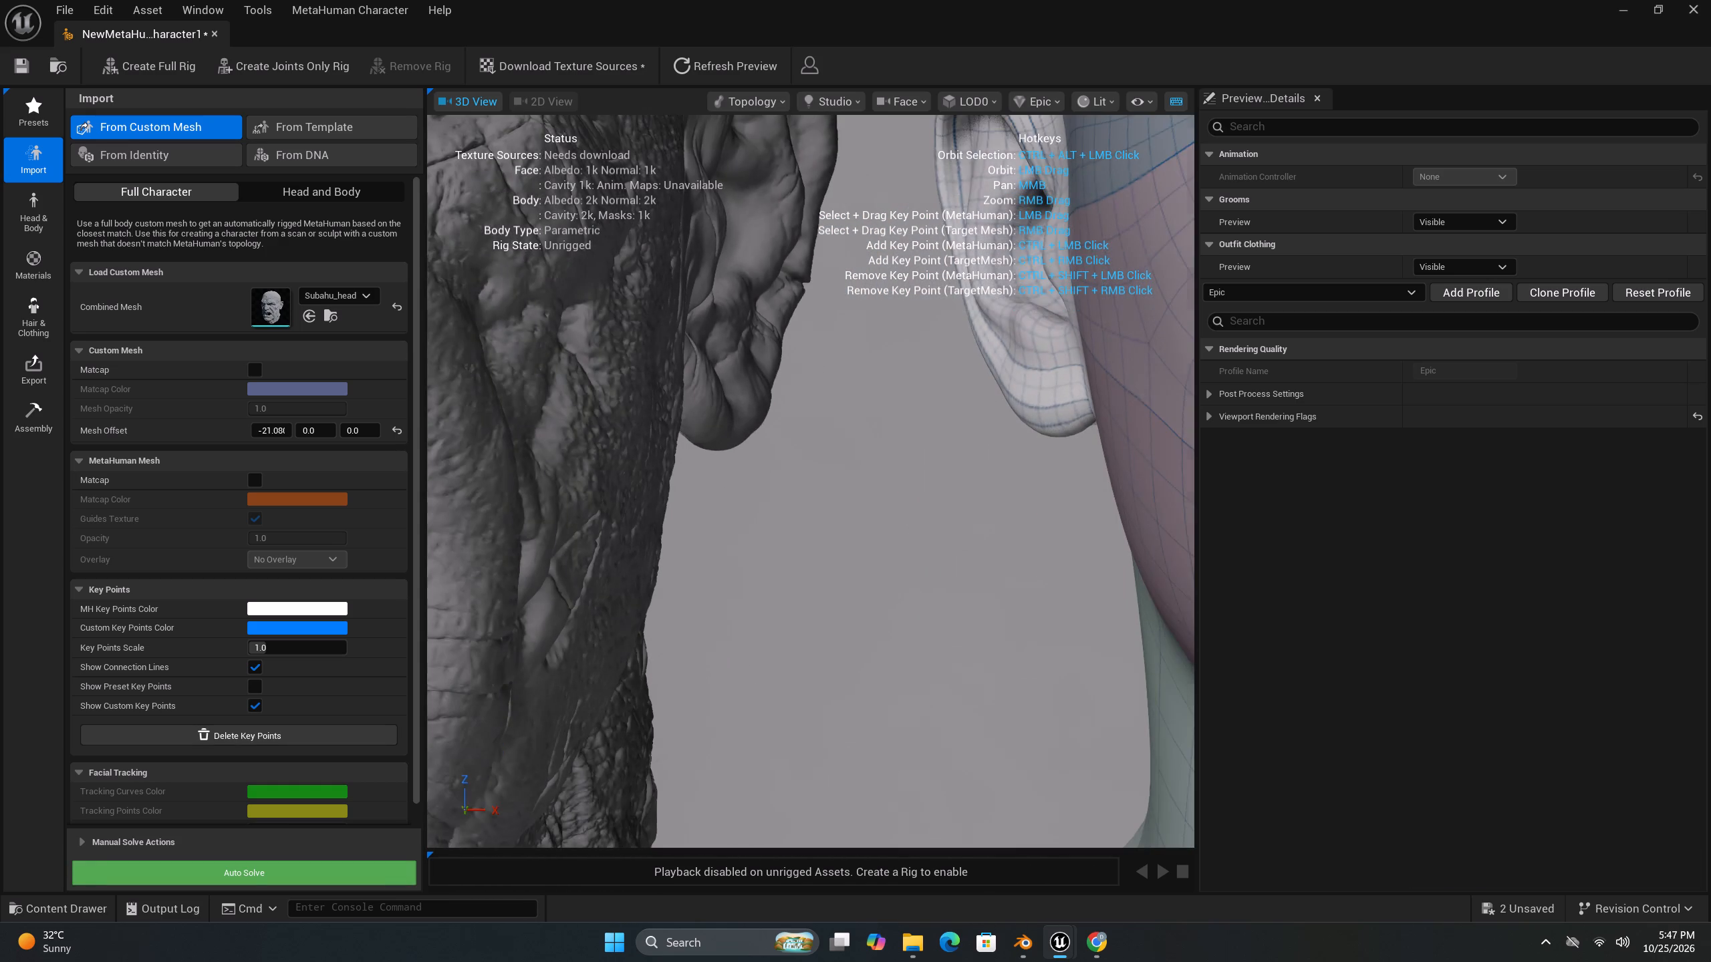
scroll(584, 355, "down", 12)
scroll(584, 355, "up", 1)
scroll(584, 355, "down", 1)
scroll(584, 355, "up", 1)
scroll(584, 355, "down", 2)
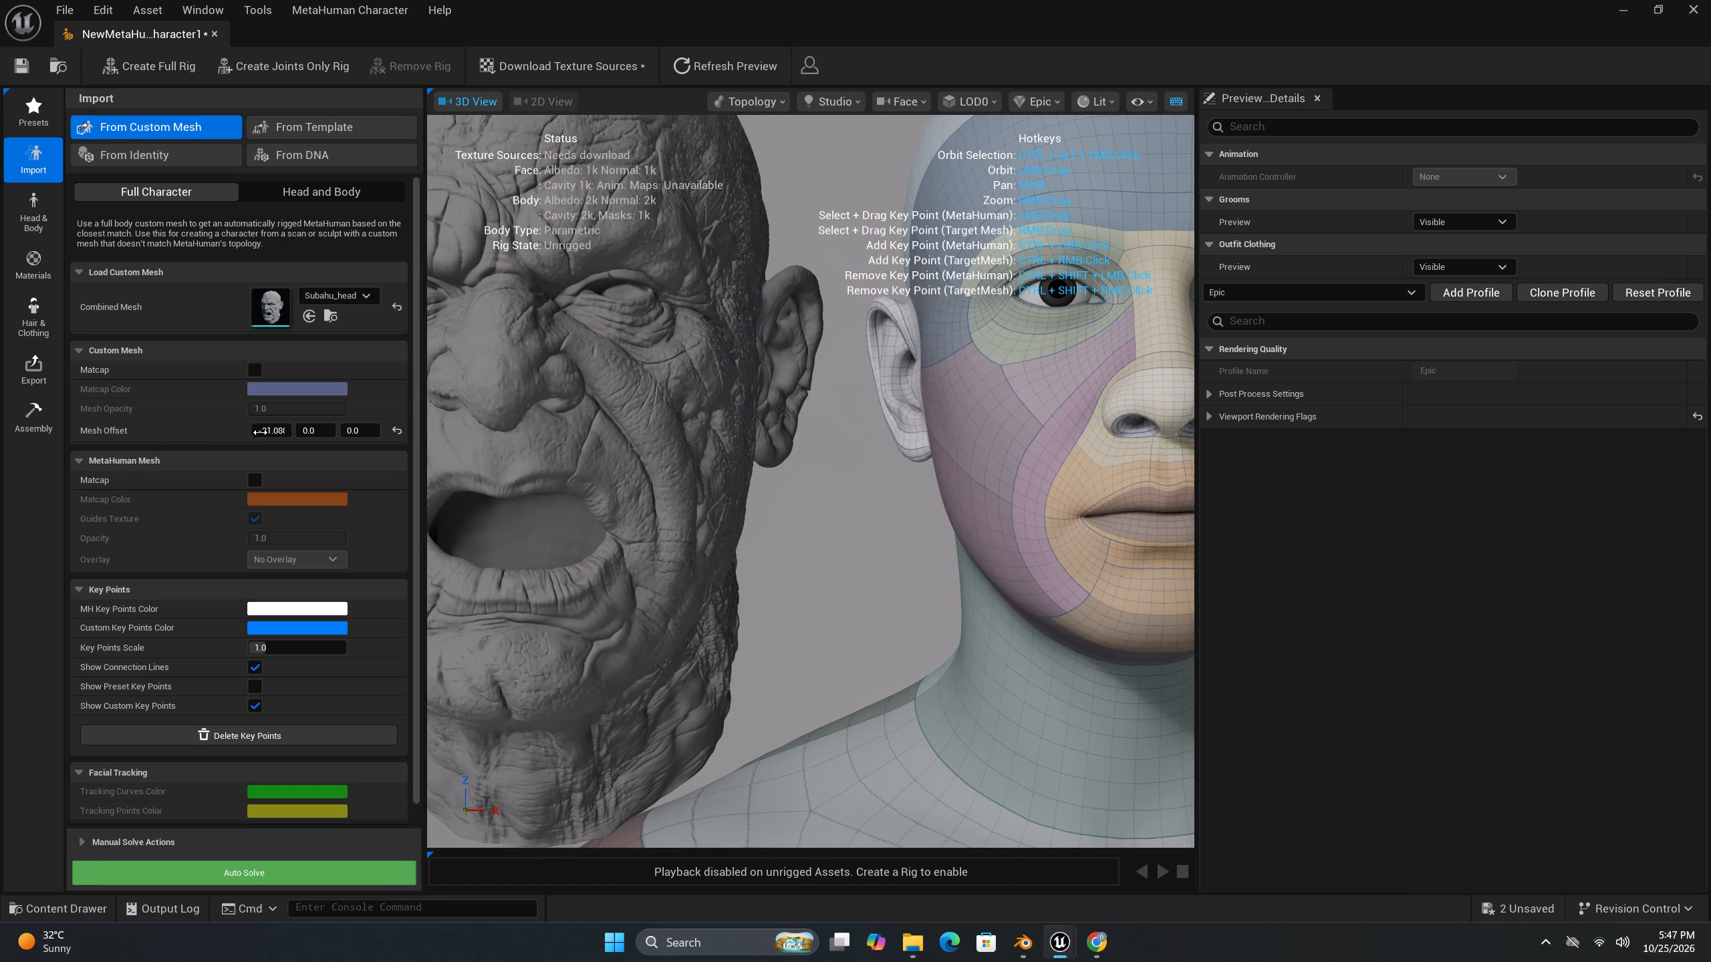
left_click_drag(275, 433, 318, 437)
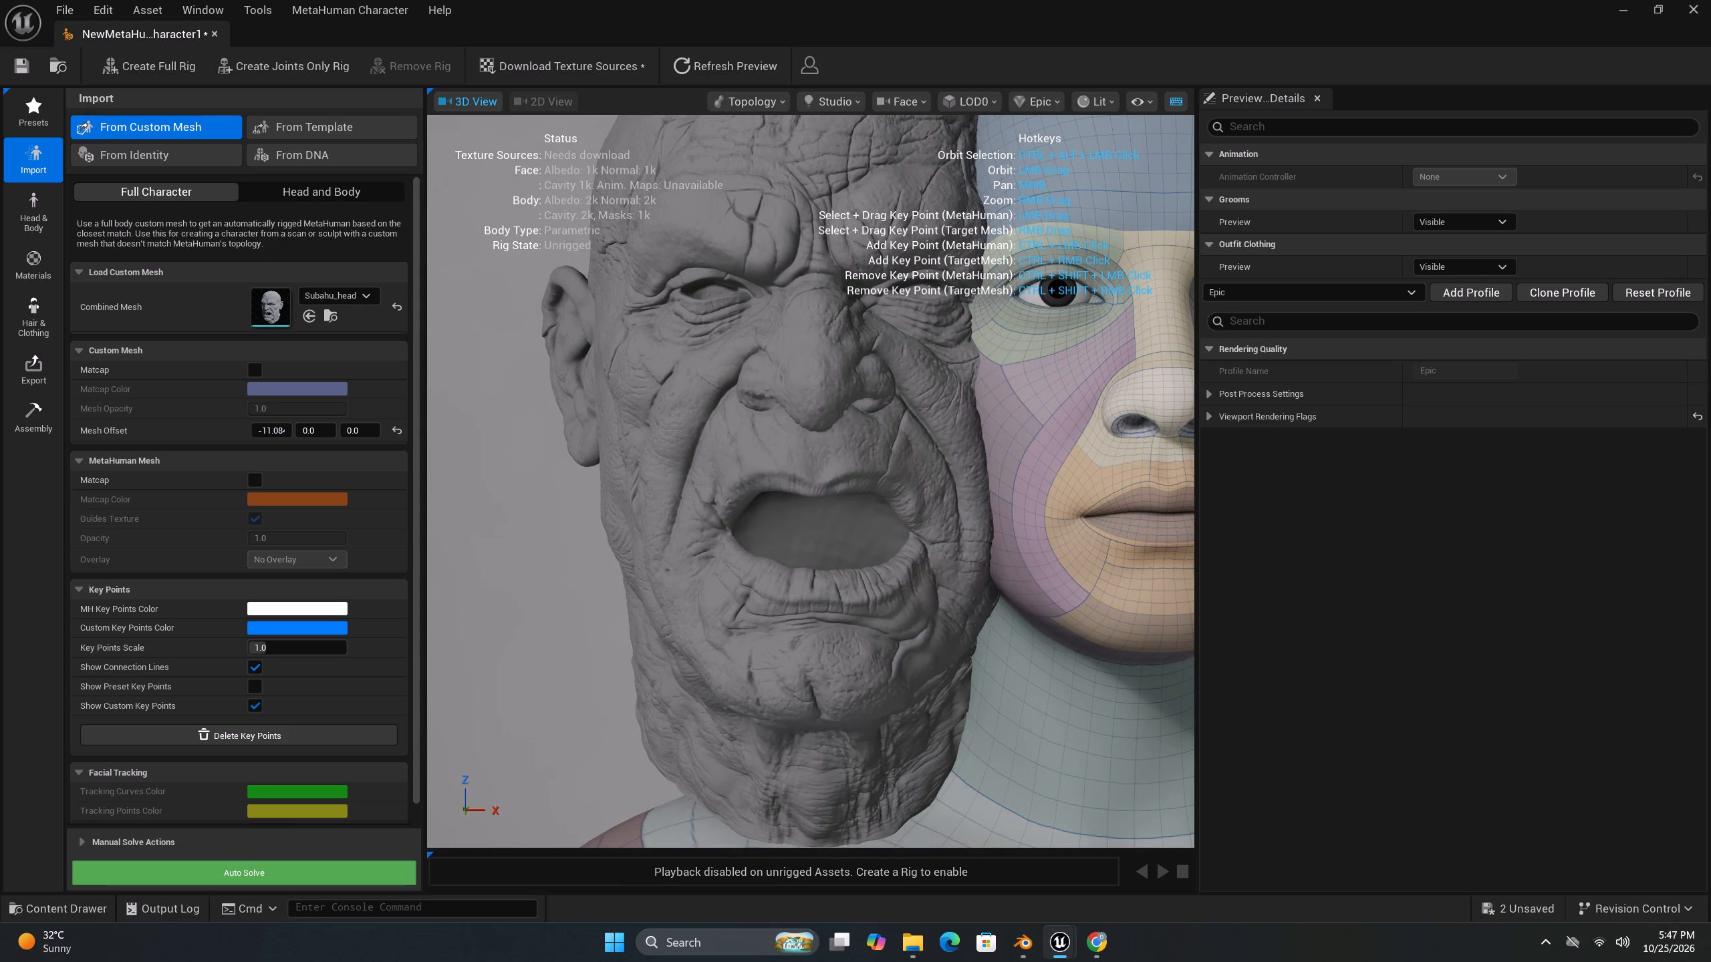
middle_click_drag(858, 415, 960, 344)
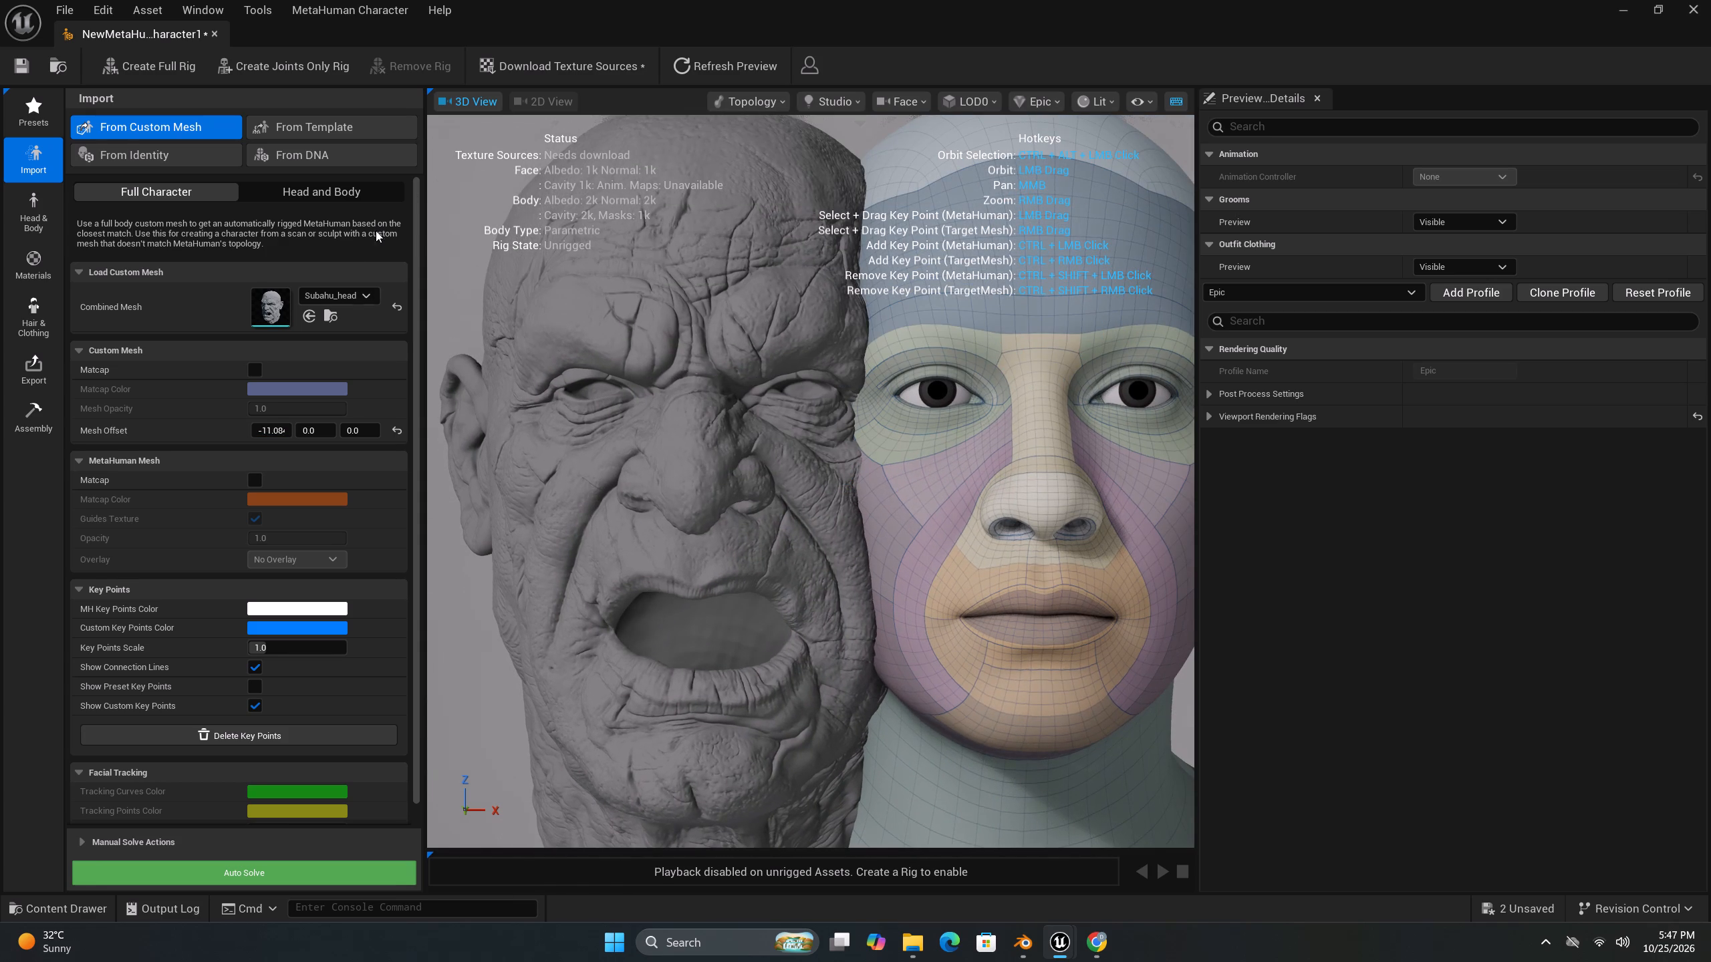
Hide the status and hotkeys text overlay in the character viewport.
left_click(1178, 100)
Move the custom mesh closer to the MetaHuman face by setting its X offset to about -6.4.
middle_click_drag(727, 327, 743, 342)
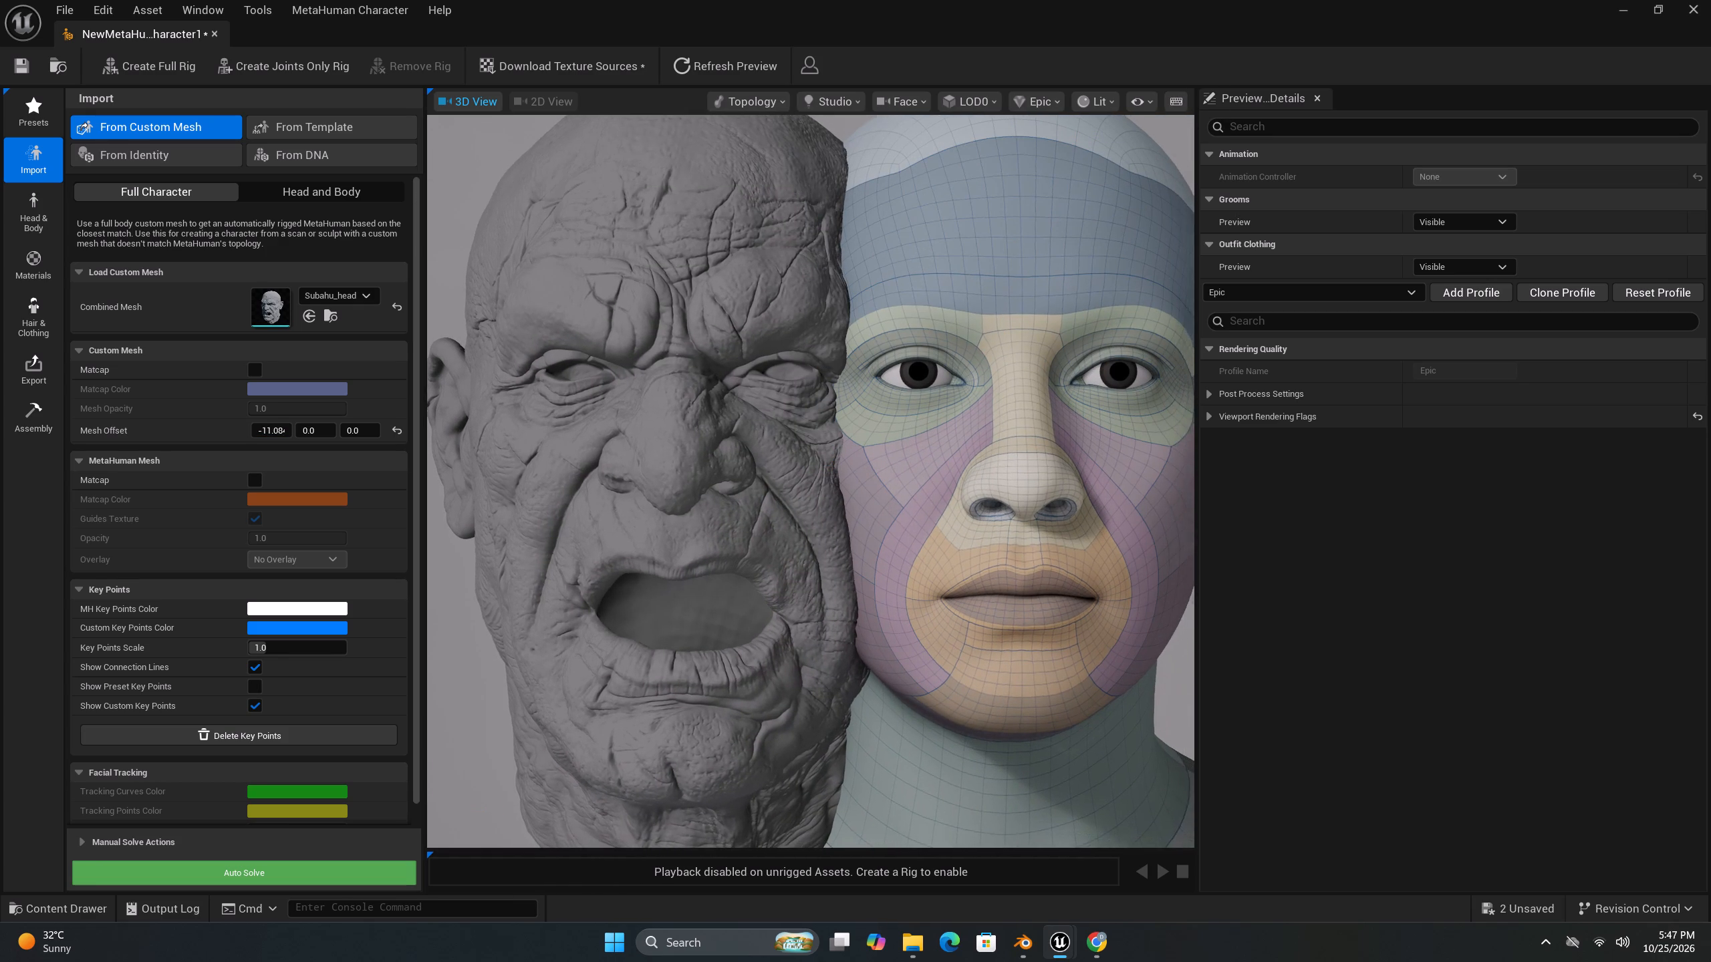
middle_click_drag(726, 332, 714, 326)
scroll(722, 327, "up", 2)
scroll(722, 327, "down", 1)
middle_click_drag(733, 323, 905, 404)
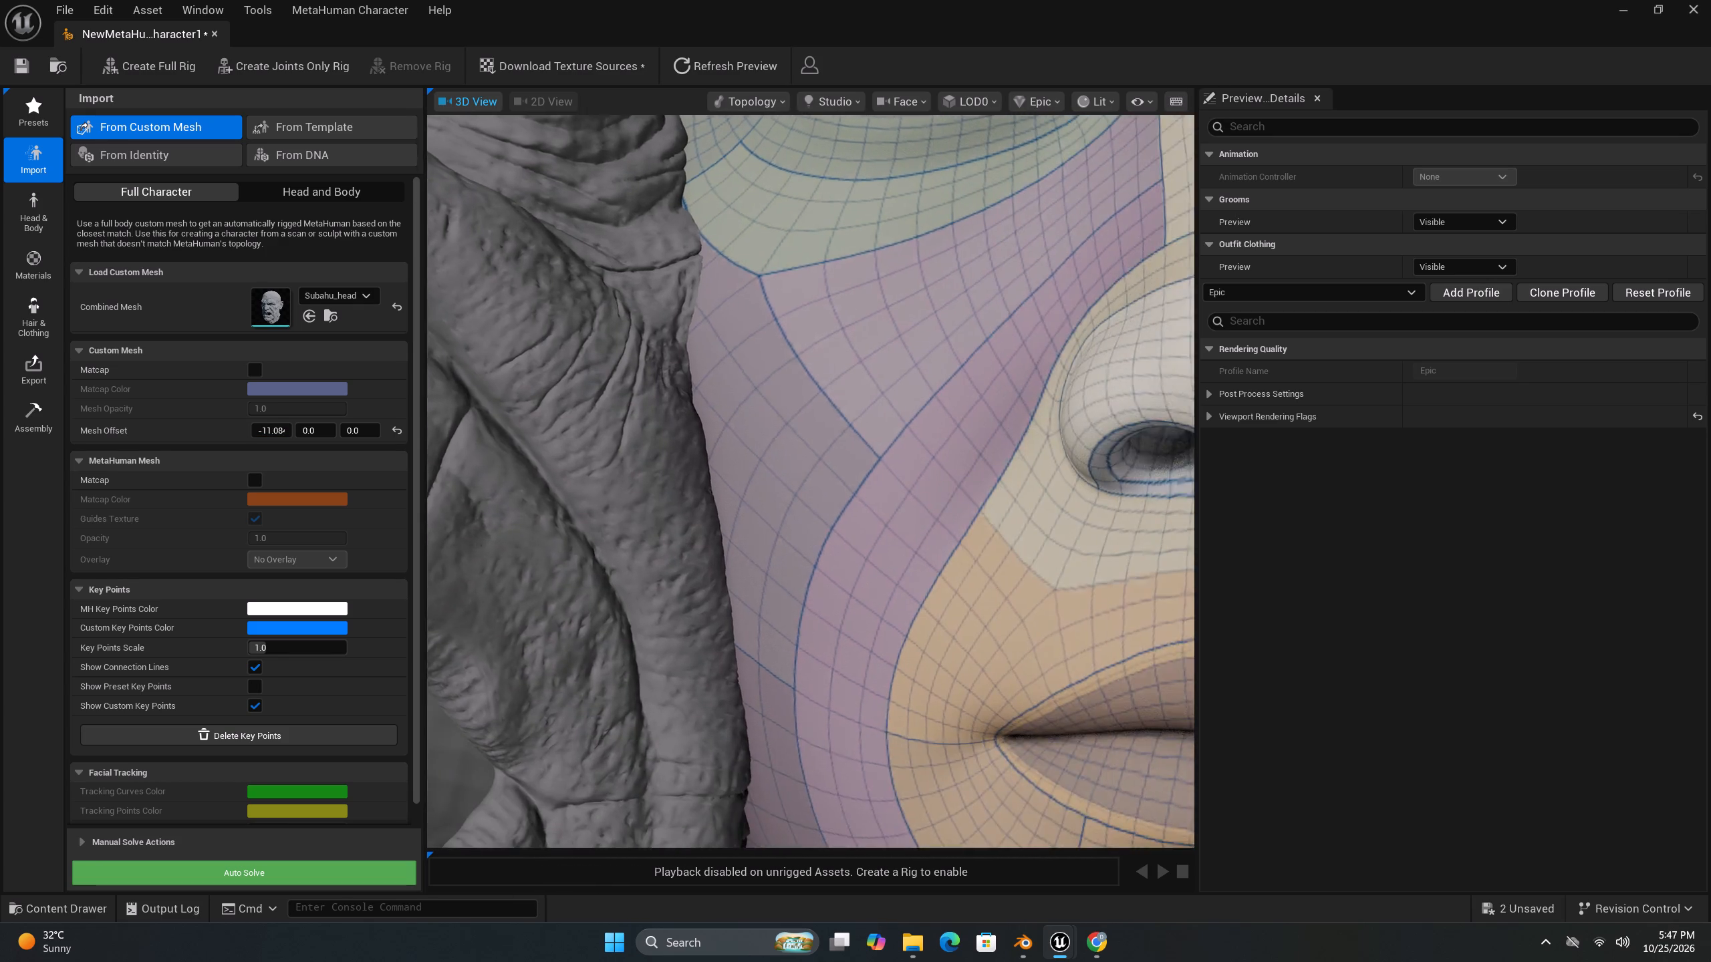
middle_click_drag(905, 404, 632, 377)
scroll(646, 363, "down", 10)
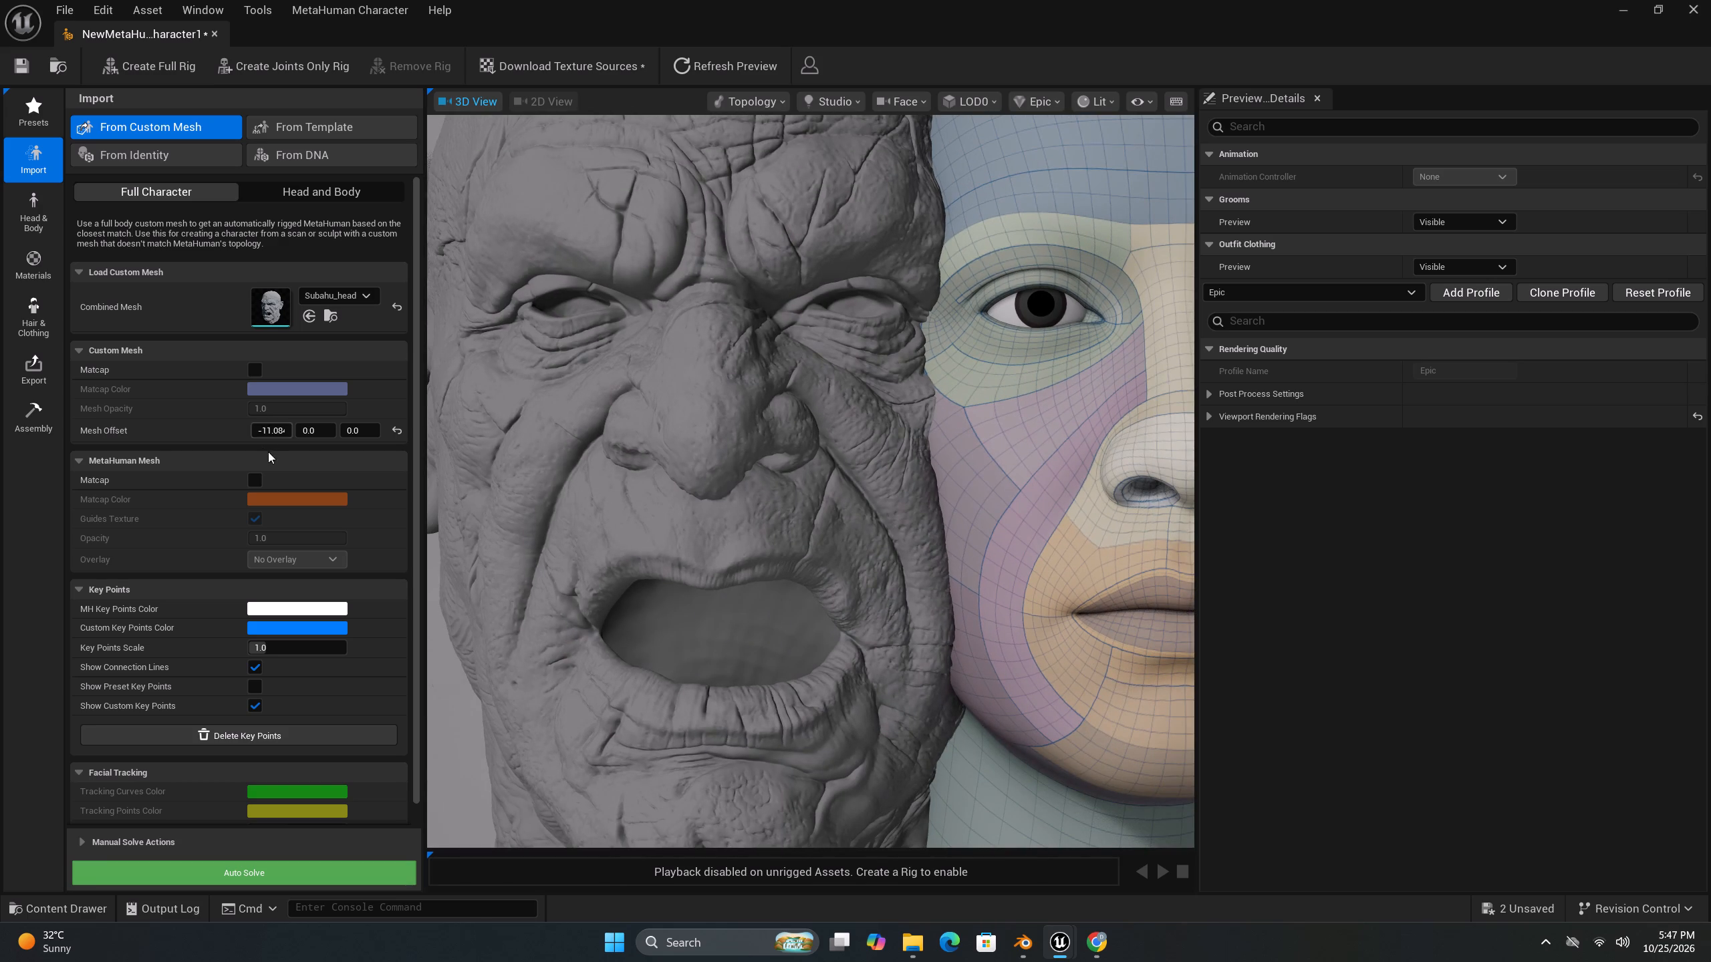
left_click_drag(269, 430, 310, 432)
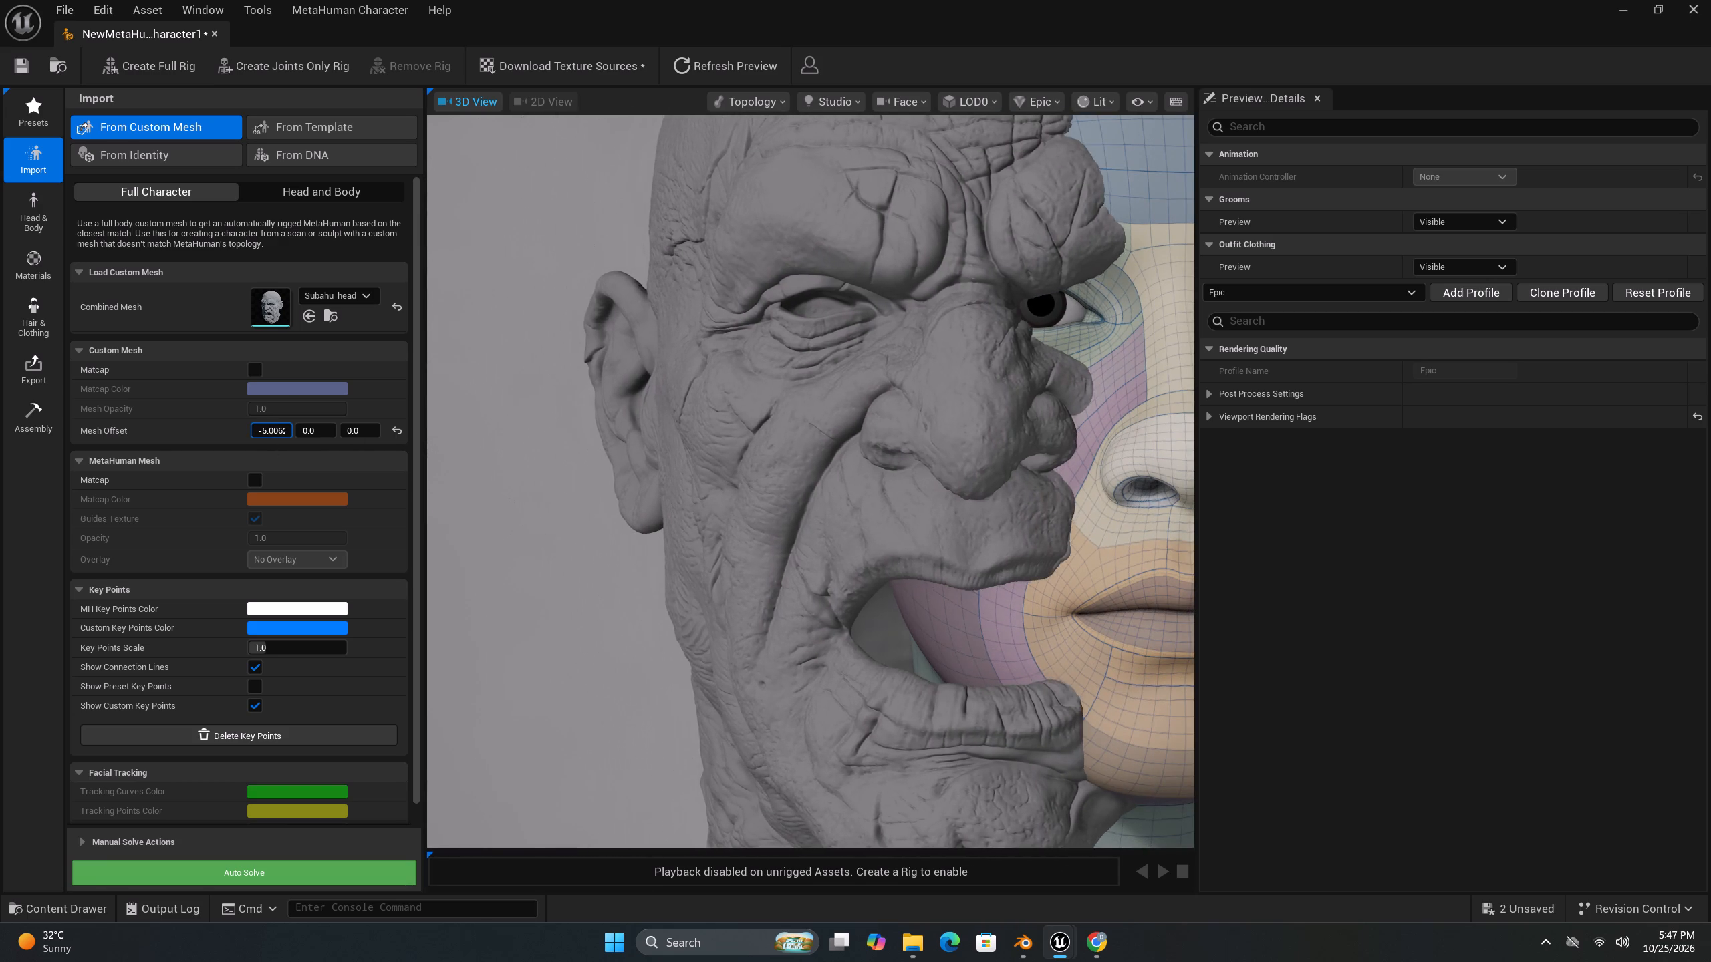
left_click_drag(310, 432, 298, 435)
Set the custom mesh's Y offset to about -2.33.
middle_click_drag(896, 349, 976, 259)
scroll(891, 406, "up", 2)
scroll(886, 471, "down", 3)
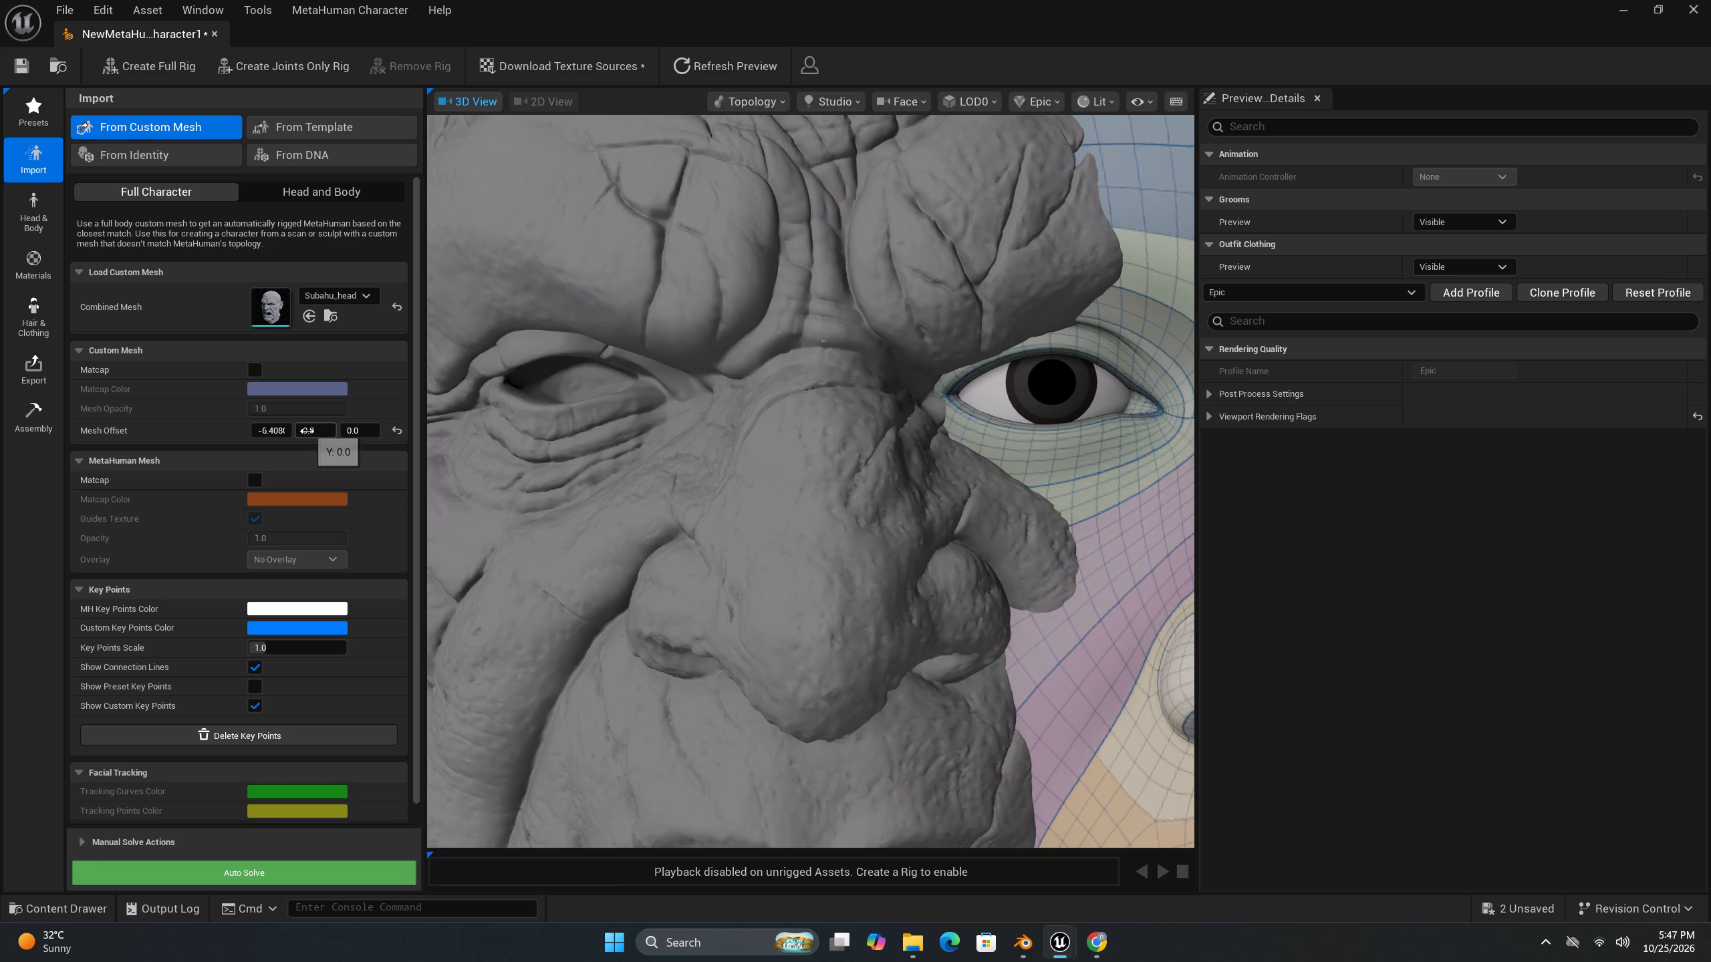
left_click_drag(309, 431, 182, 448)
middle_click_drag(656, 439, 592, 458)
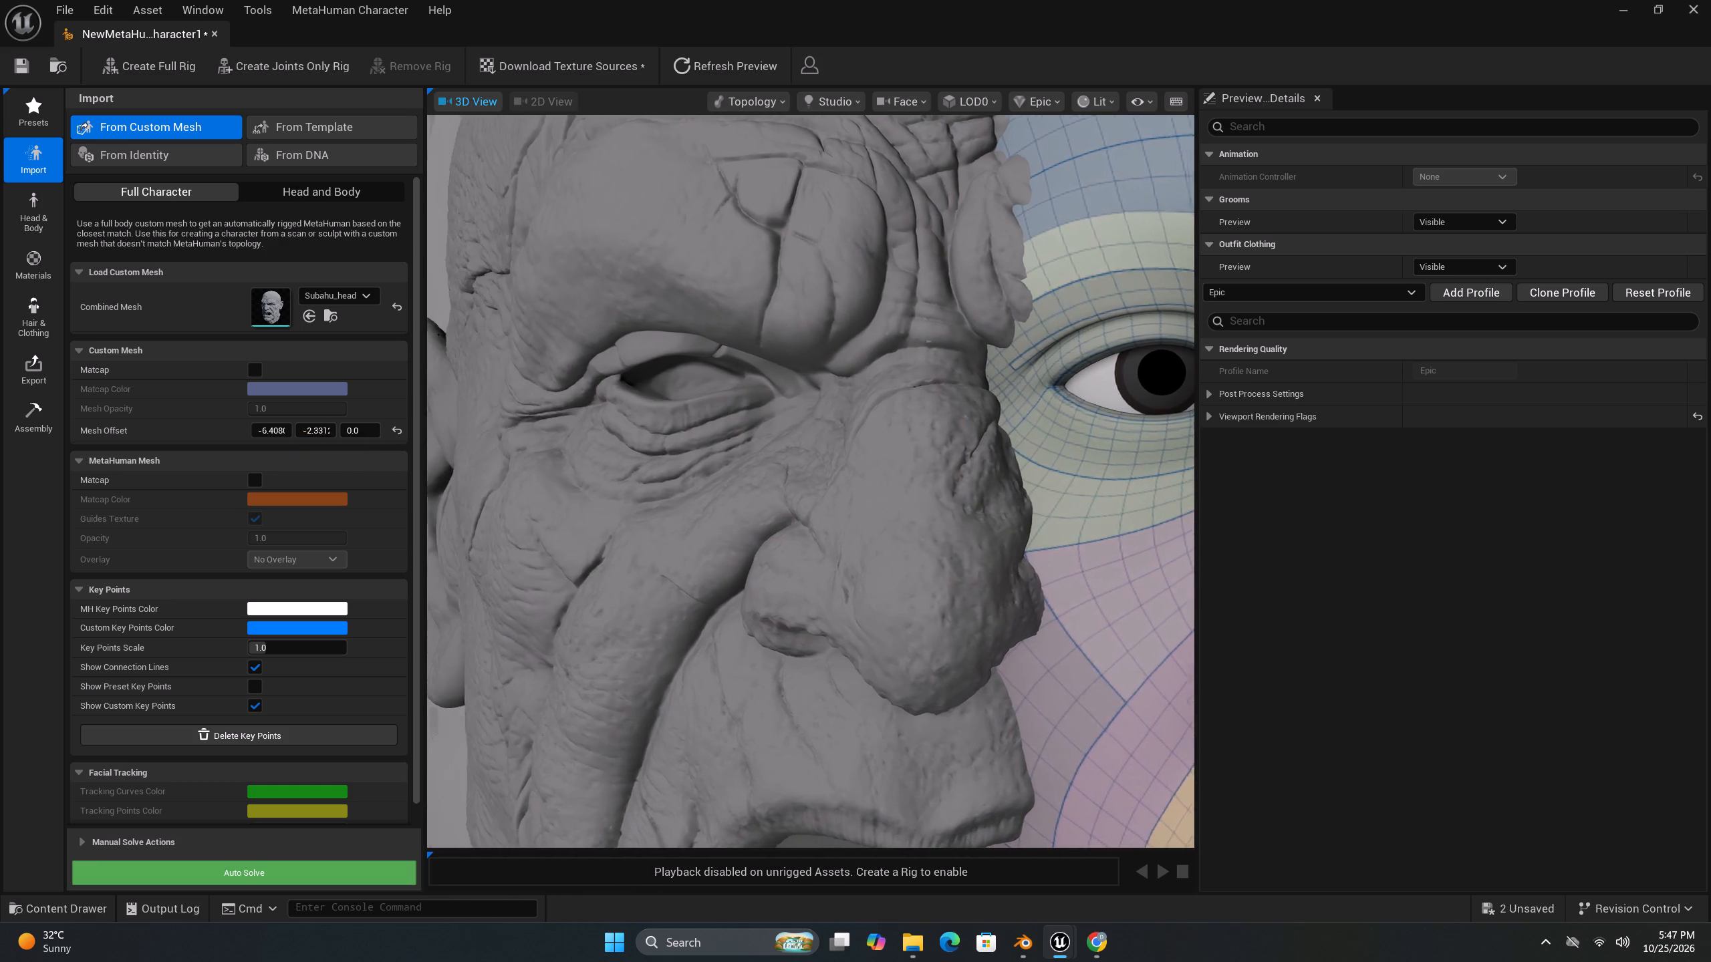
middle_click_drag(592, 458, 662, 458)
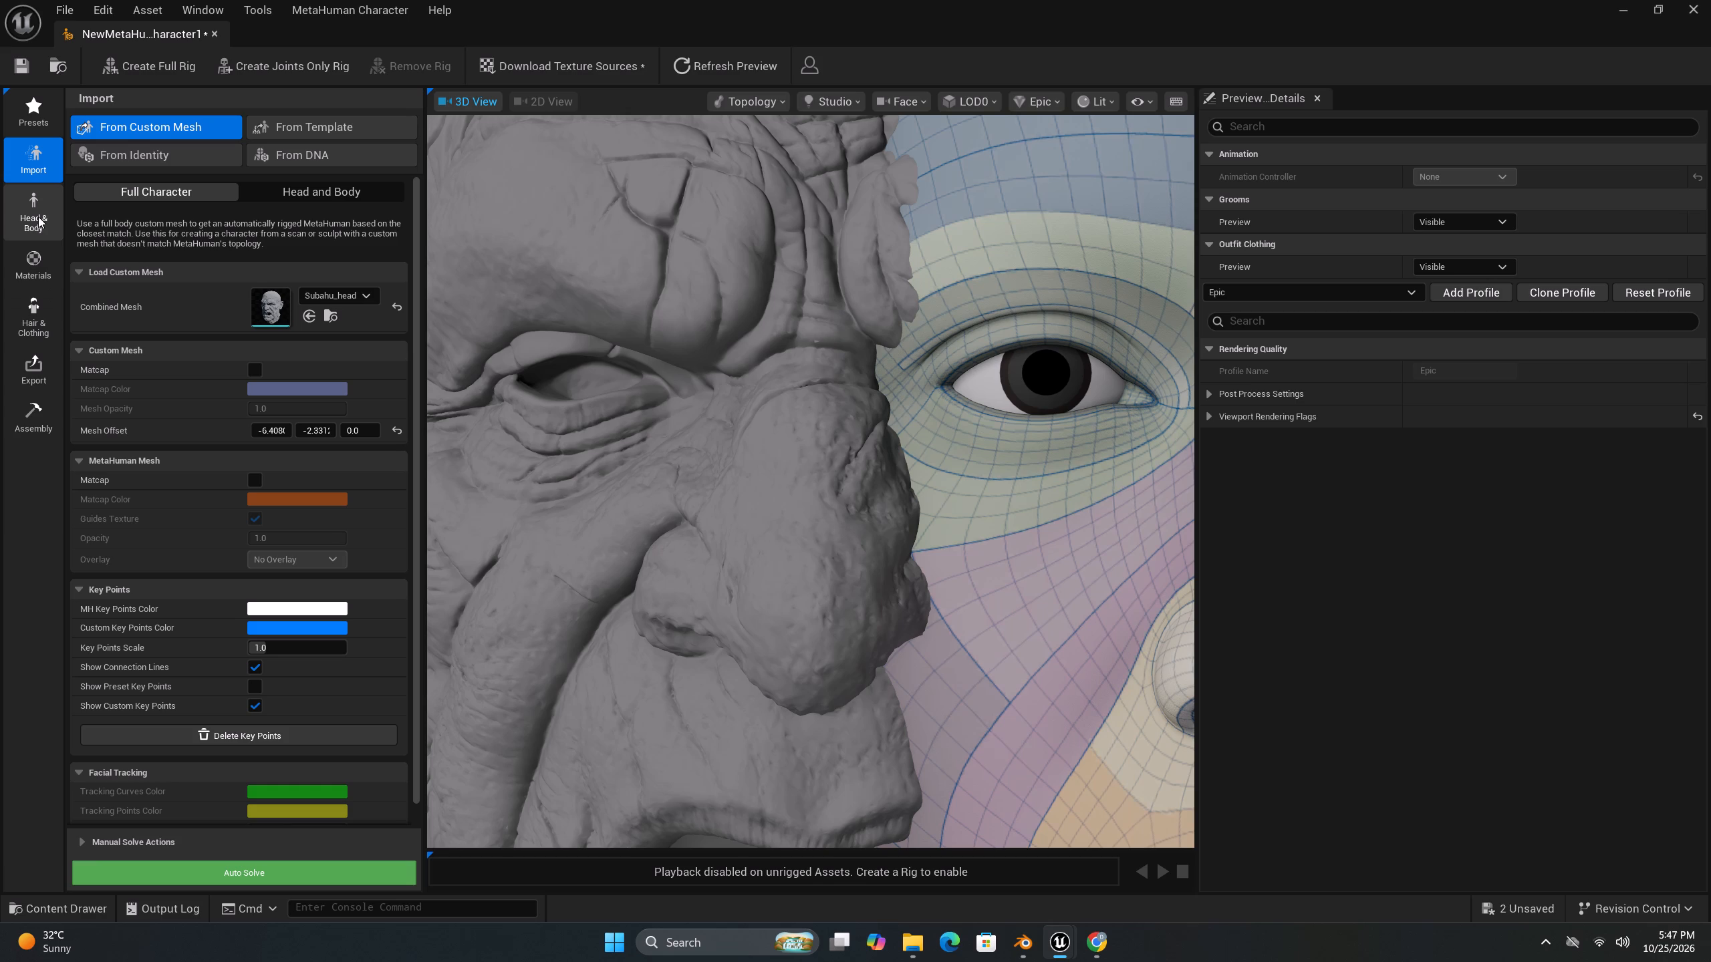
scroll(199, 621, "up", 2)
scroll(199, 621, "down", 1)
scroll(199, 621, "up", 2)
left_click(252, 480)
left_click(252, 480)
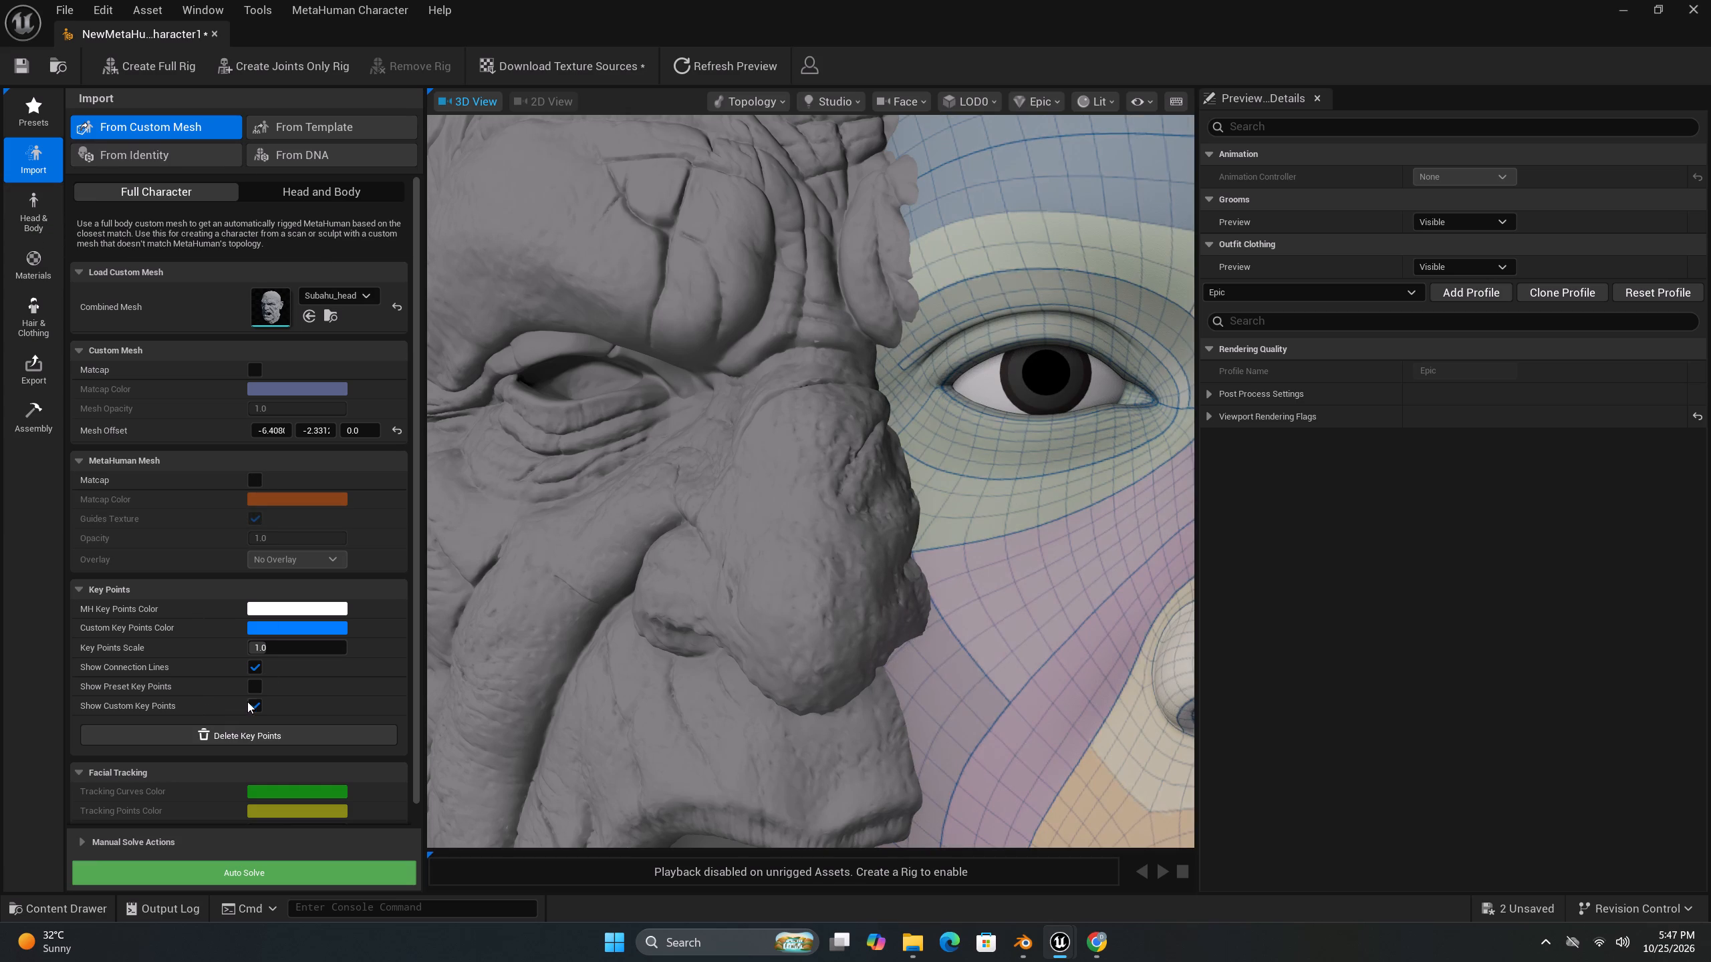
Show the preset key points on the MetaHuman and reduce the key points scale to 0.27.
left_click(254, 690)
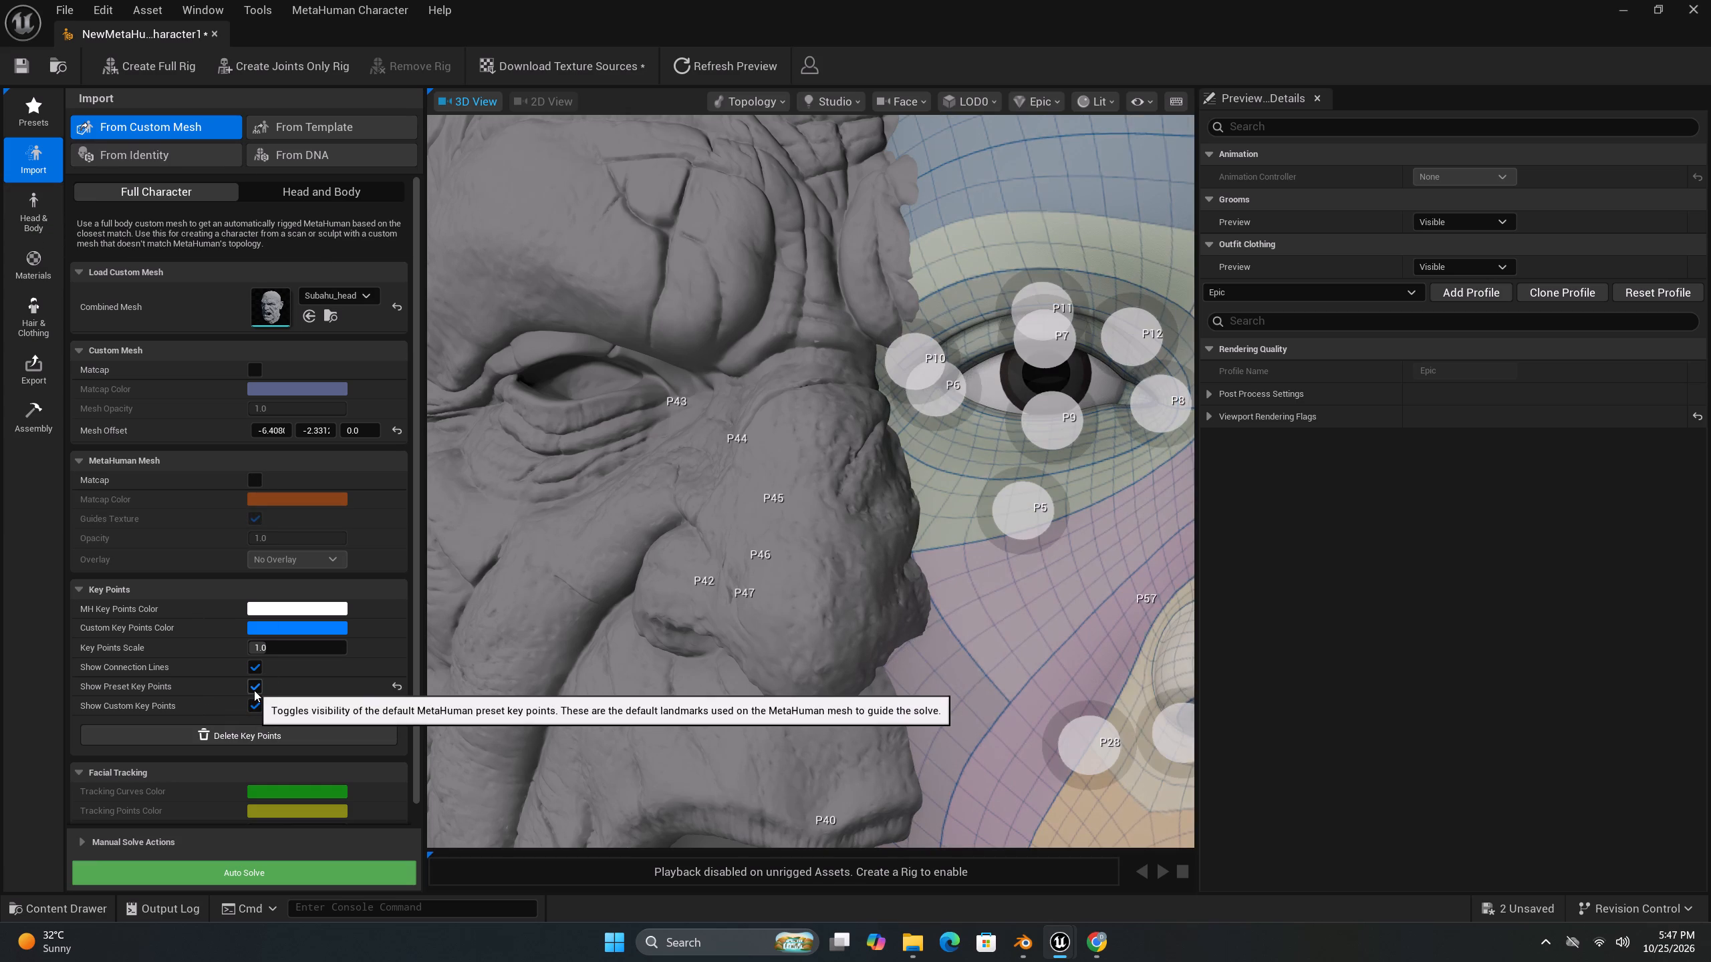
left_click(254, 690)
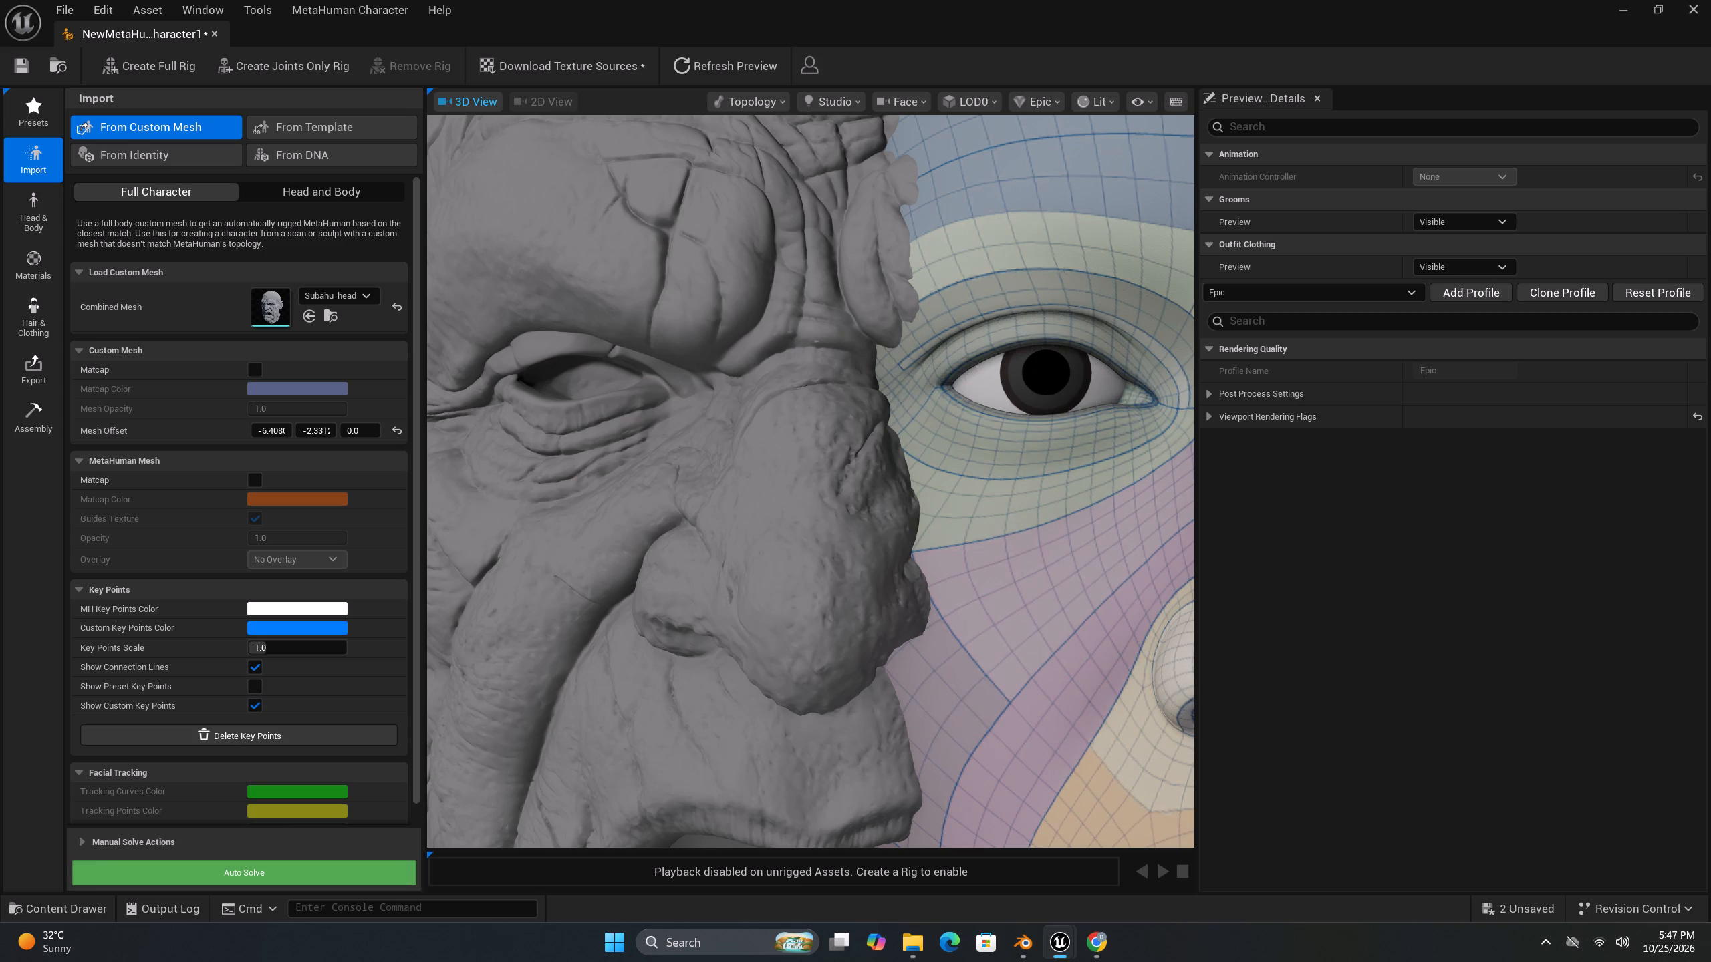
left_click(251, 687)
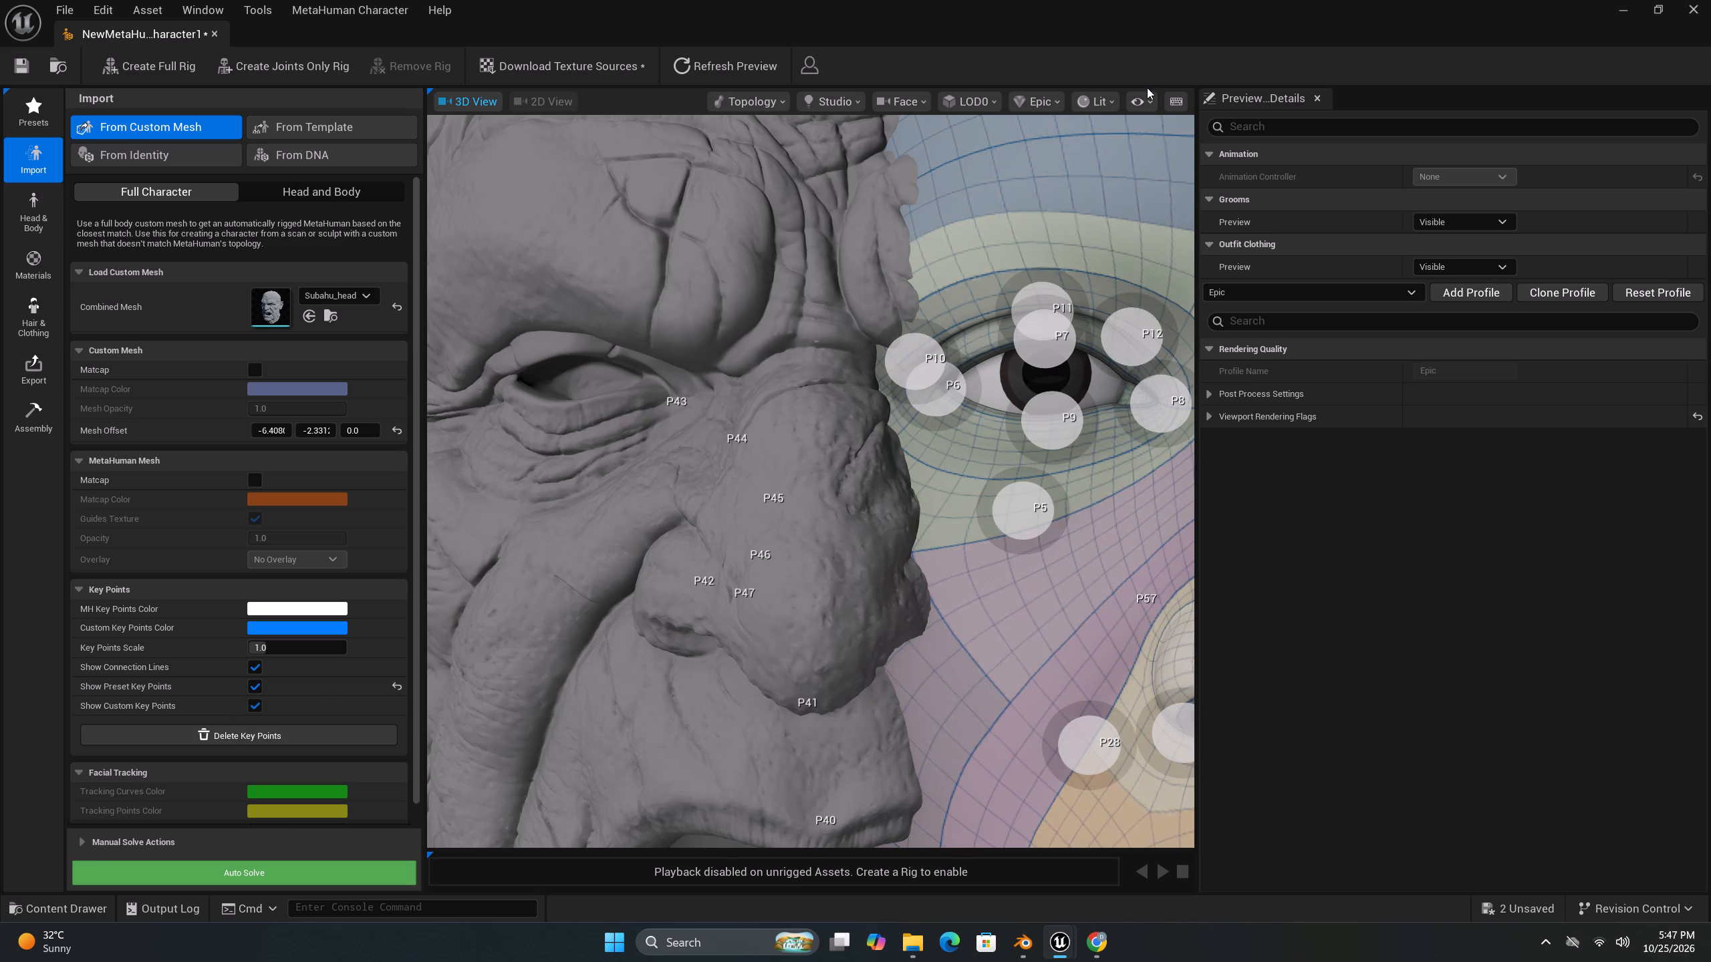
left_click_drag(312, 651, 311, 651)
left_click_drag(311, 651, 225, 660)
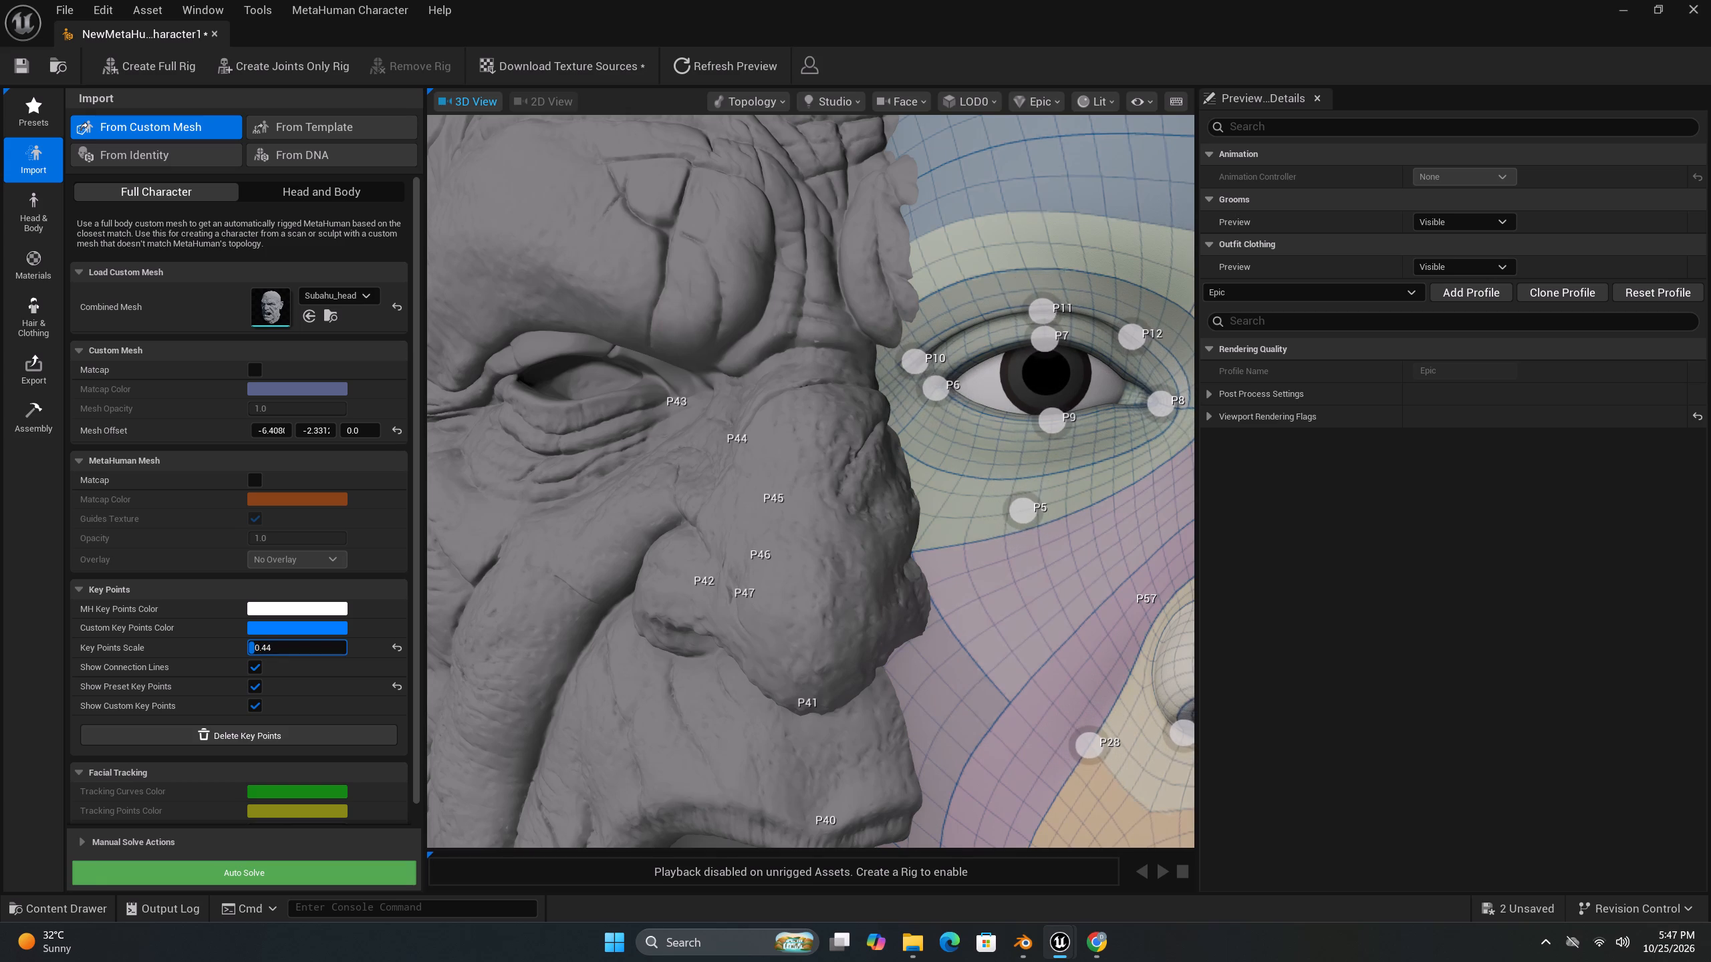
left_click_drag(225, 660, 201, 661)
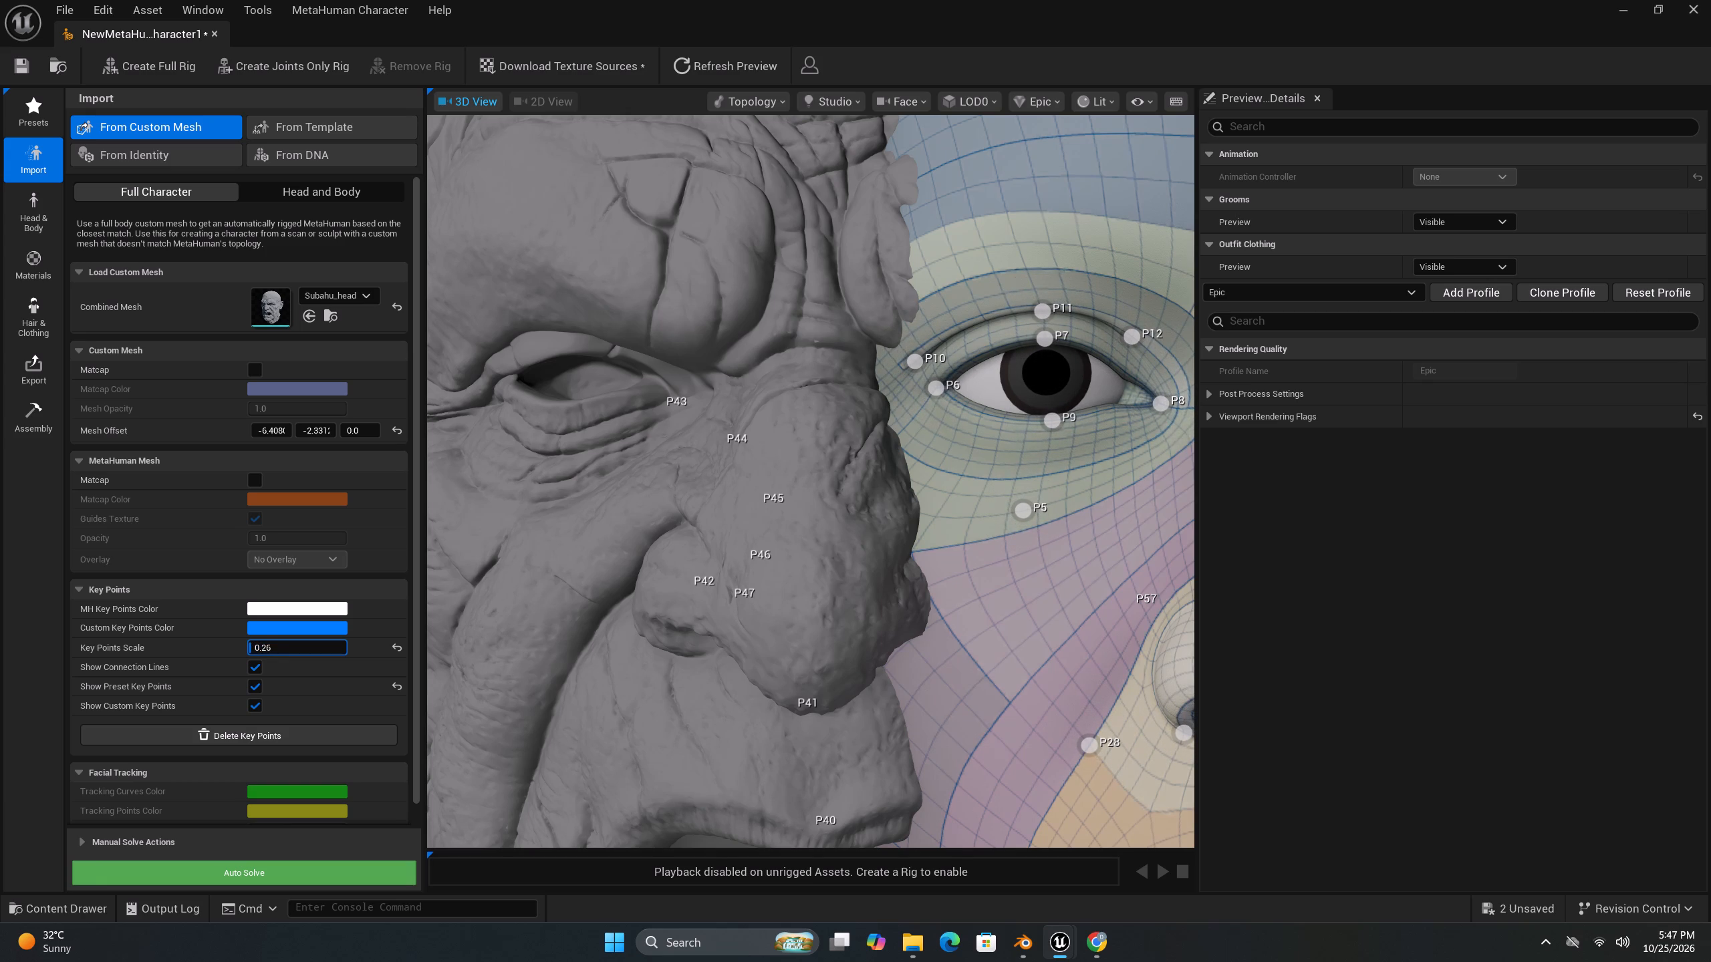
left_click_drag(201, 661, 202, 661)
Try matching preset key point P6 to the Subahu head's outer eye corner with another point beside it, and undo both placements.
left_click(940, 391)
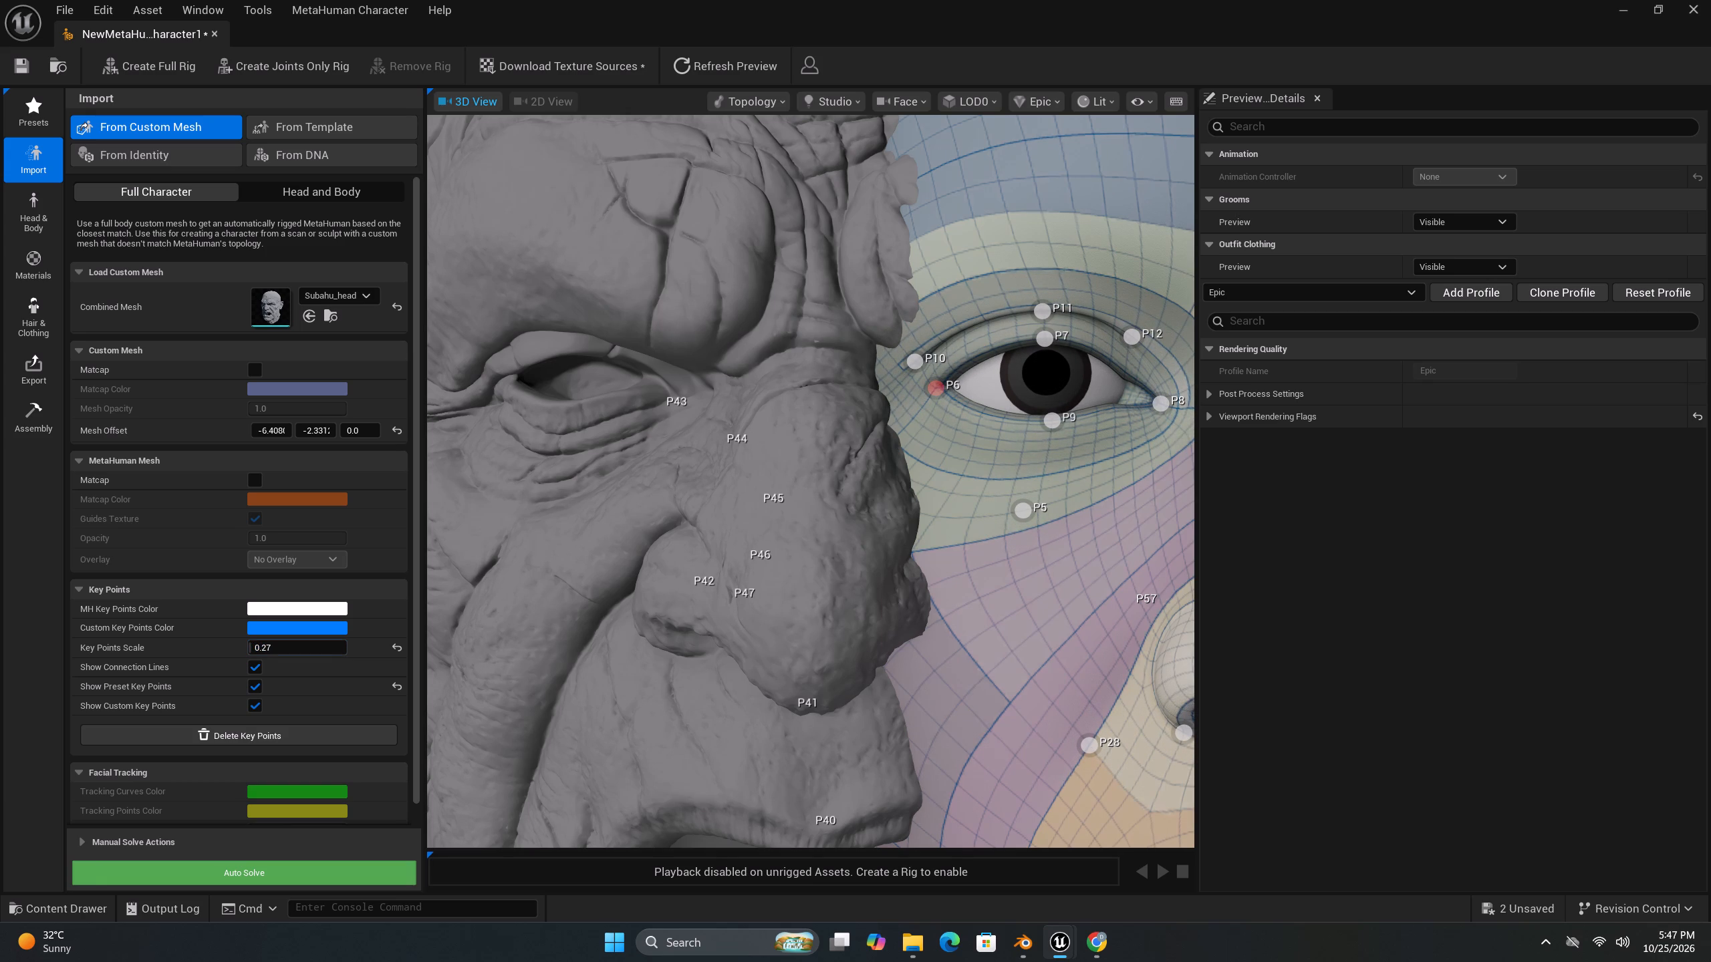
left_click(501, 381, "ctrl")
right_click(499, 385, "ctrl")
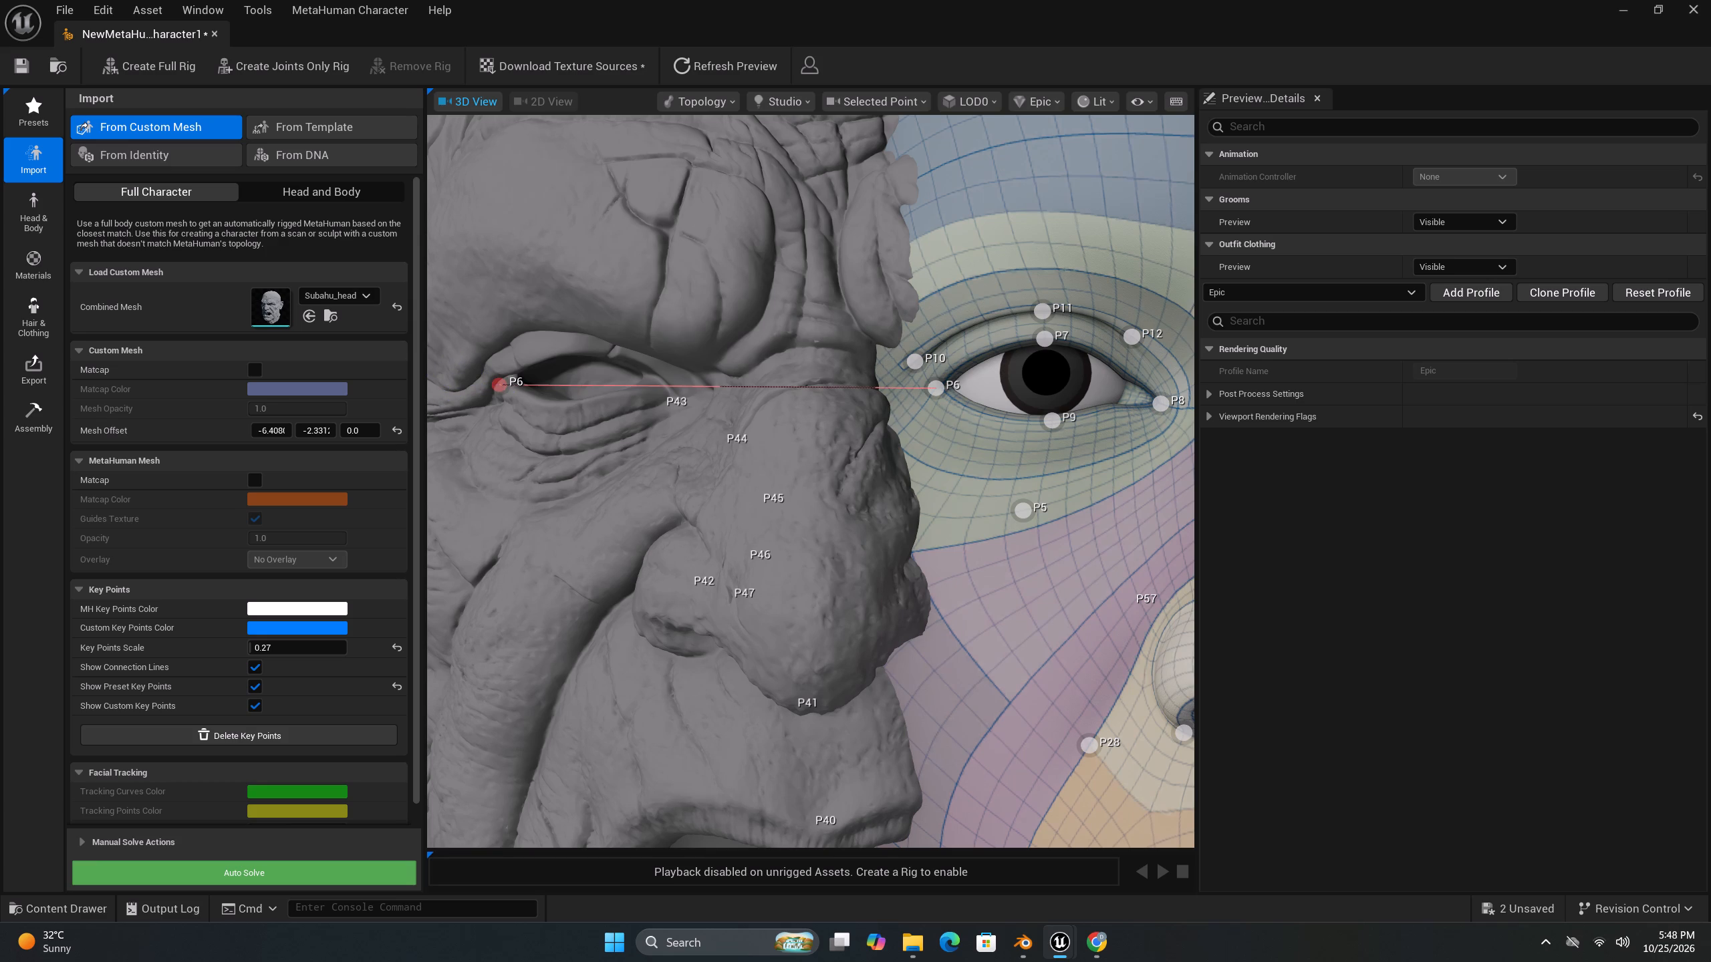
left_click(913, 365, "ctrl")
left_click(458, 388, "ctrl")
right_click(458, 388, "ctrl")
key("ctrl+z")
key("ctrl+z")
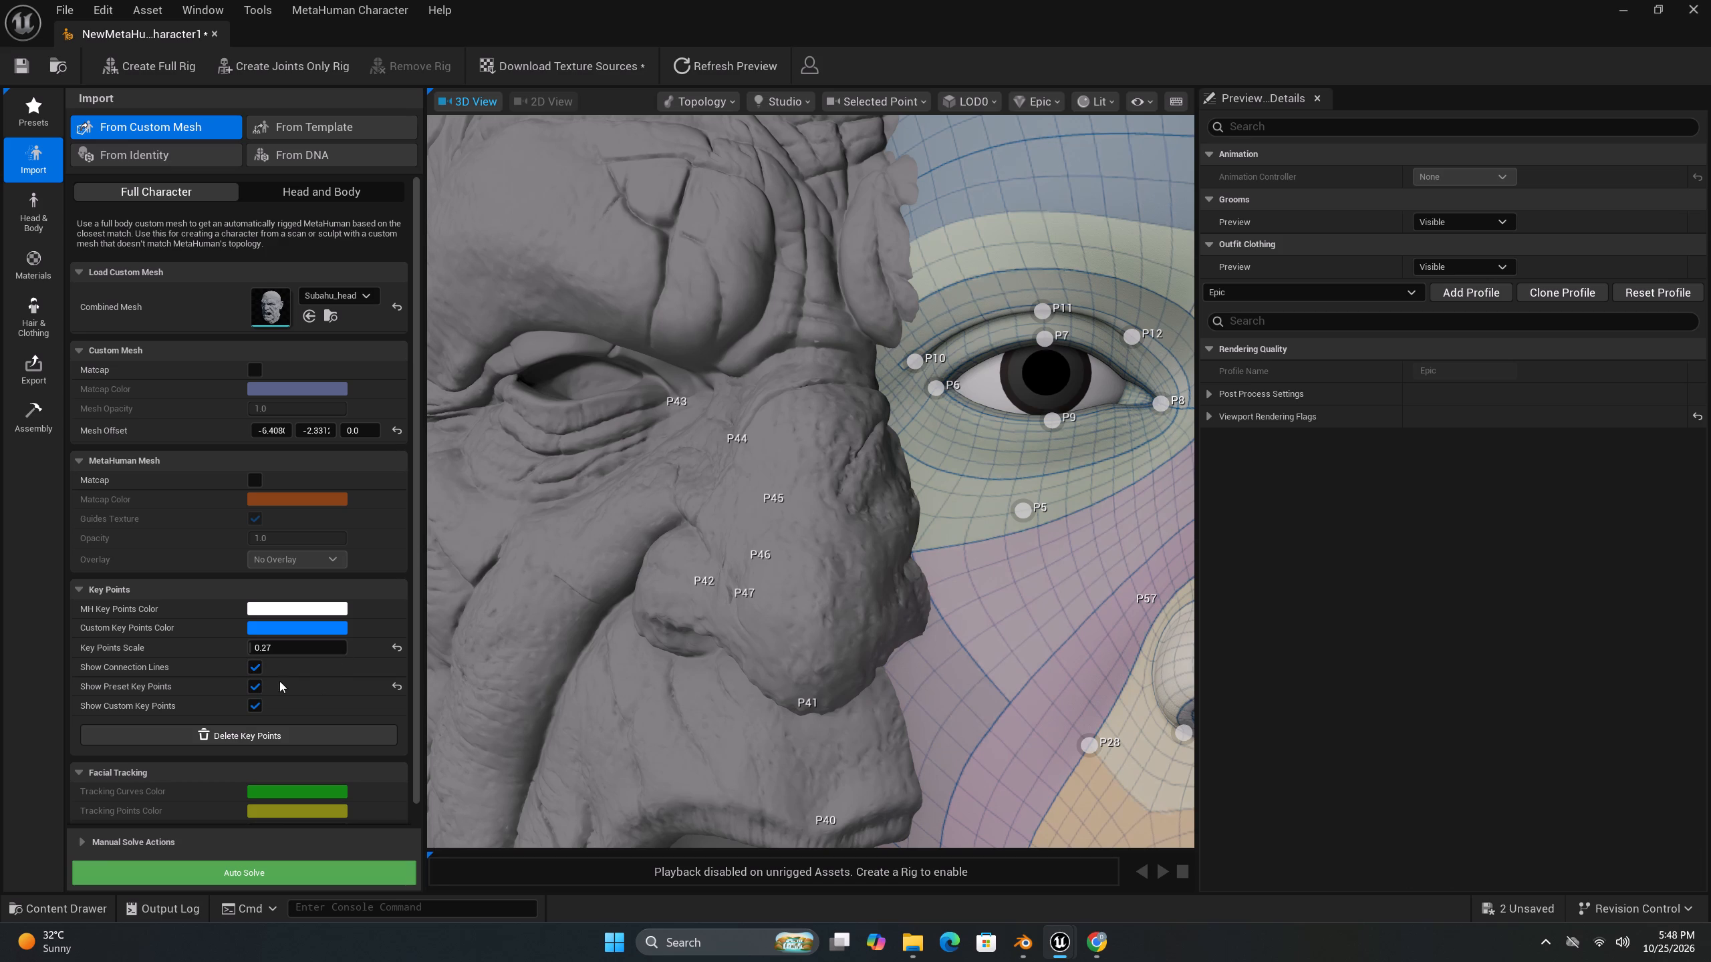
Hide the preset key points and match key point pairs 1 to 3 at both heads' outer eye corner, upper eyelid and inner eye corner.
left_click(254, 683)
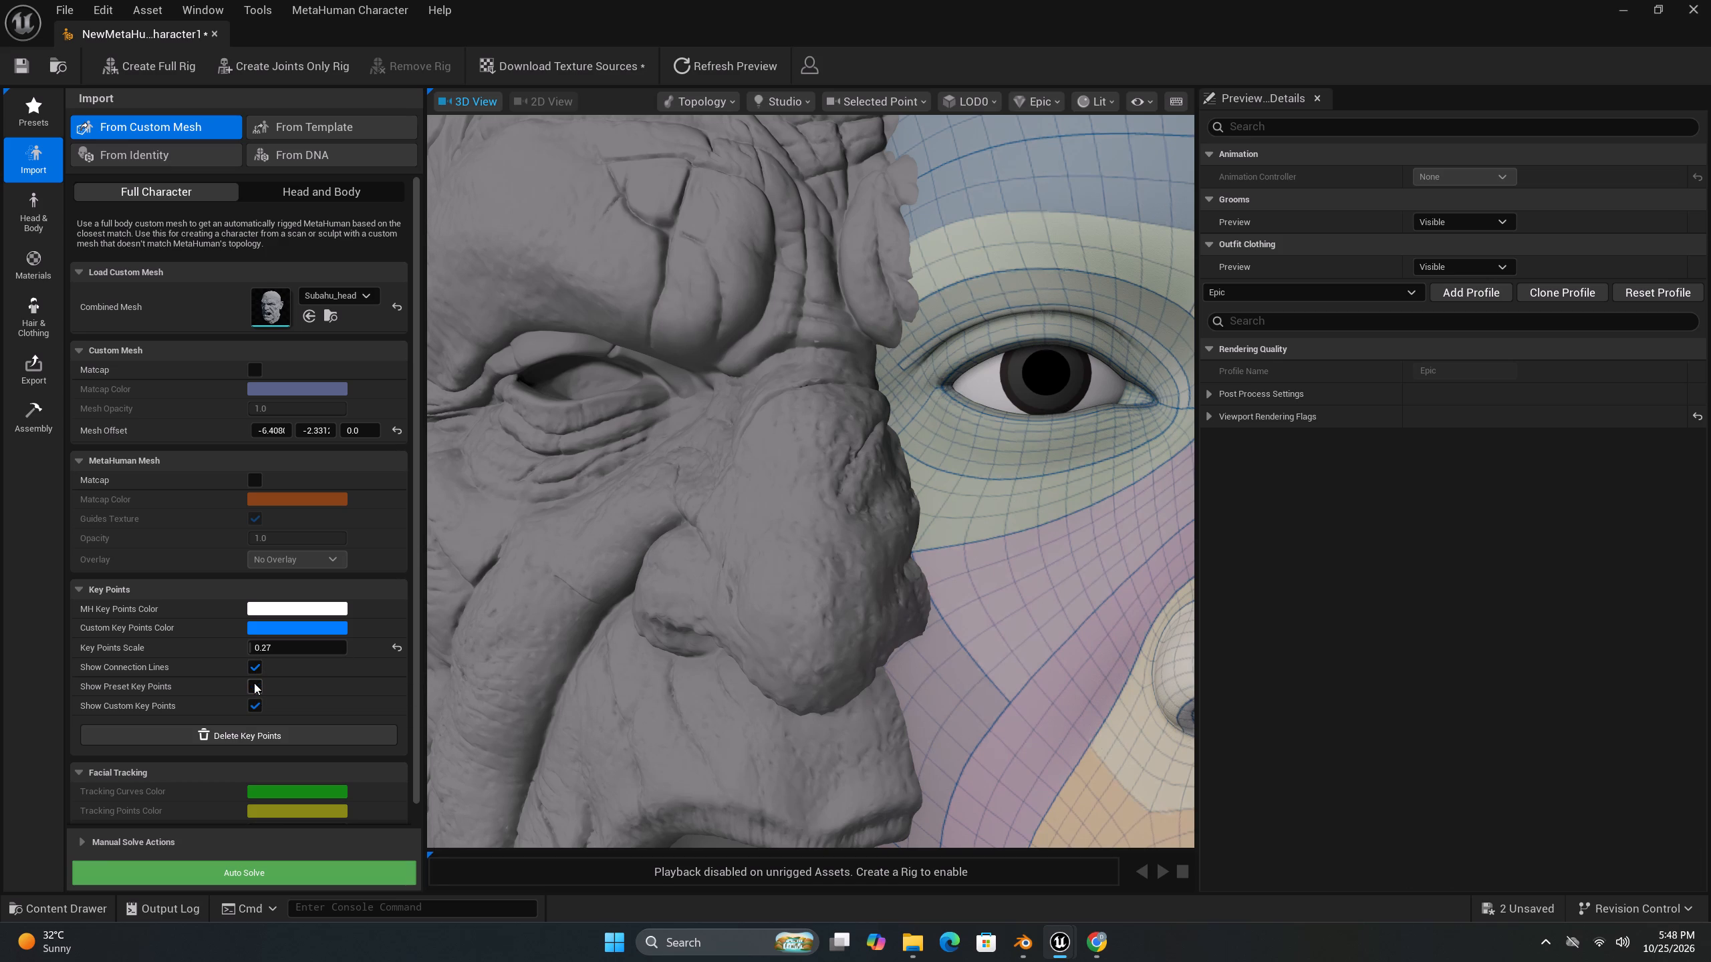
right_click(502, 379, "ctrl")
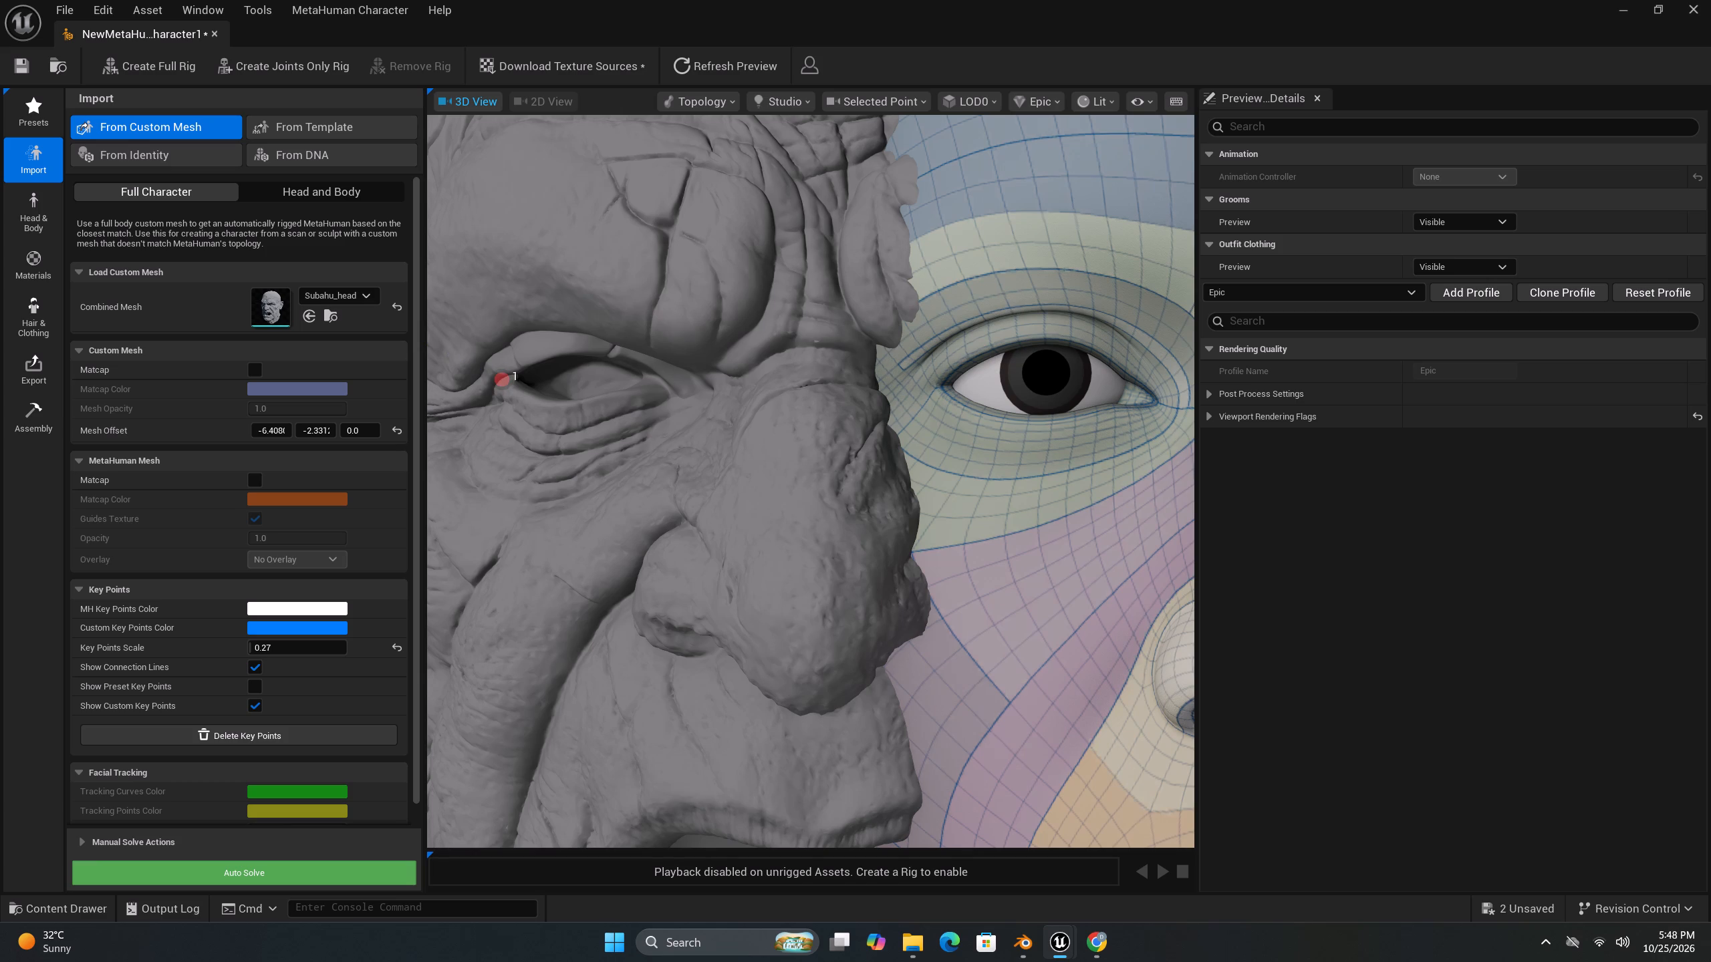
left_click(940, 386, "ctrl")
right_click(574, 353, "ctrl")
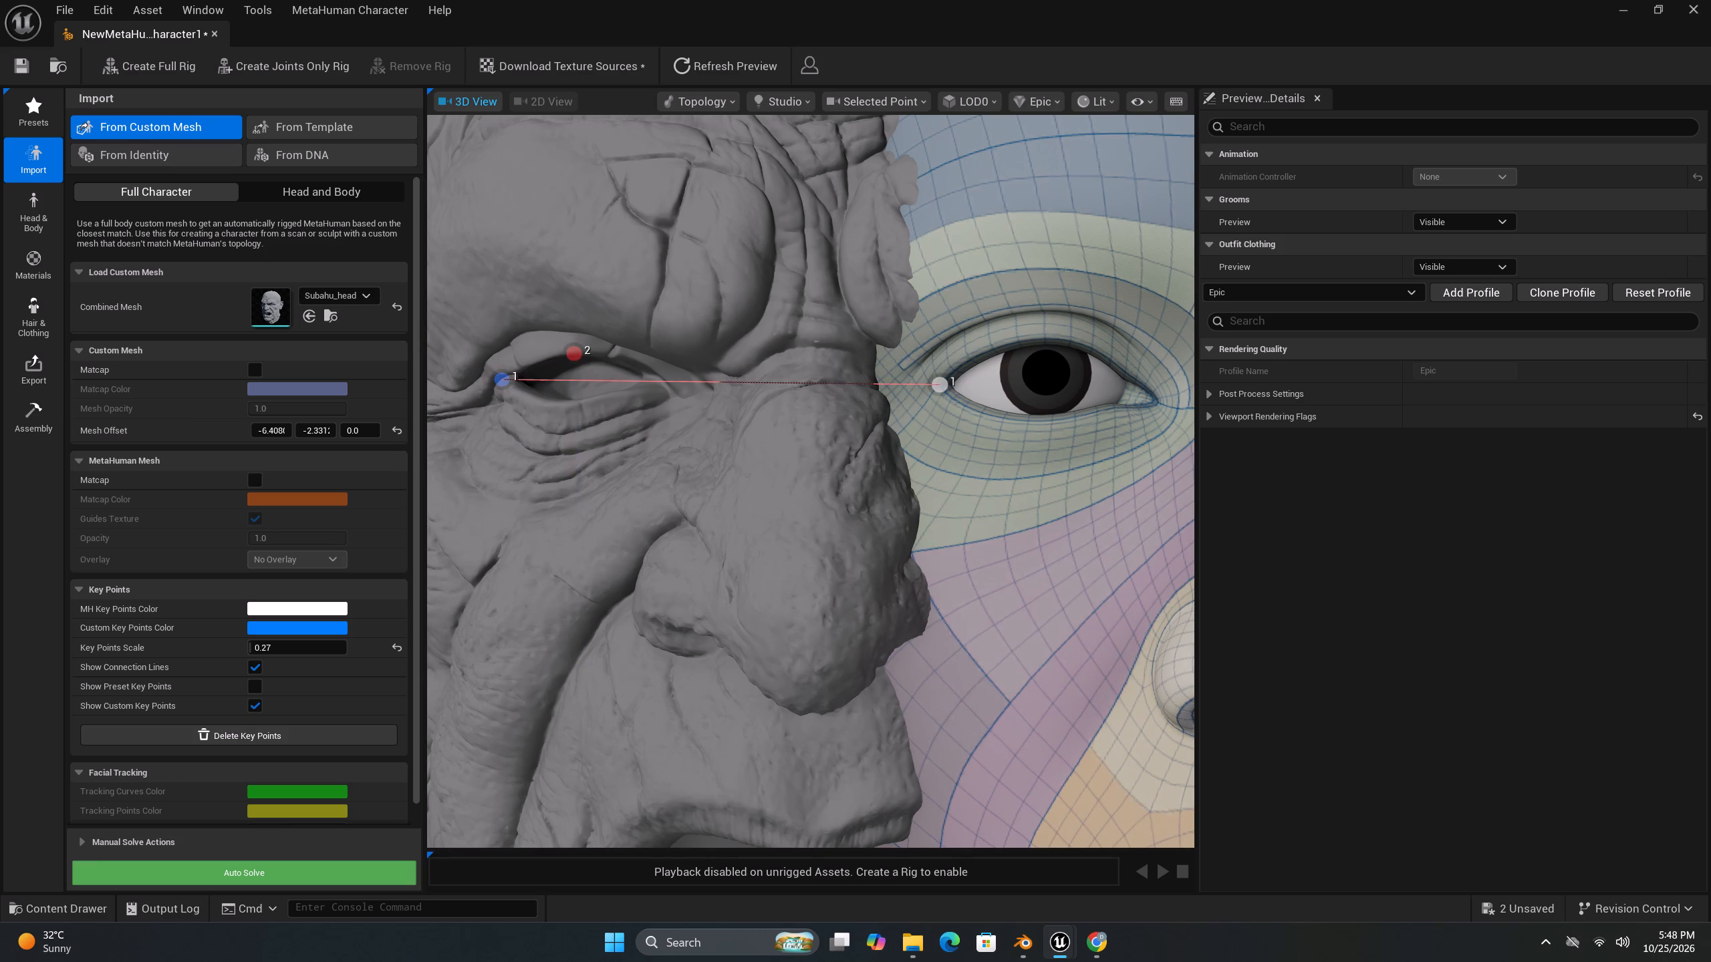
left_click(1043, 337, "ctrl")
middle_click_drag(1091, 392, 1177, 396, "ctrl")
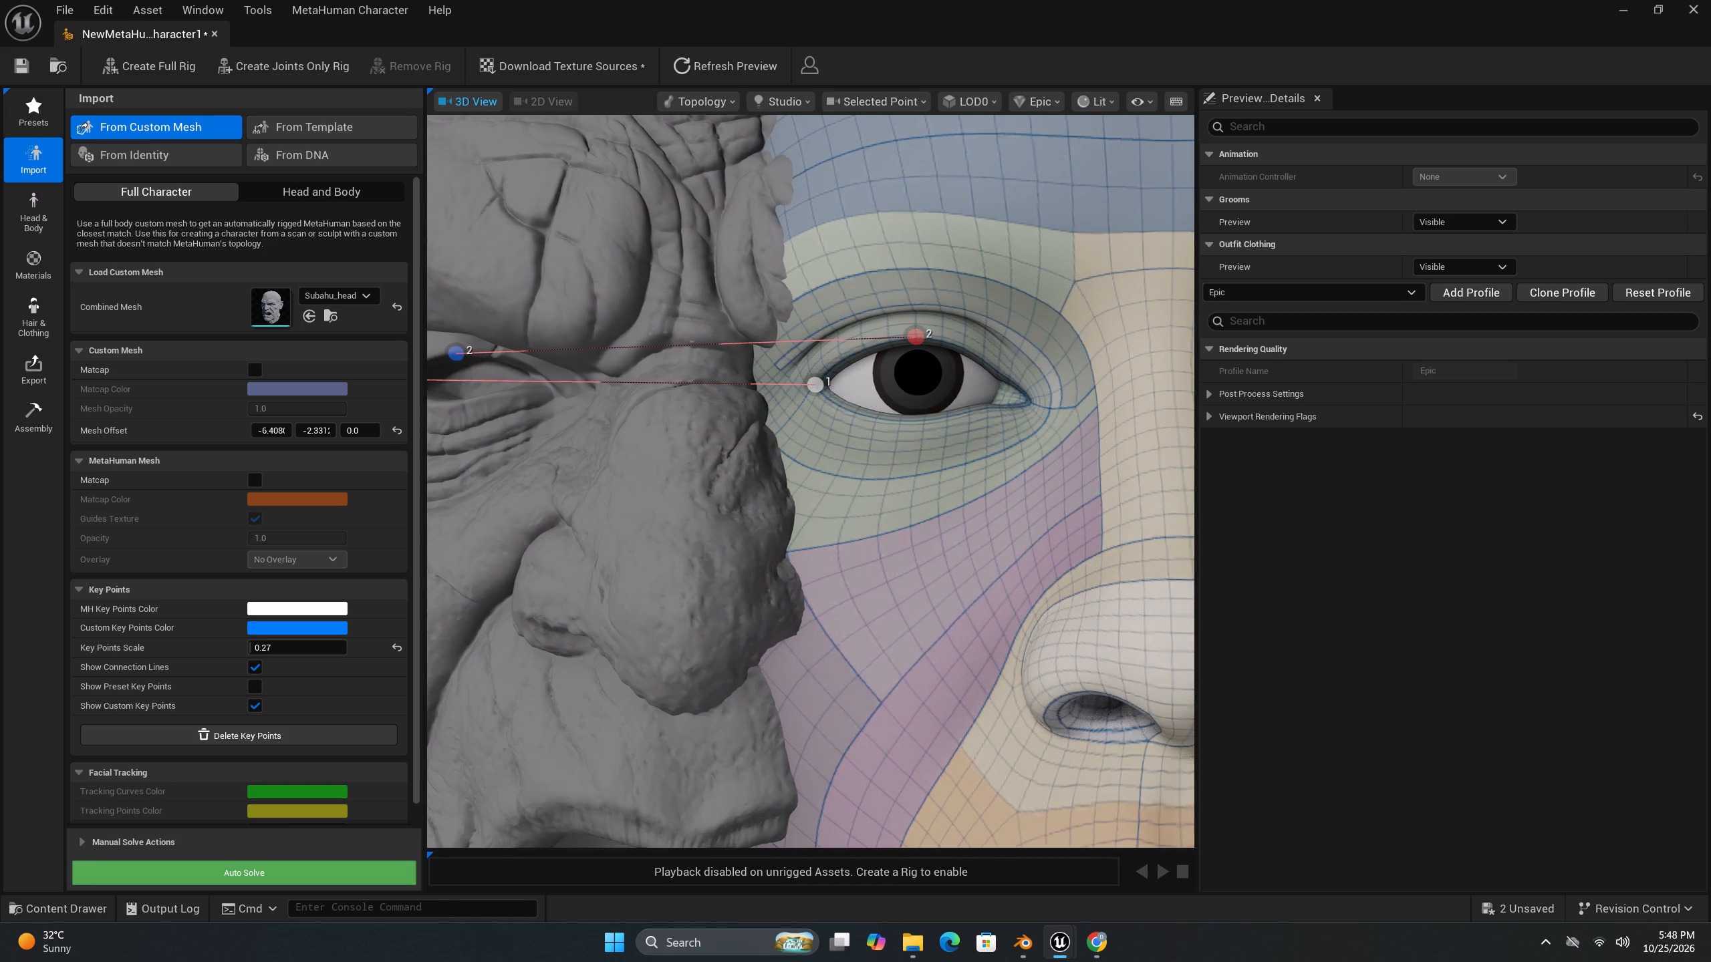
middle_click_drag(1177, 396, 1154, 397, "ctrl")
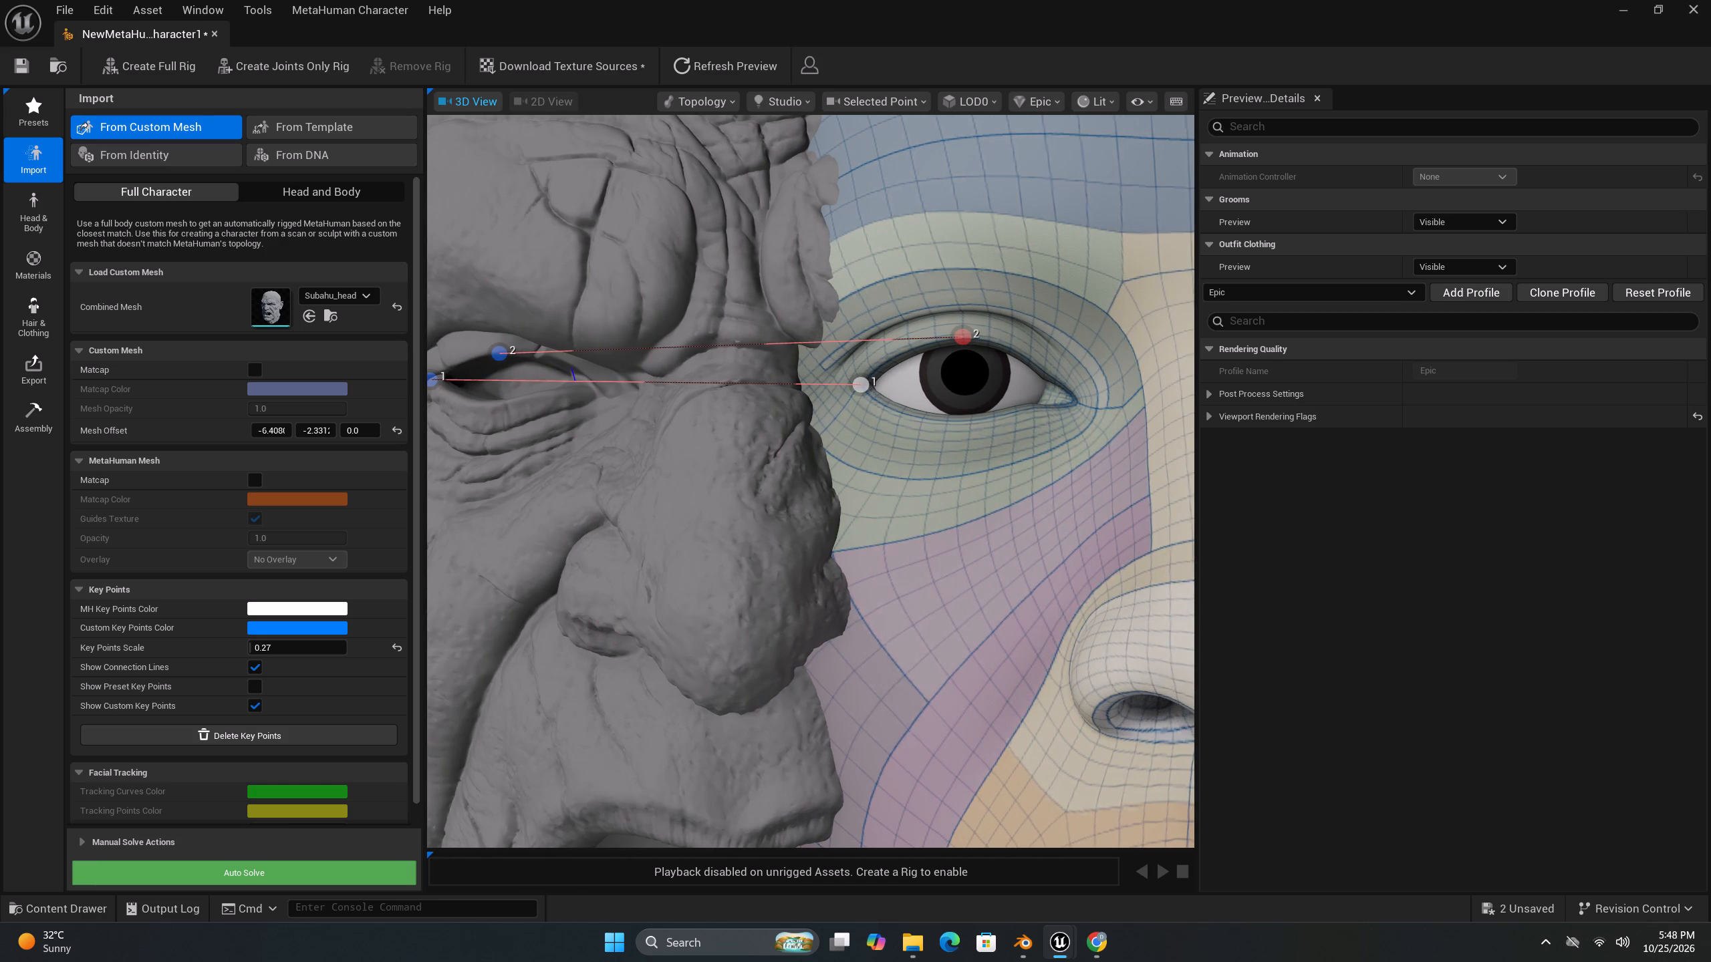
right_click(573, 377, "ctrl")
left_click(1075, 402, "ctrl")
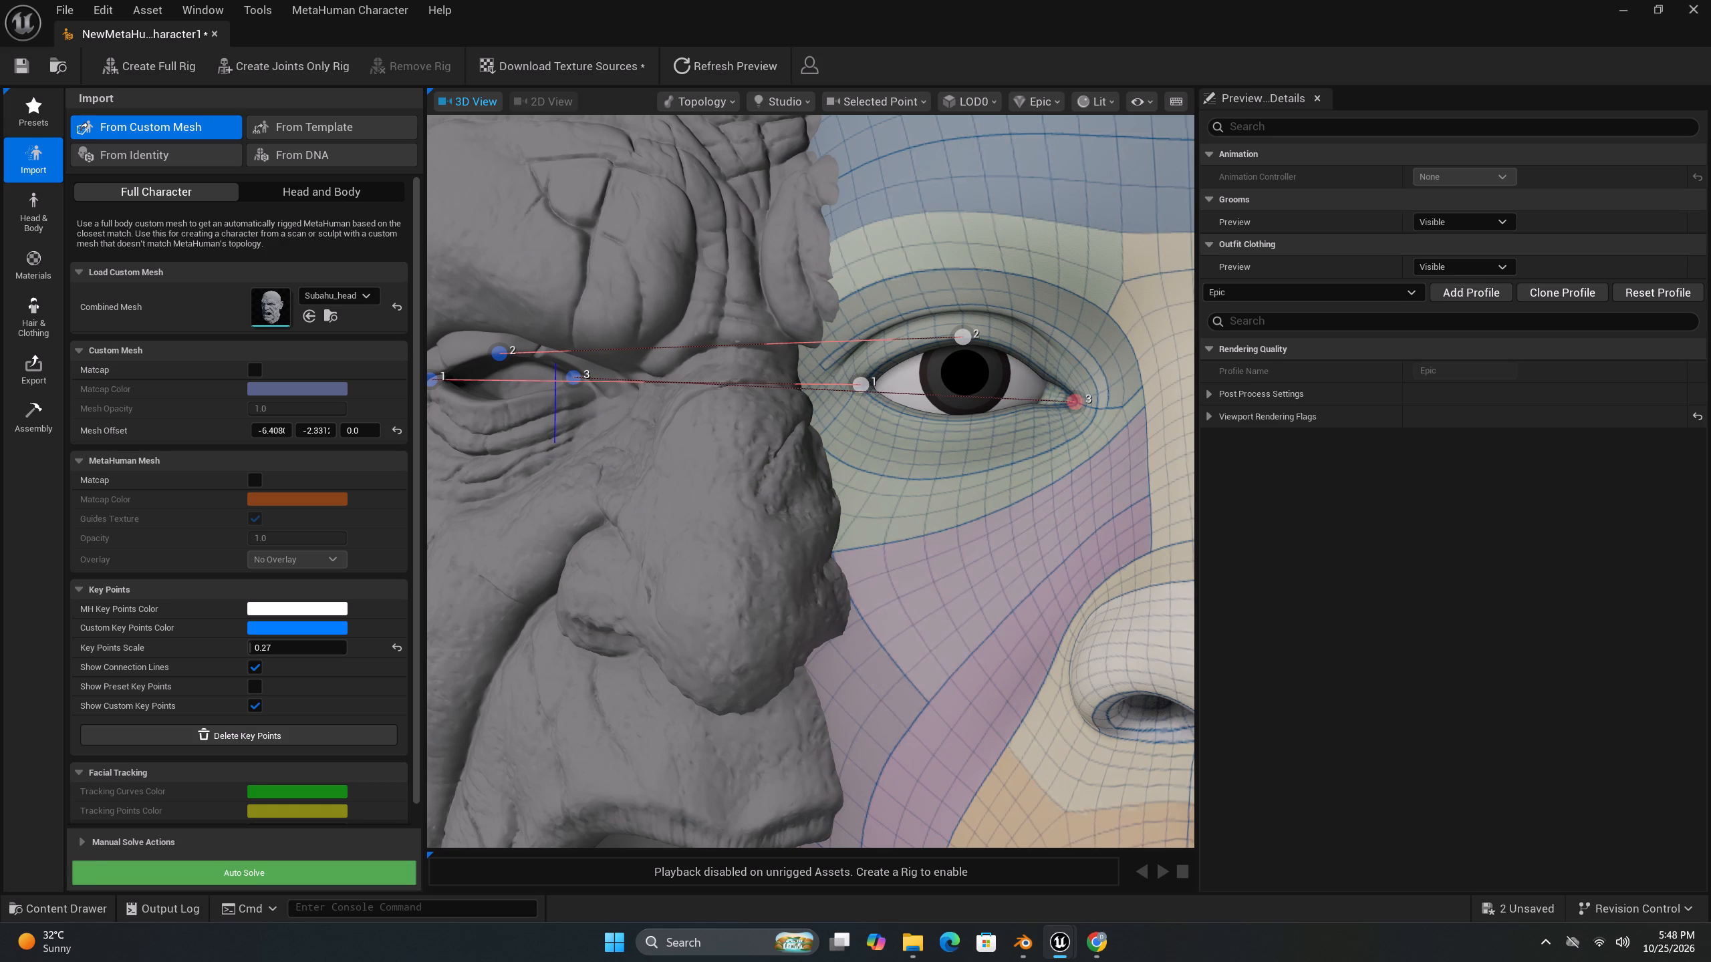
Undo the stray key point on the MetaHuman's lower eyelid and match pair 4 at the lower eyelid centre of both heads.
right_click(965, 418, "ctrl")
key("ctrl+z")
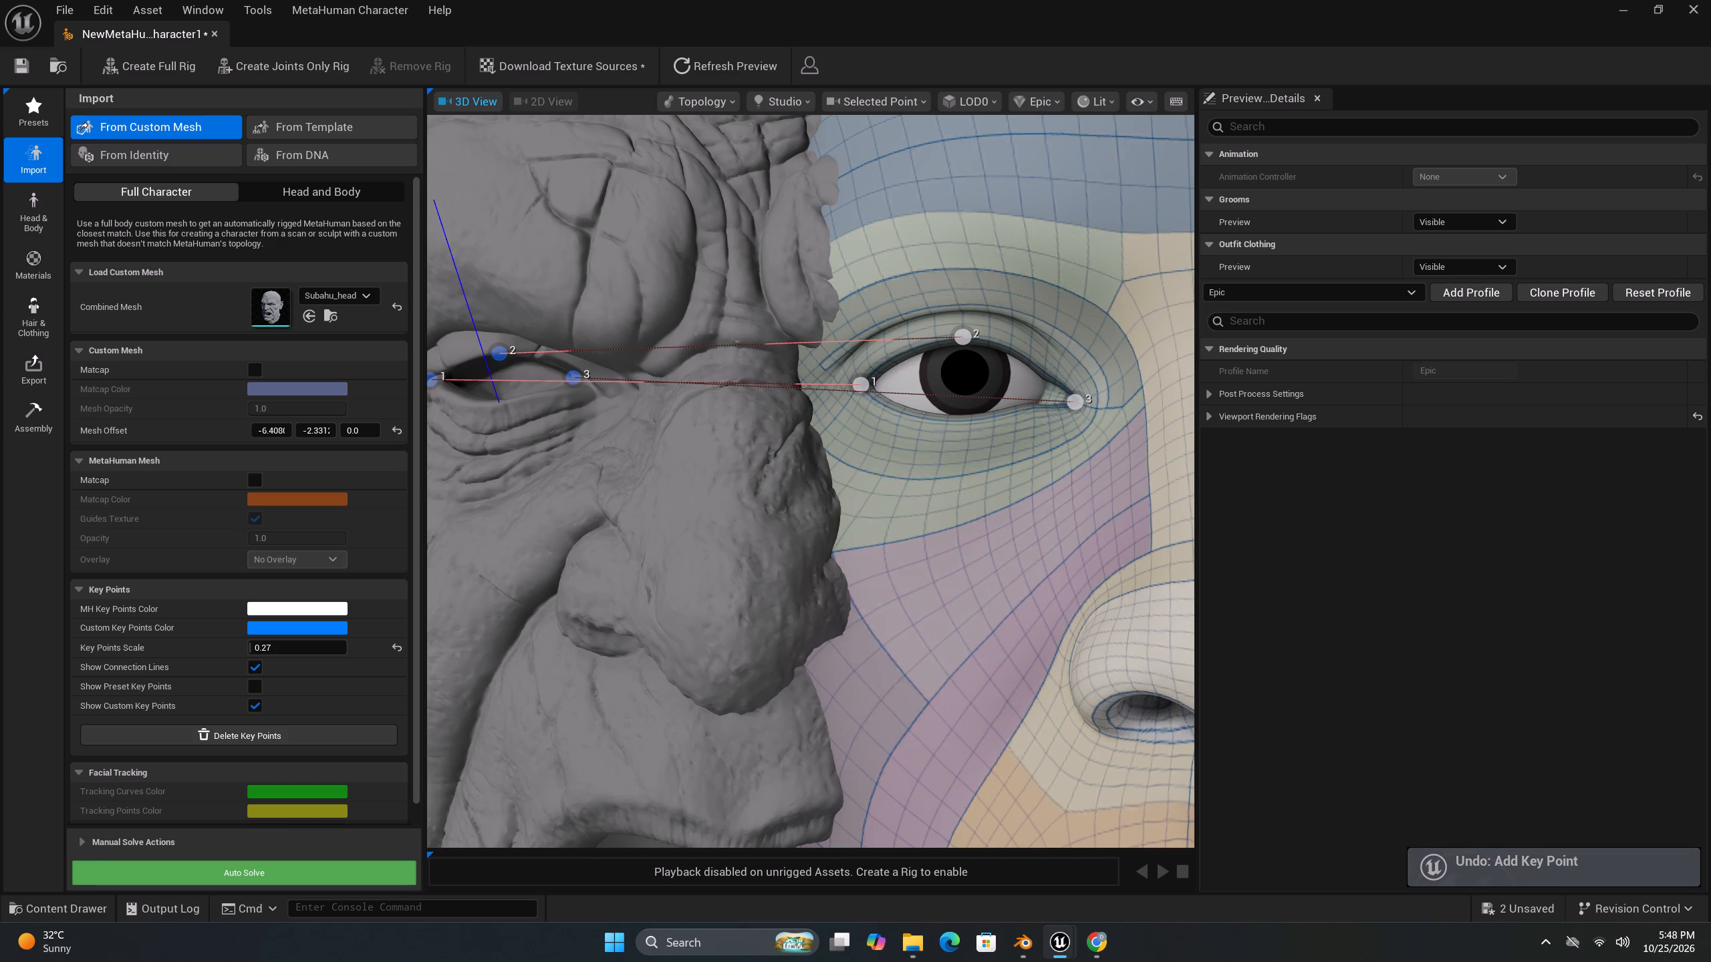
left_click(499, 403, "ctrl")
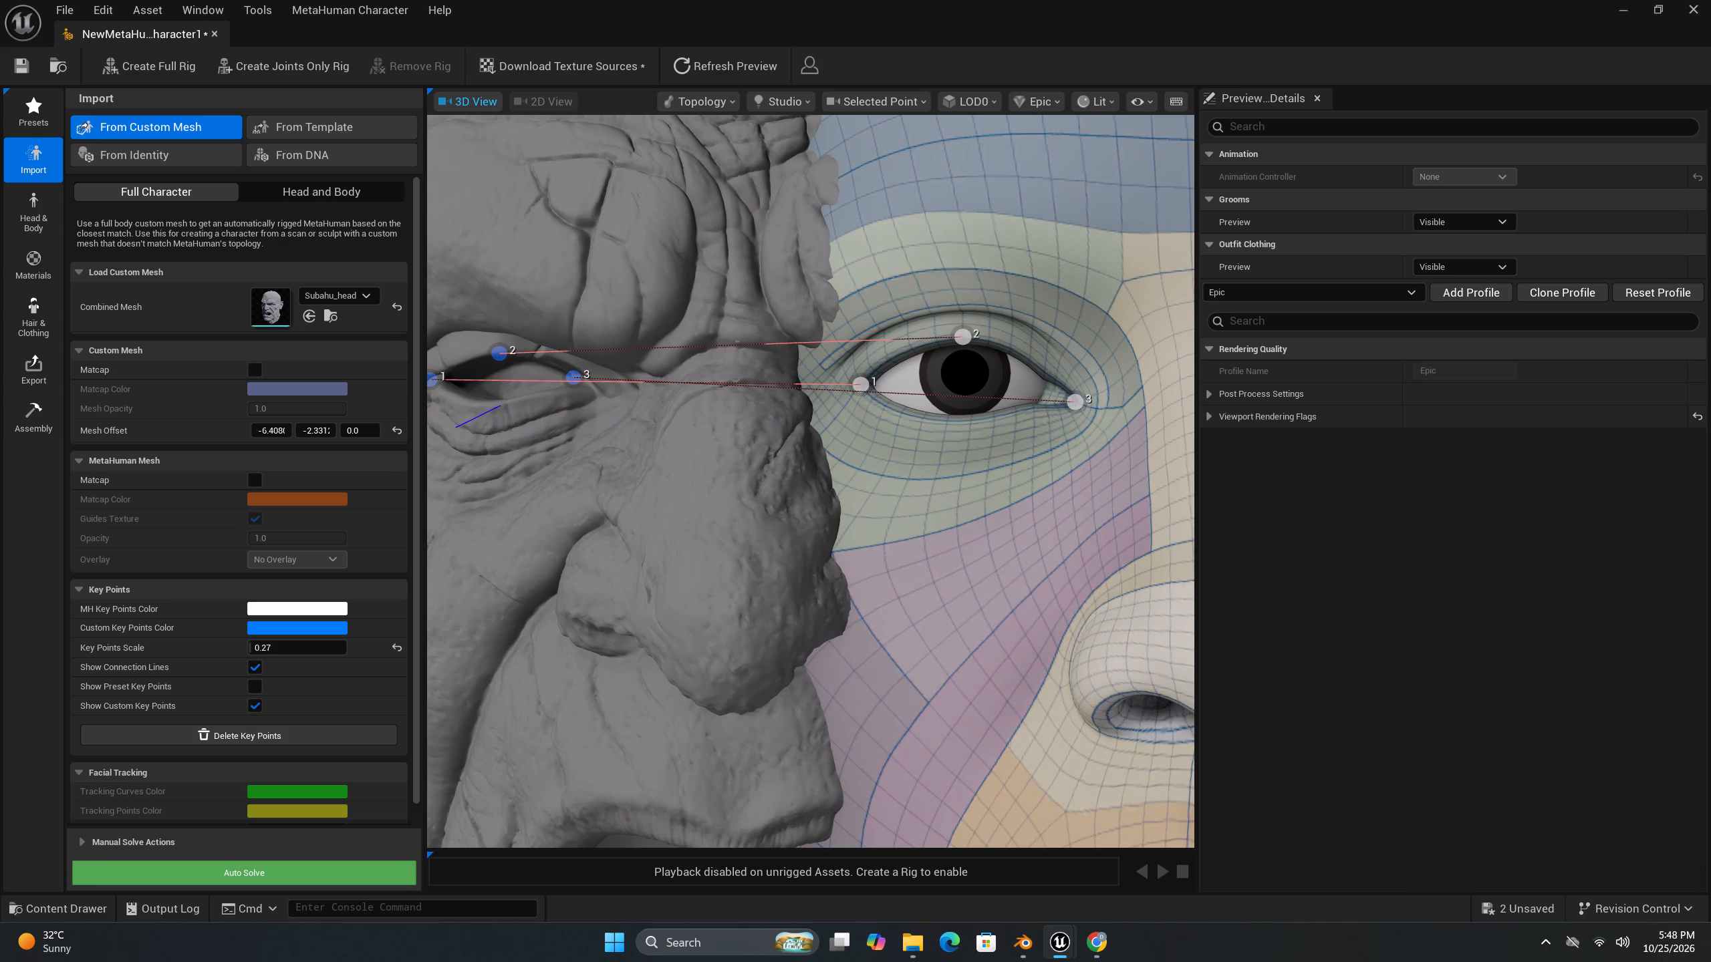
right_click(501, 402, "ctrl")
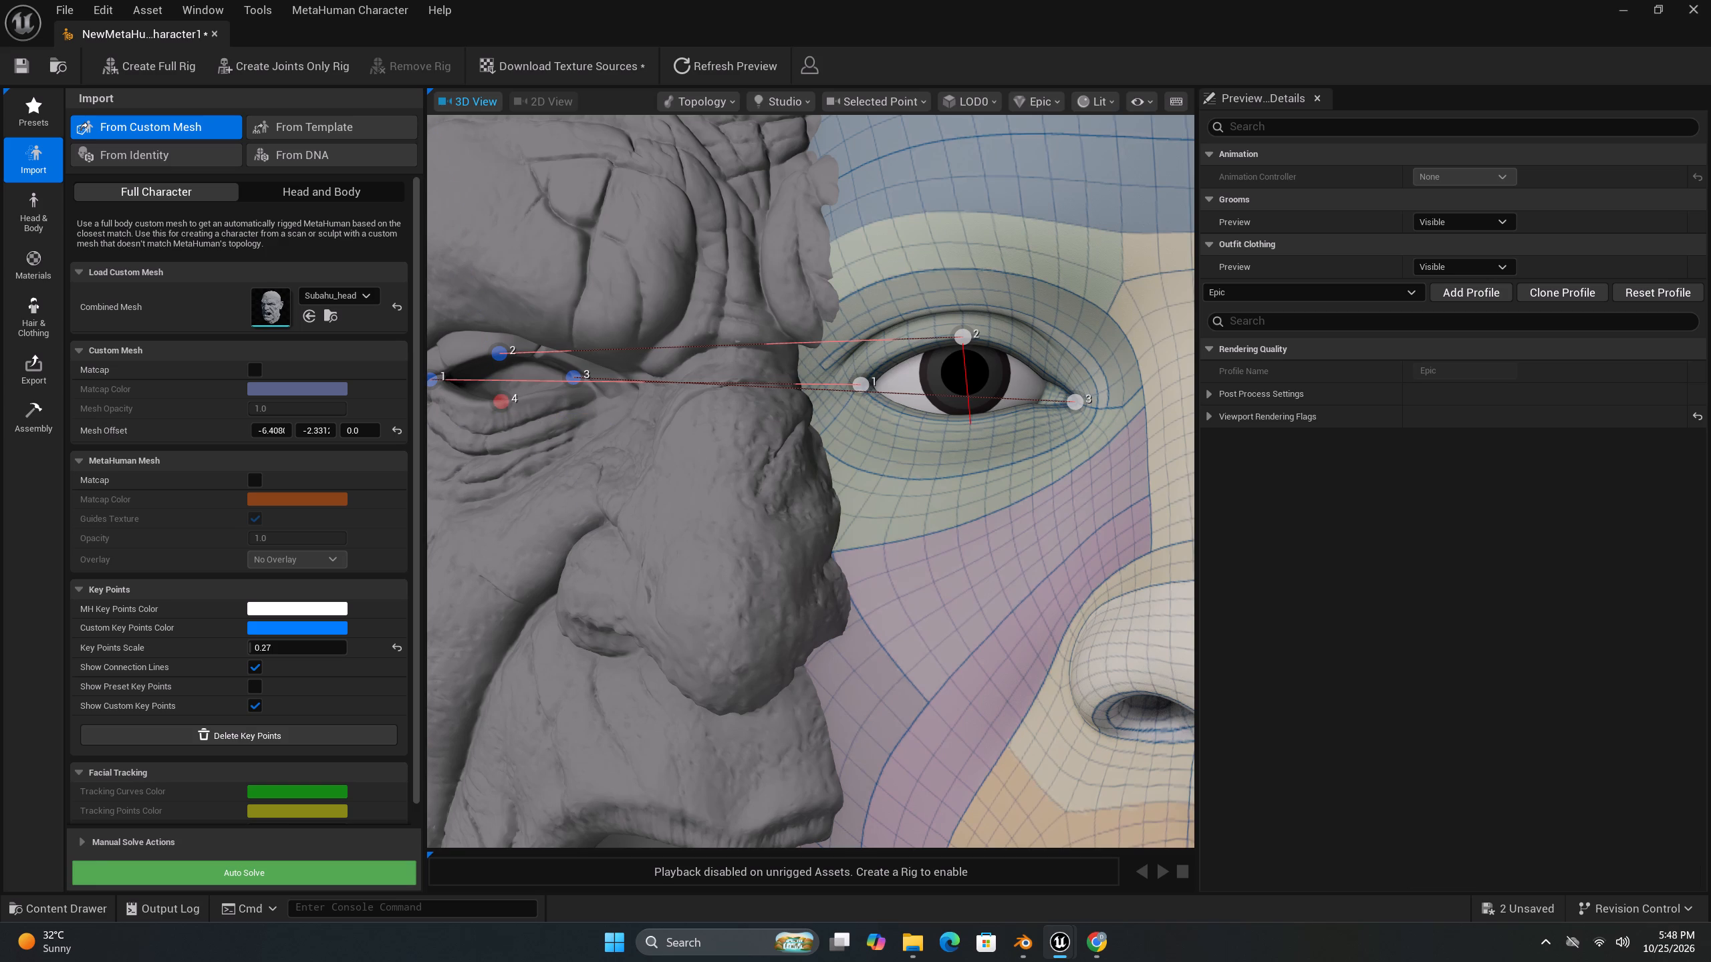
left_click(962, 416, "ctrl")
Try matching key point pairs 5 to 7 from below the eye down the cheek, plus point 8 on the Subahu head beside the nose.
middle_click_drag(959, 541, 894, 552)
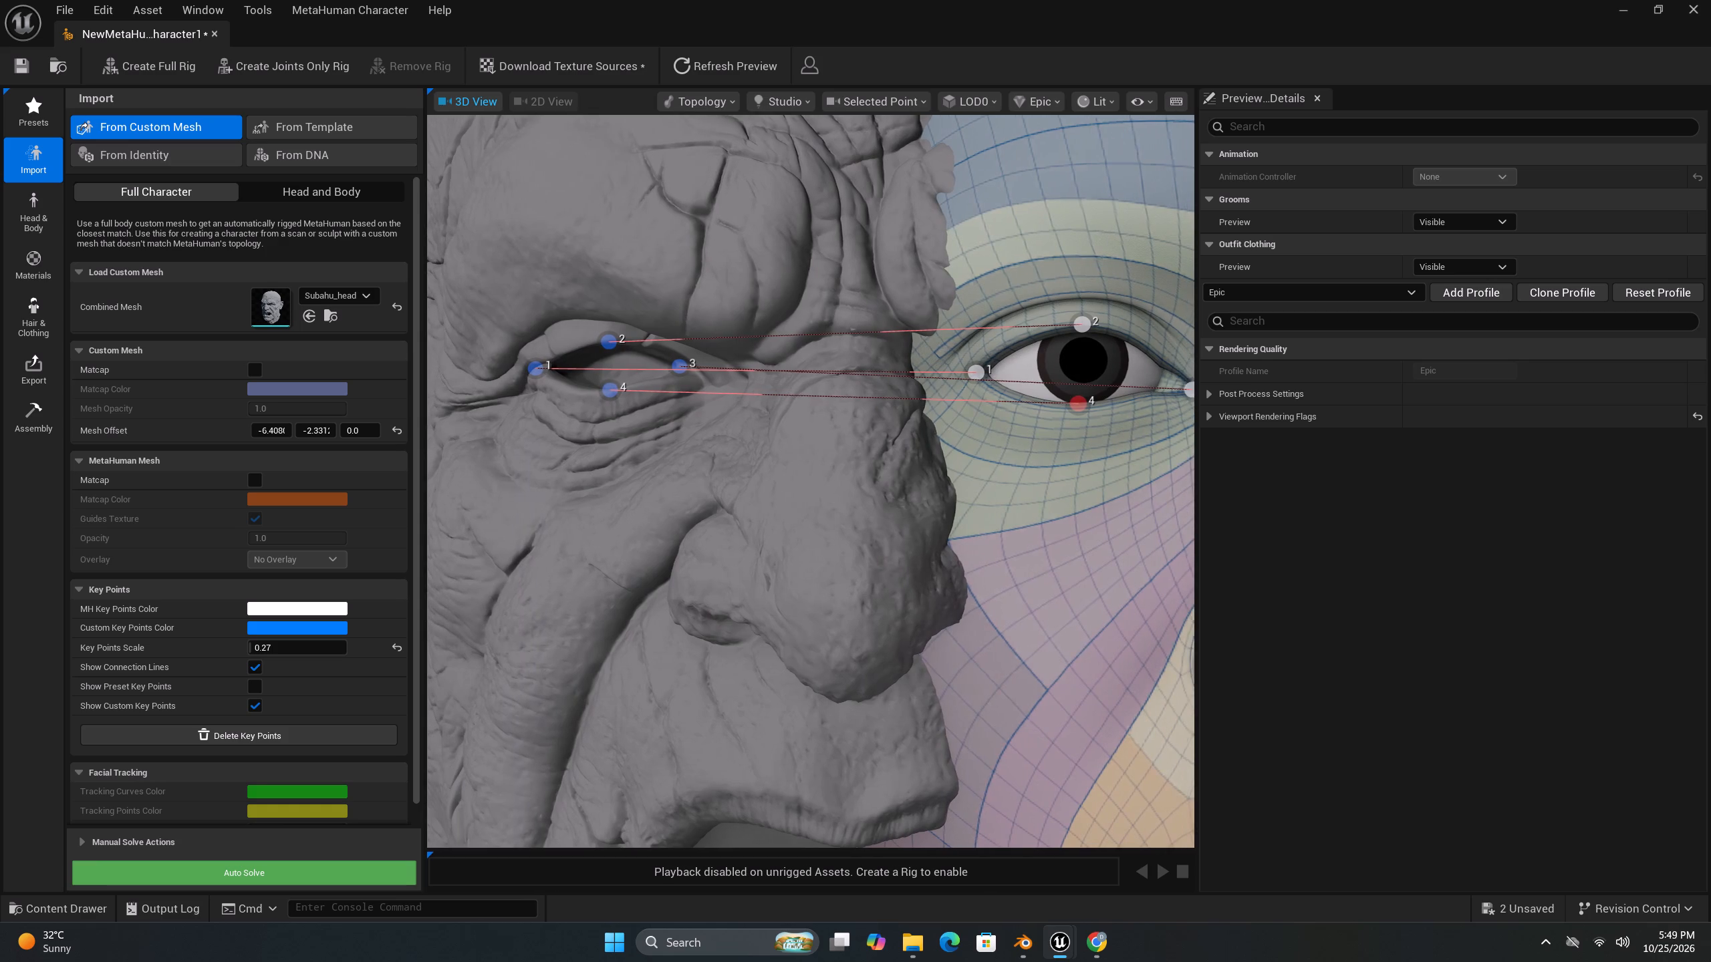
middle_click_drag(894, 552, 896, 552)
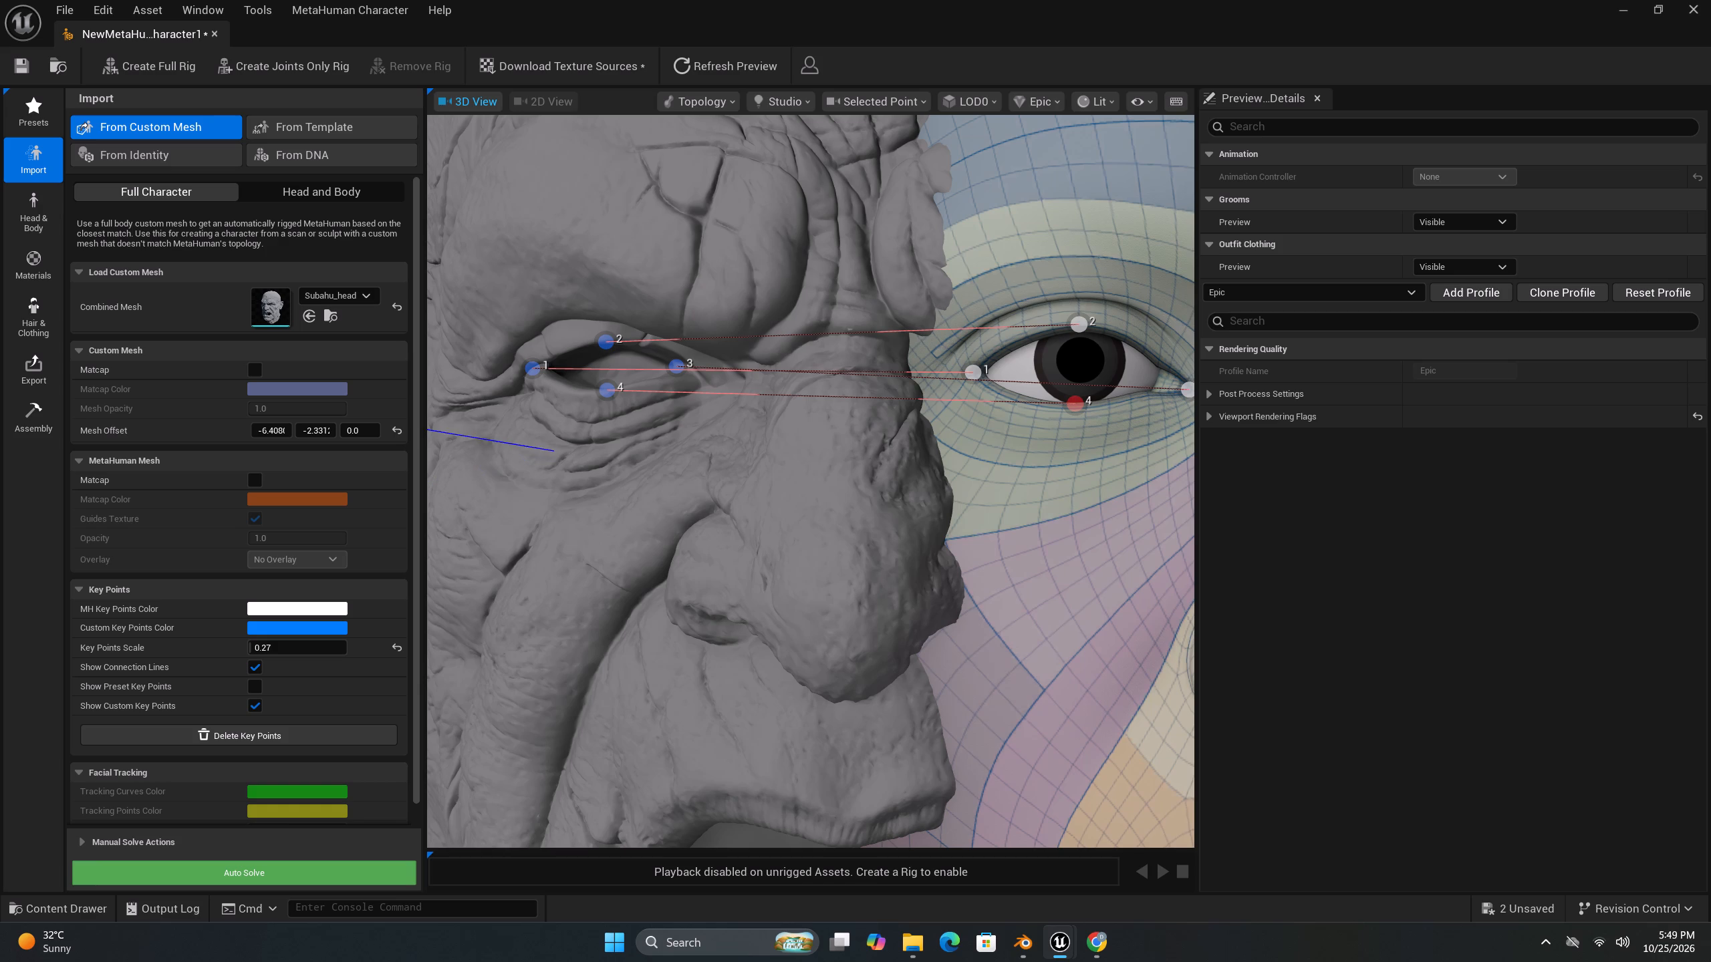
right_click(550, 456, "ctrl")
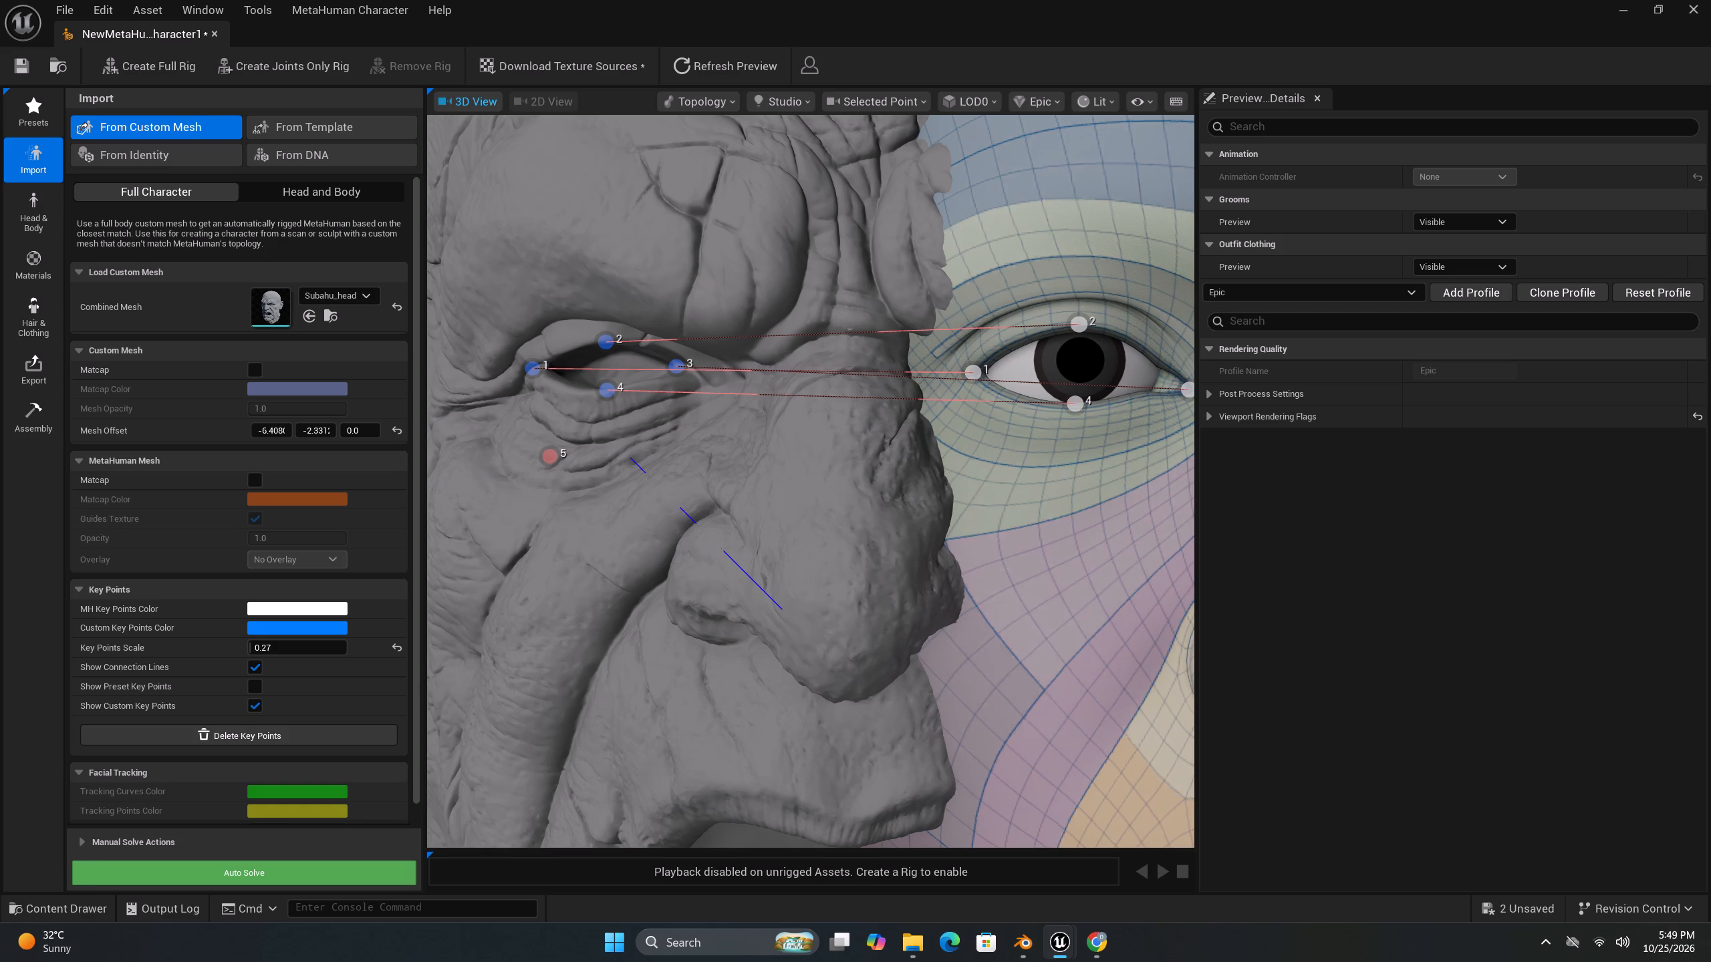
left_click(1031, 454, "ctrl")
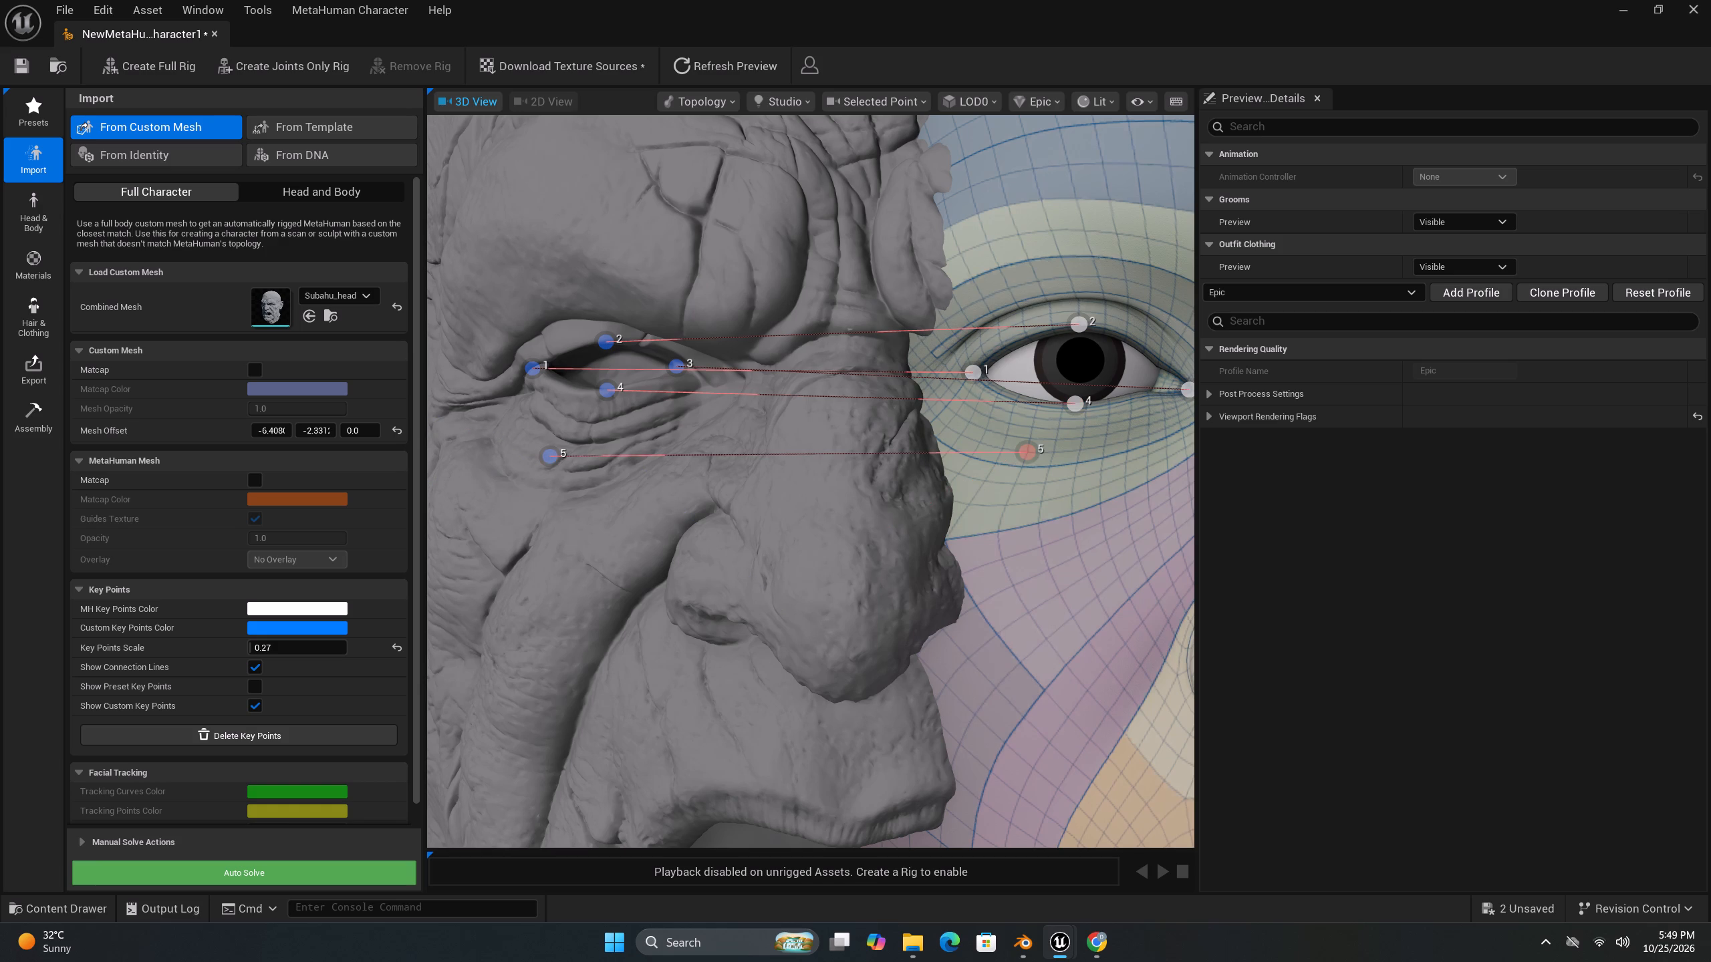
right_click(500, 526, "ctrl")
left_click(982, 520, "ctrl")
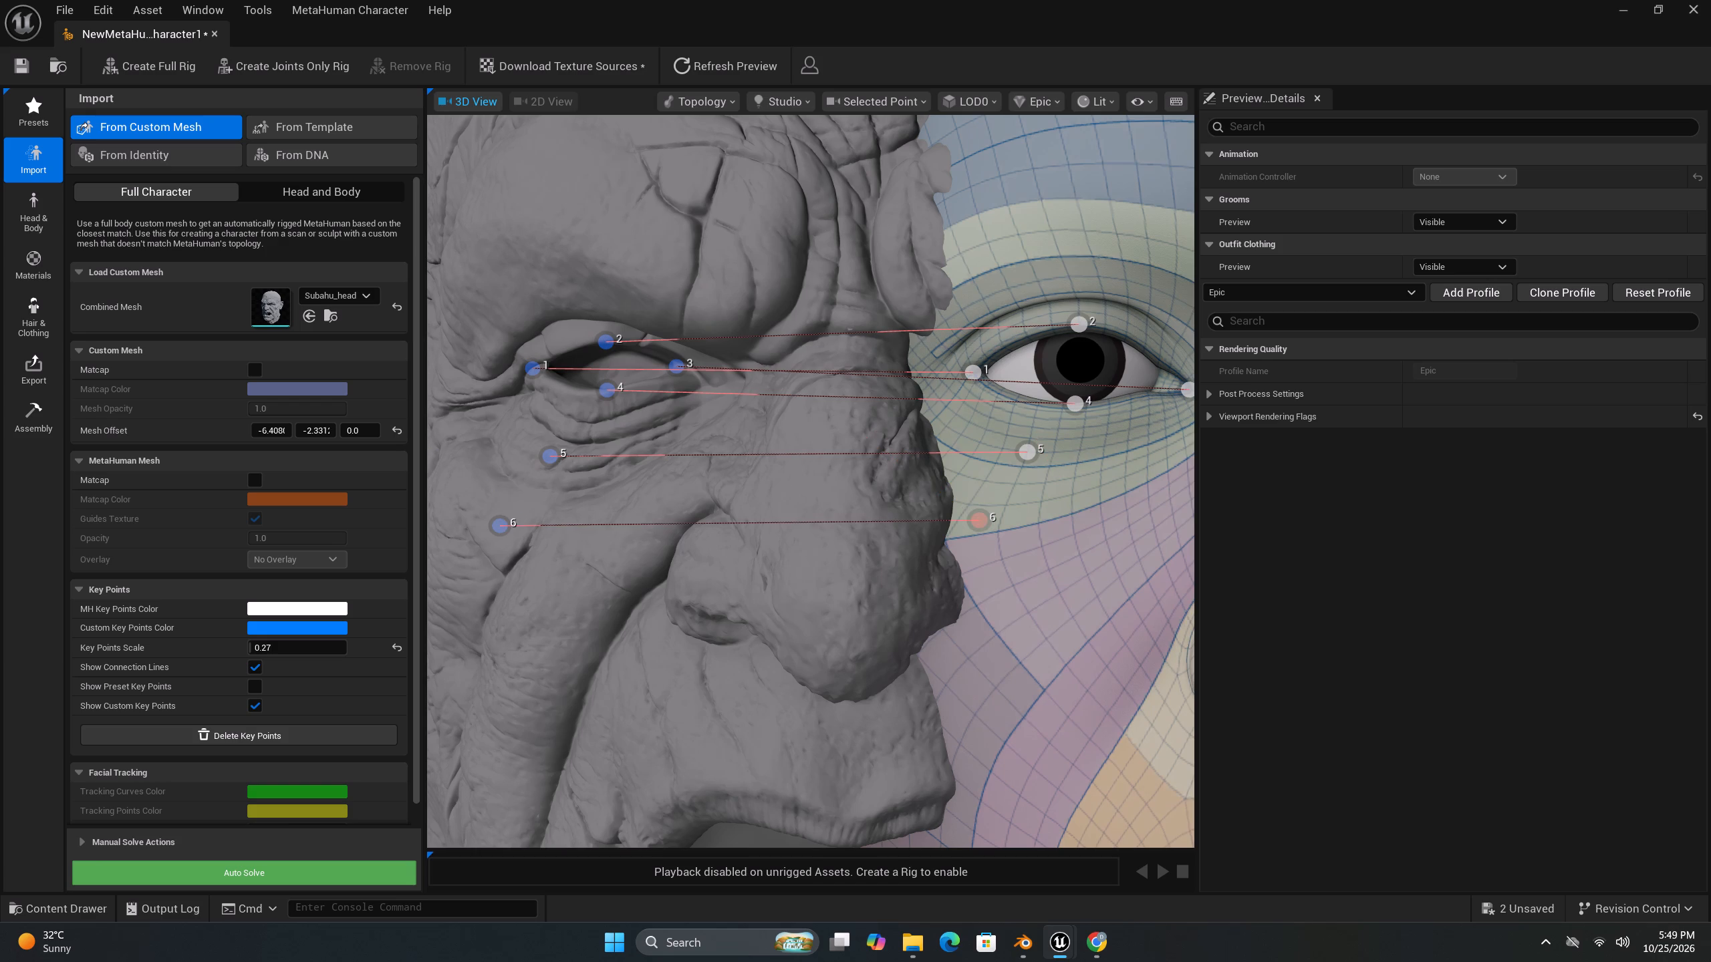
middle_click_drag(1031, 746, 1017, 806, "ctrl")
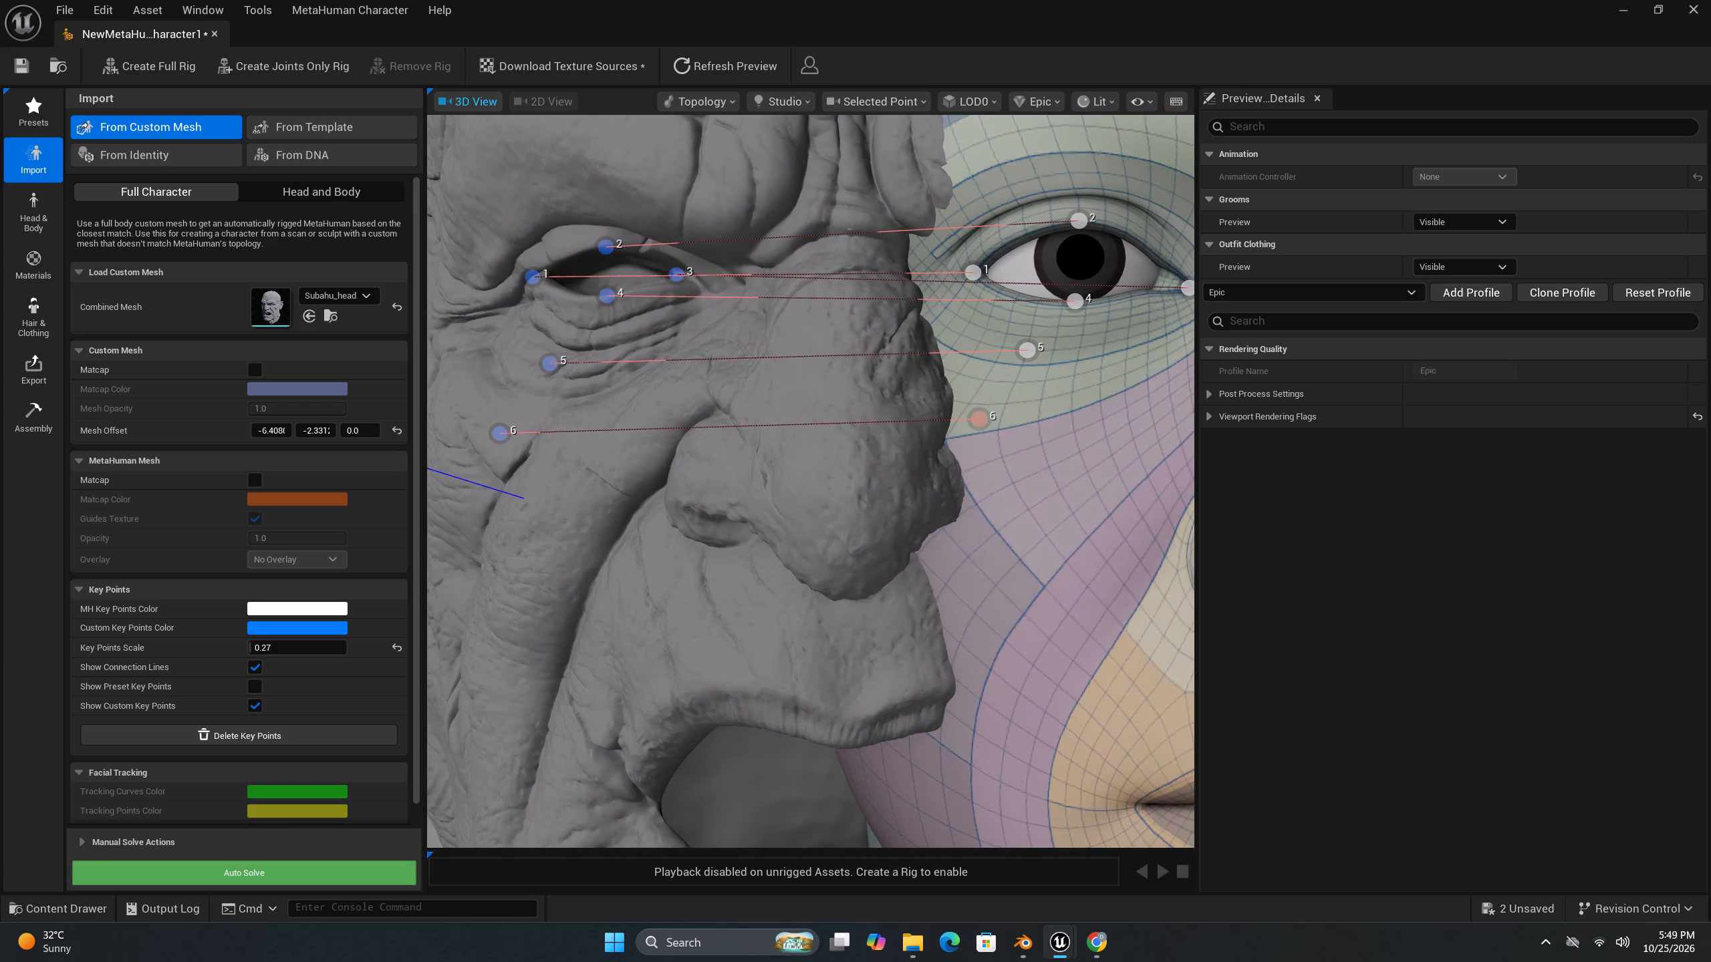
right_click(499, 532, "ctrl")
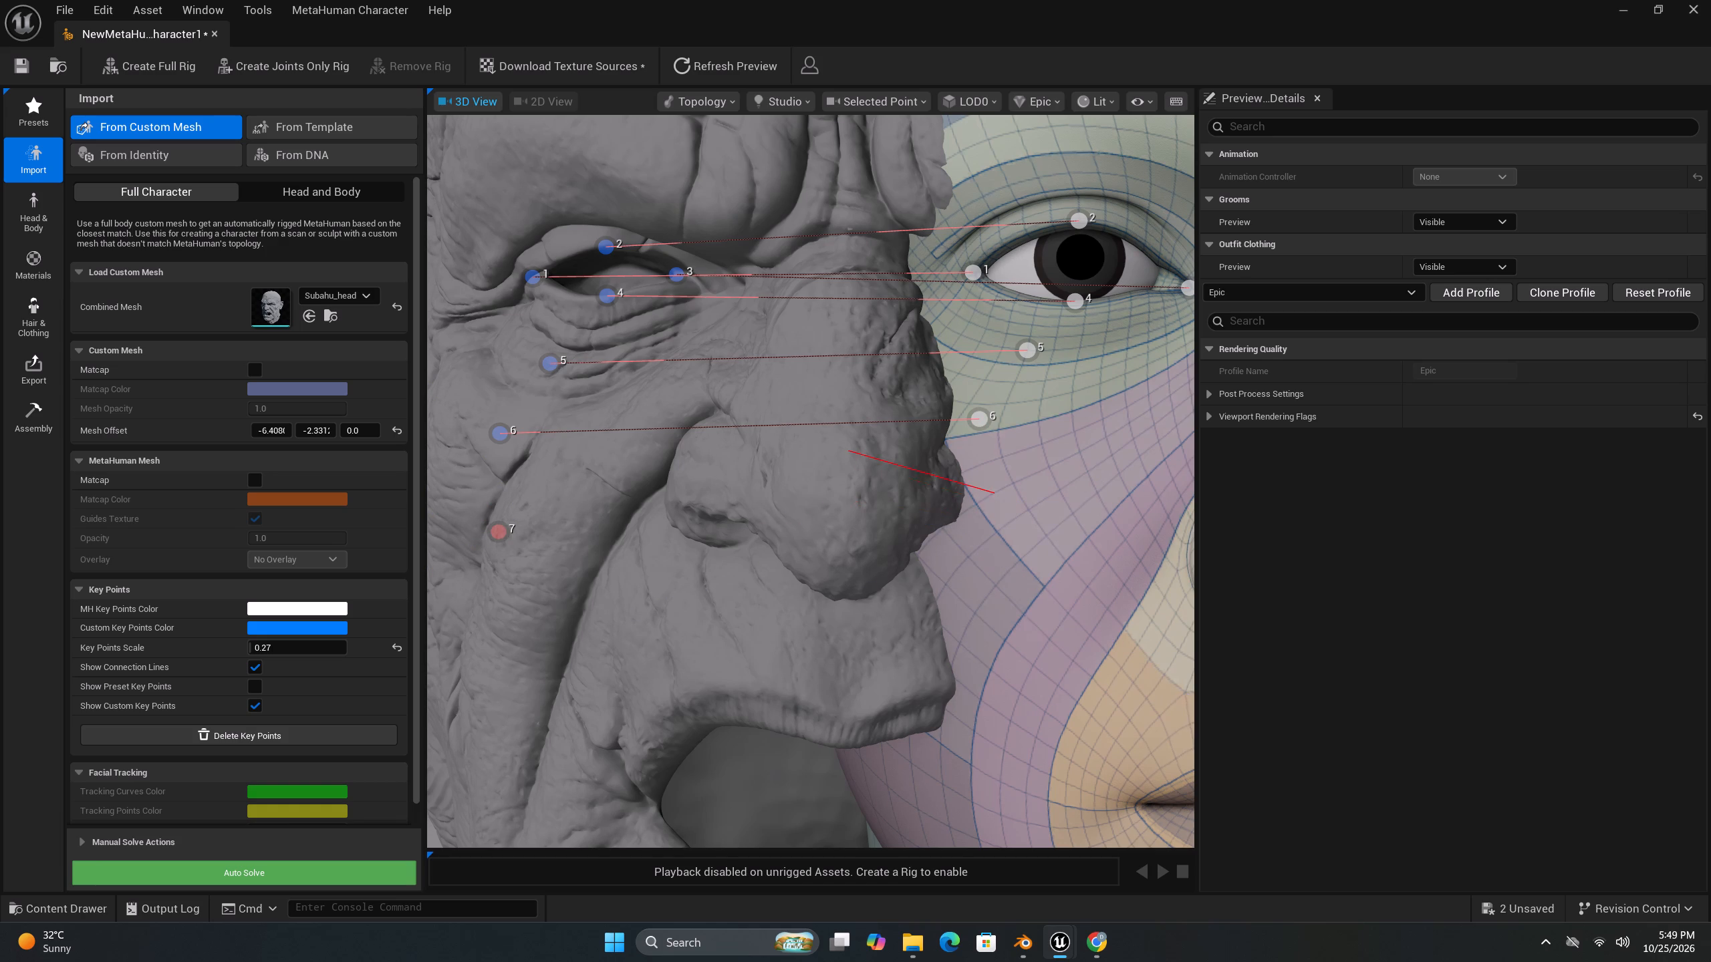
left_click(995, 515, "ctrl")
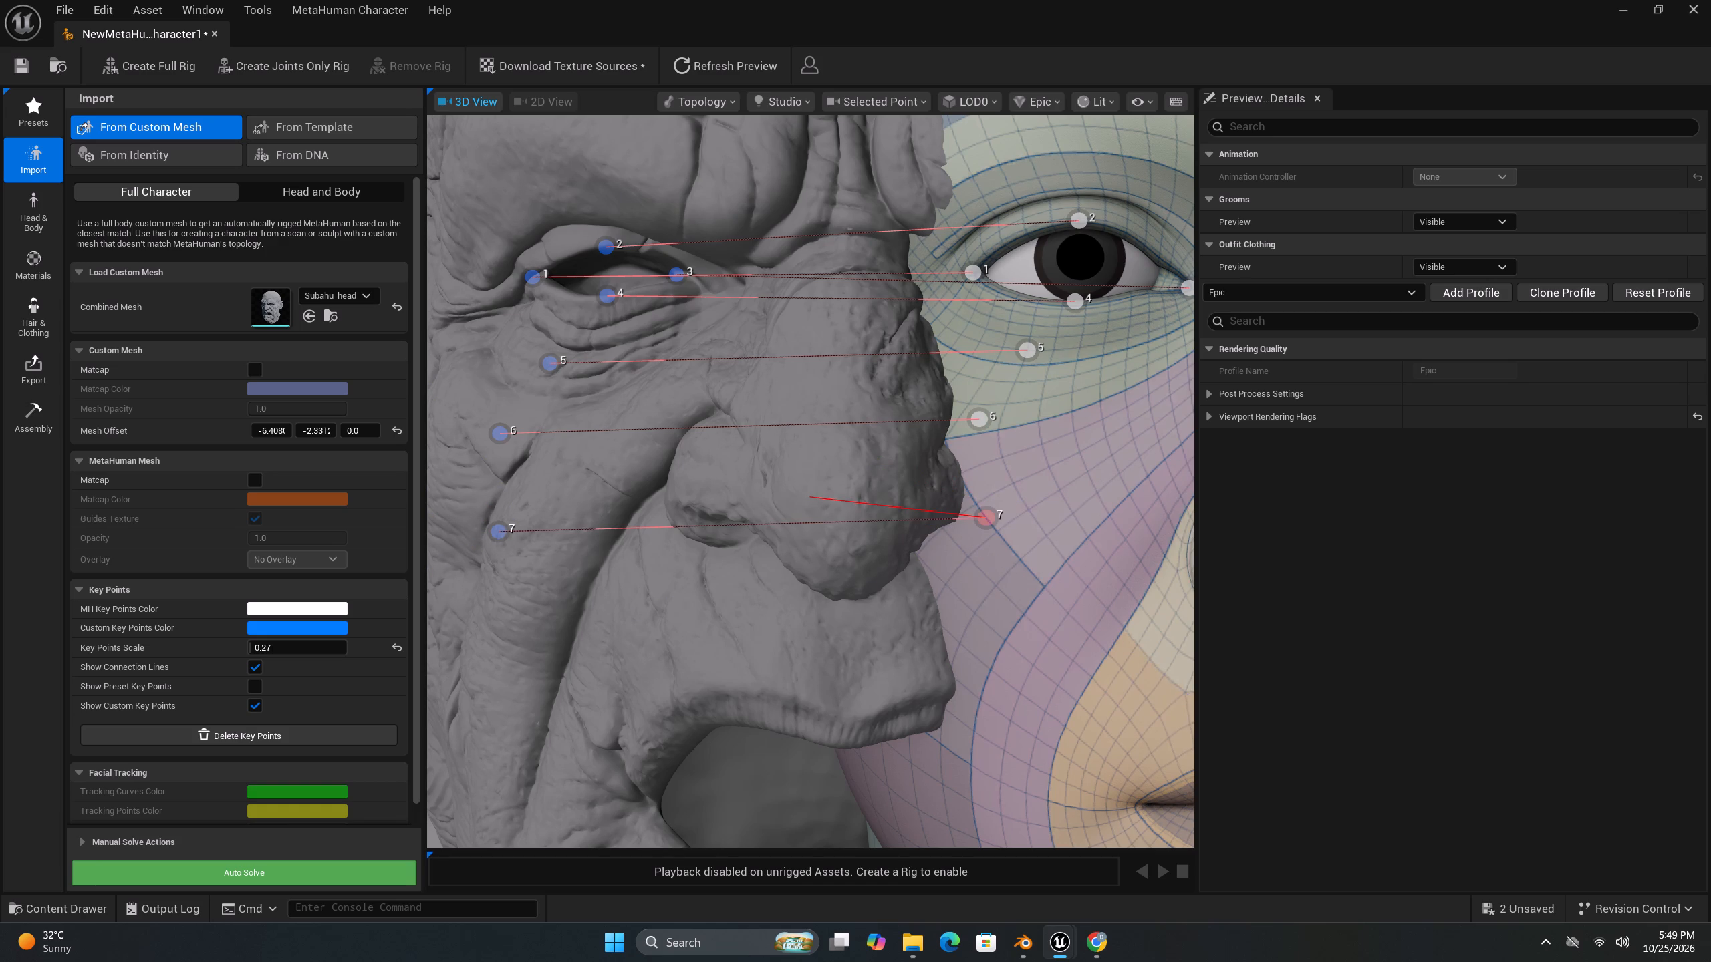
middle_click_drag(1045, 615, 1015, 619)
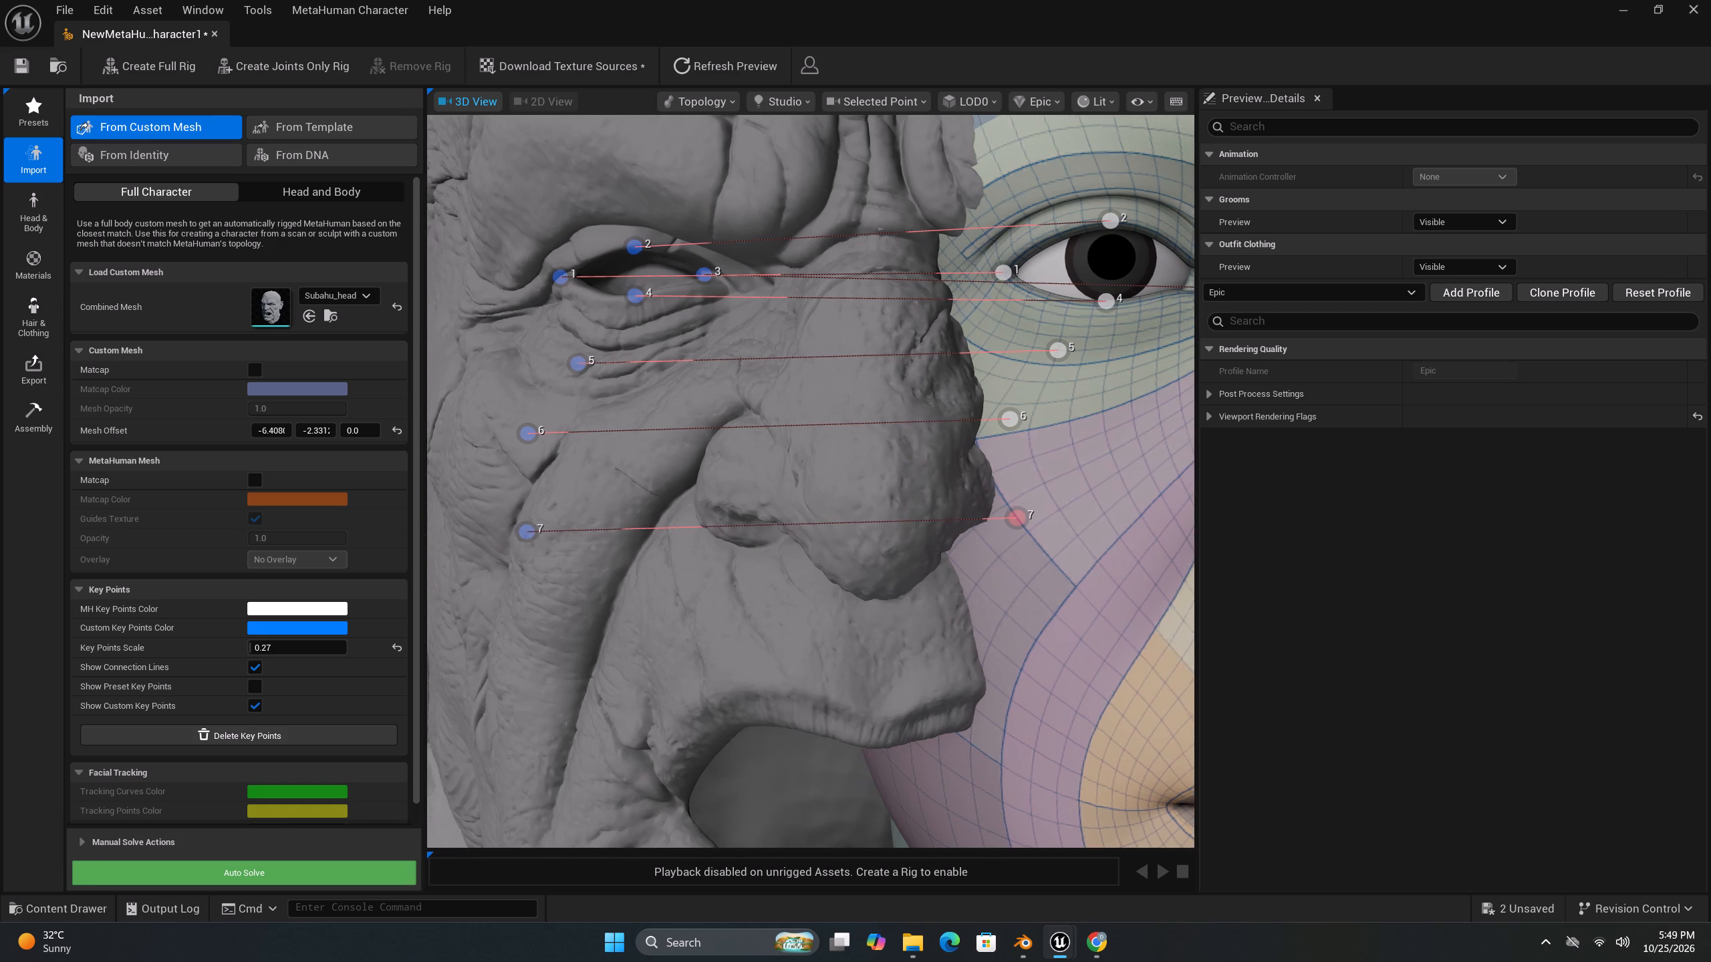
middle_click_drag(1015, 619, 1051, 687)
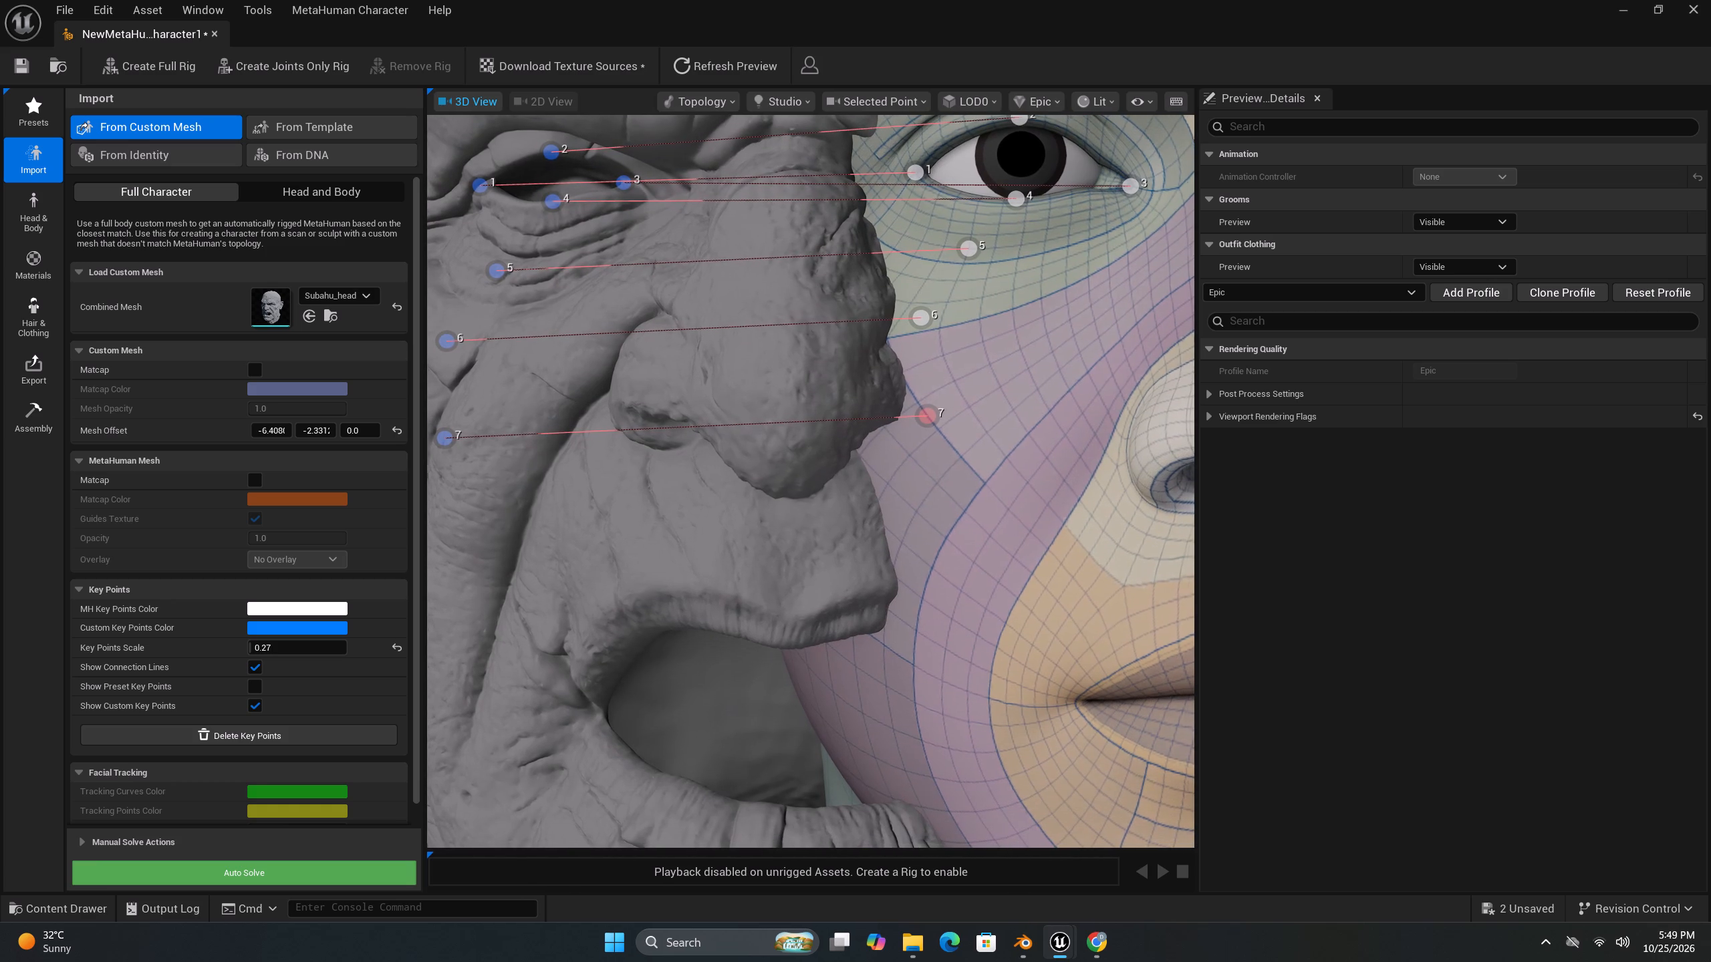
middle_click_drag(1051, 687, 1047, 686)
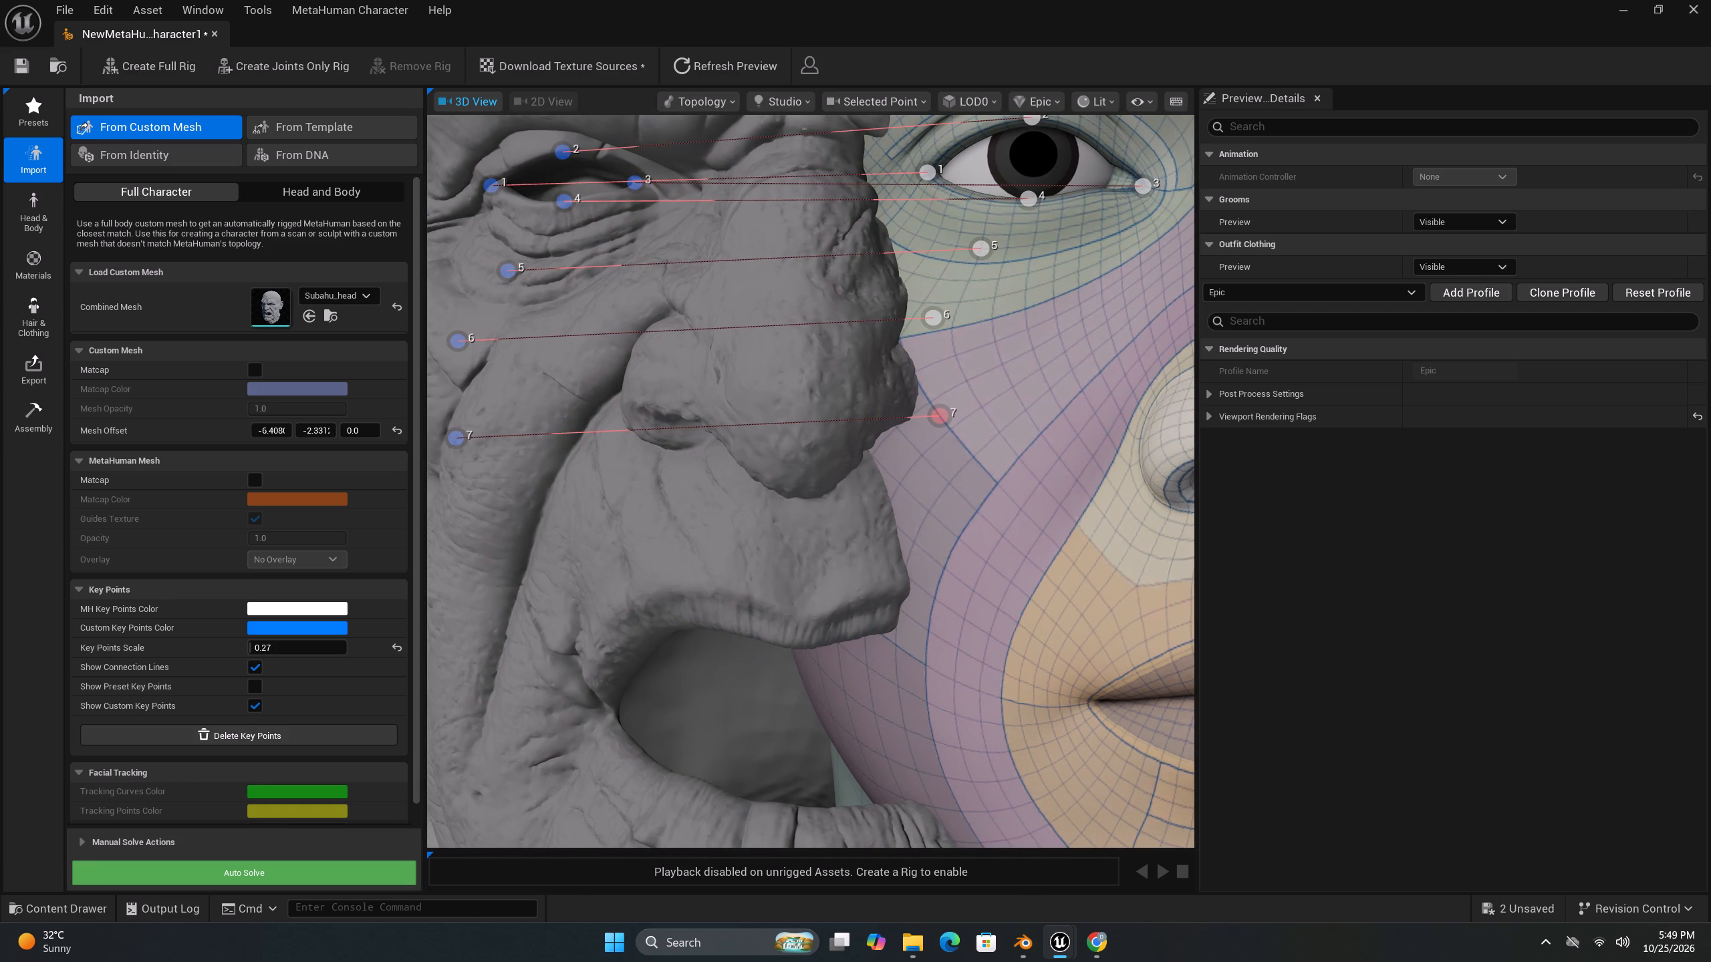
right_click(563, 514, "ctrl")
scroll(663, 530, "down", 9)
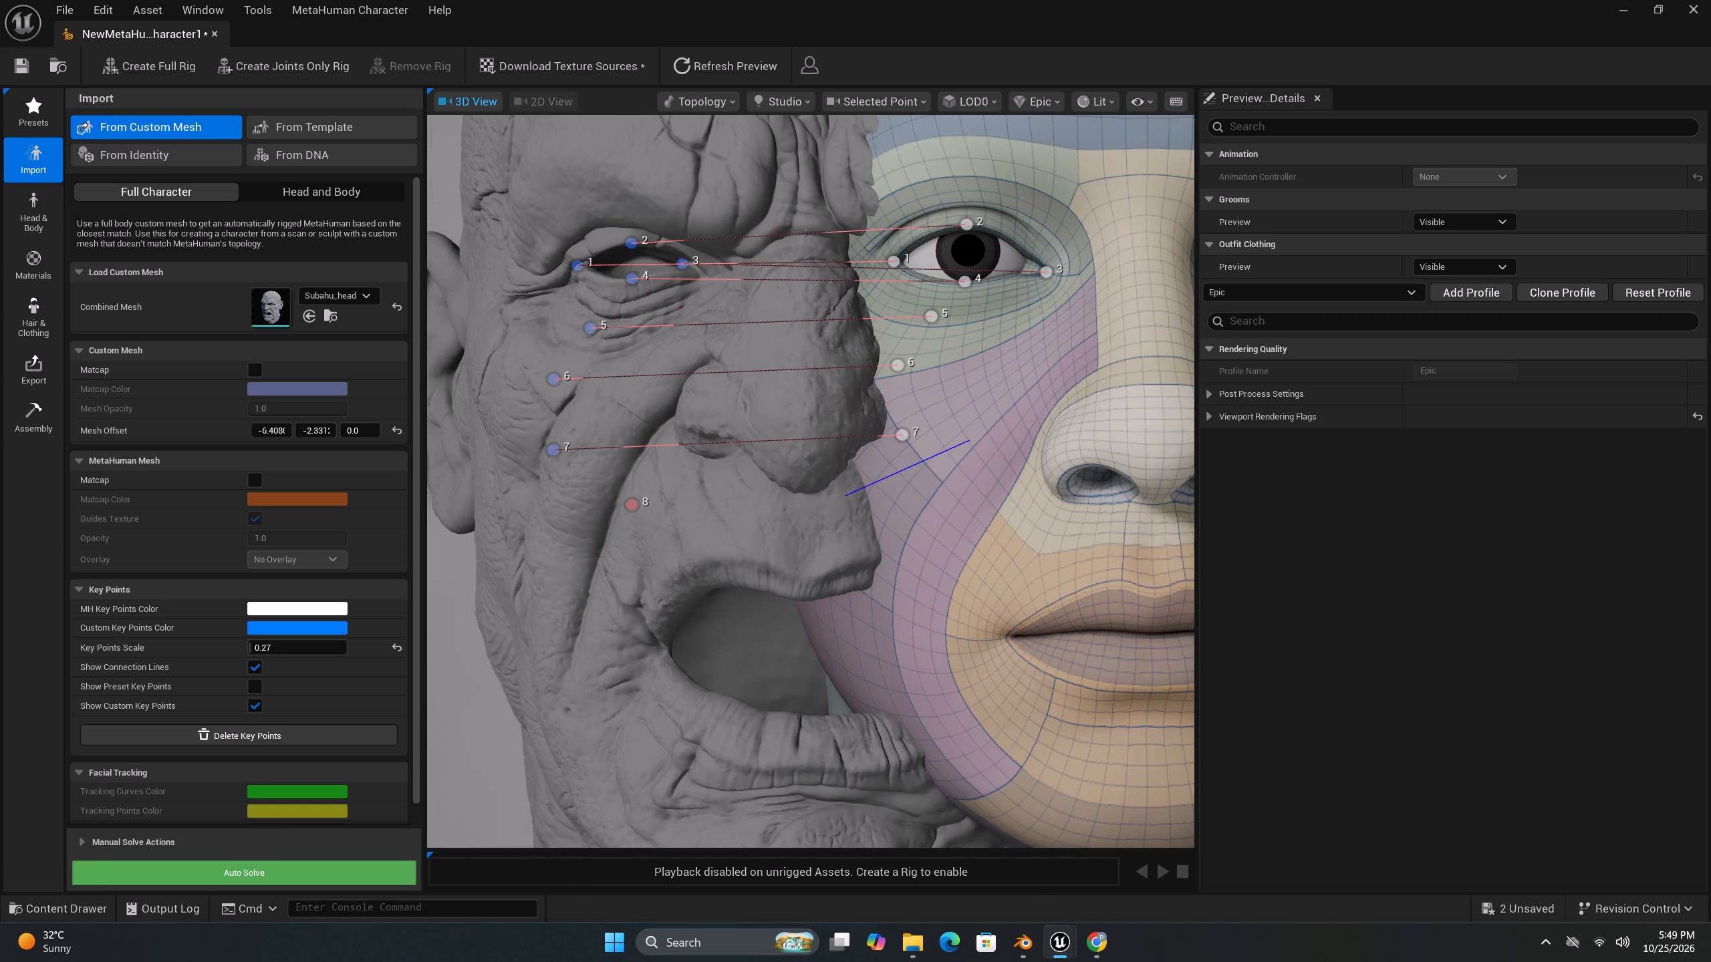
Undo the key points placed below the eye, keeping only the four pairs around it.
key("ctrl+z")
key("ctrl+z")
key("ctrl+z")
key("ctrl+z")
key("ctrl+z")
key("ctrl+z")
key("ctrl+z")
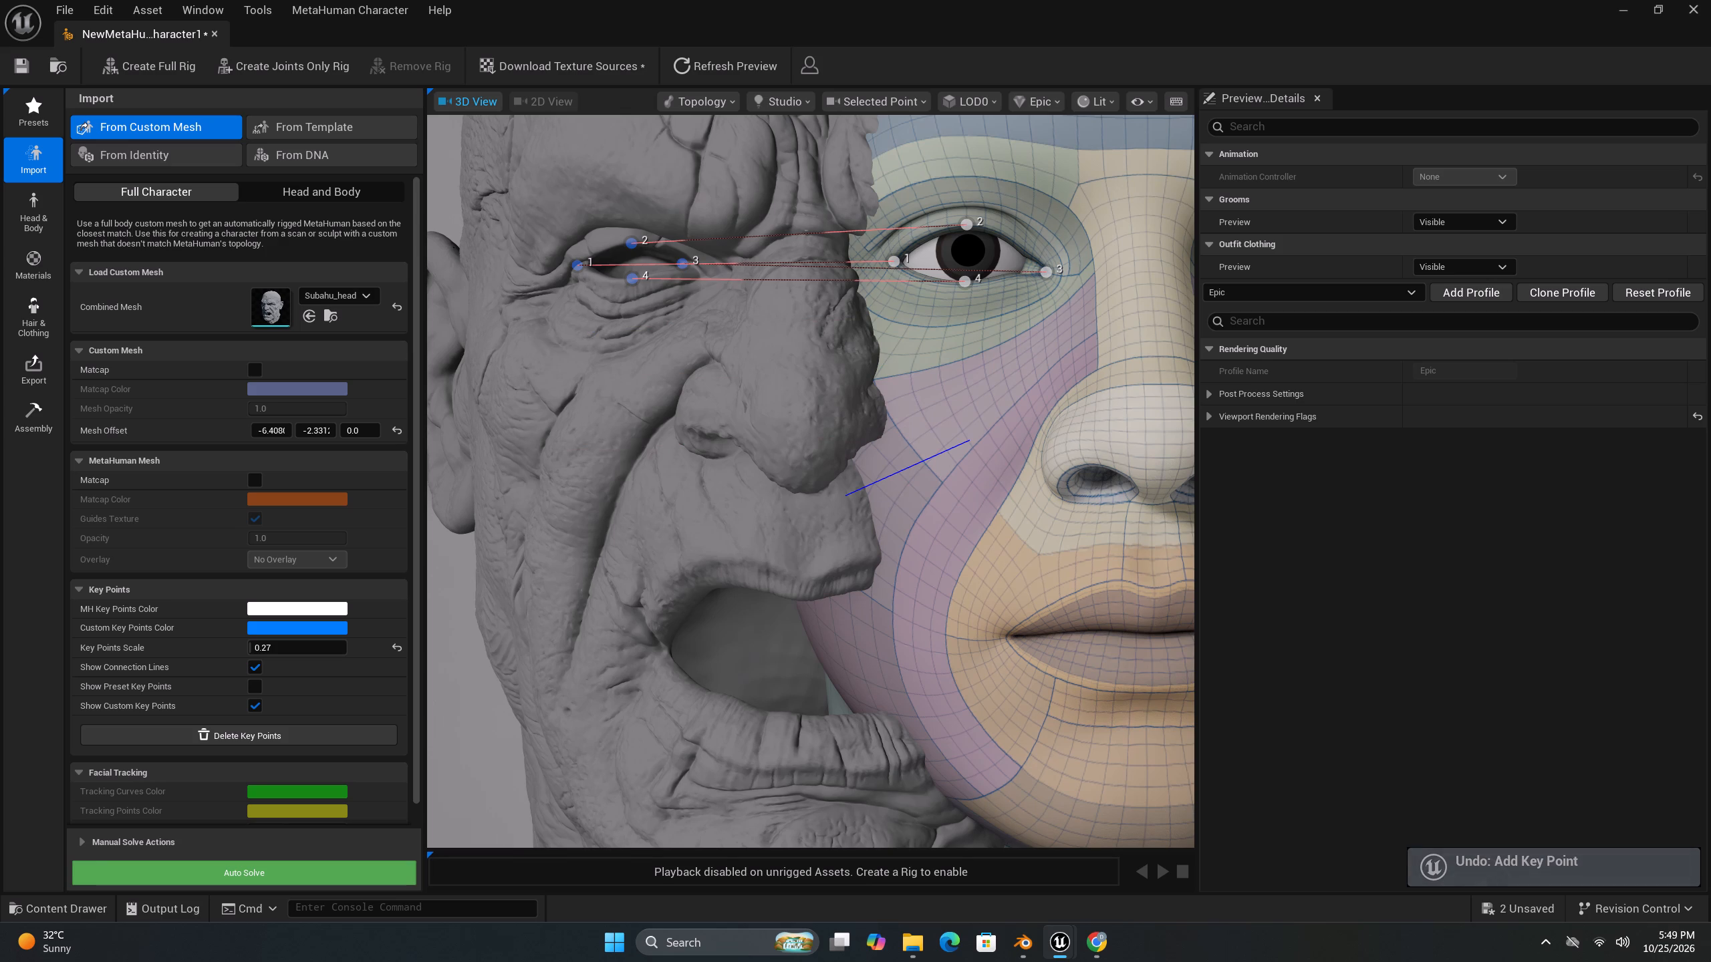
Check the preset key point locations, hide them again, and match pair 5 on the upper cheek below the eye of both heads.
left_click(259, 687)
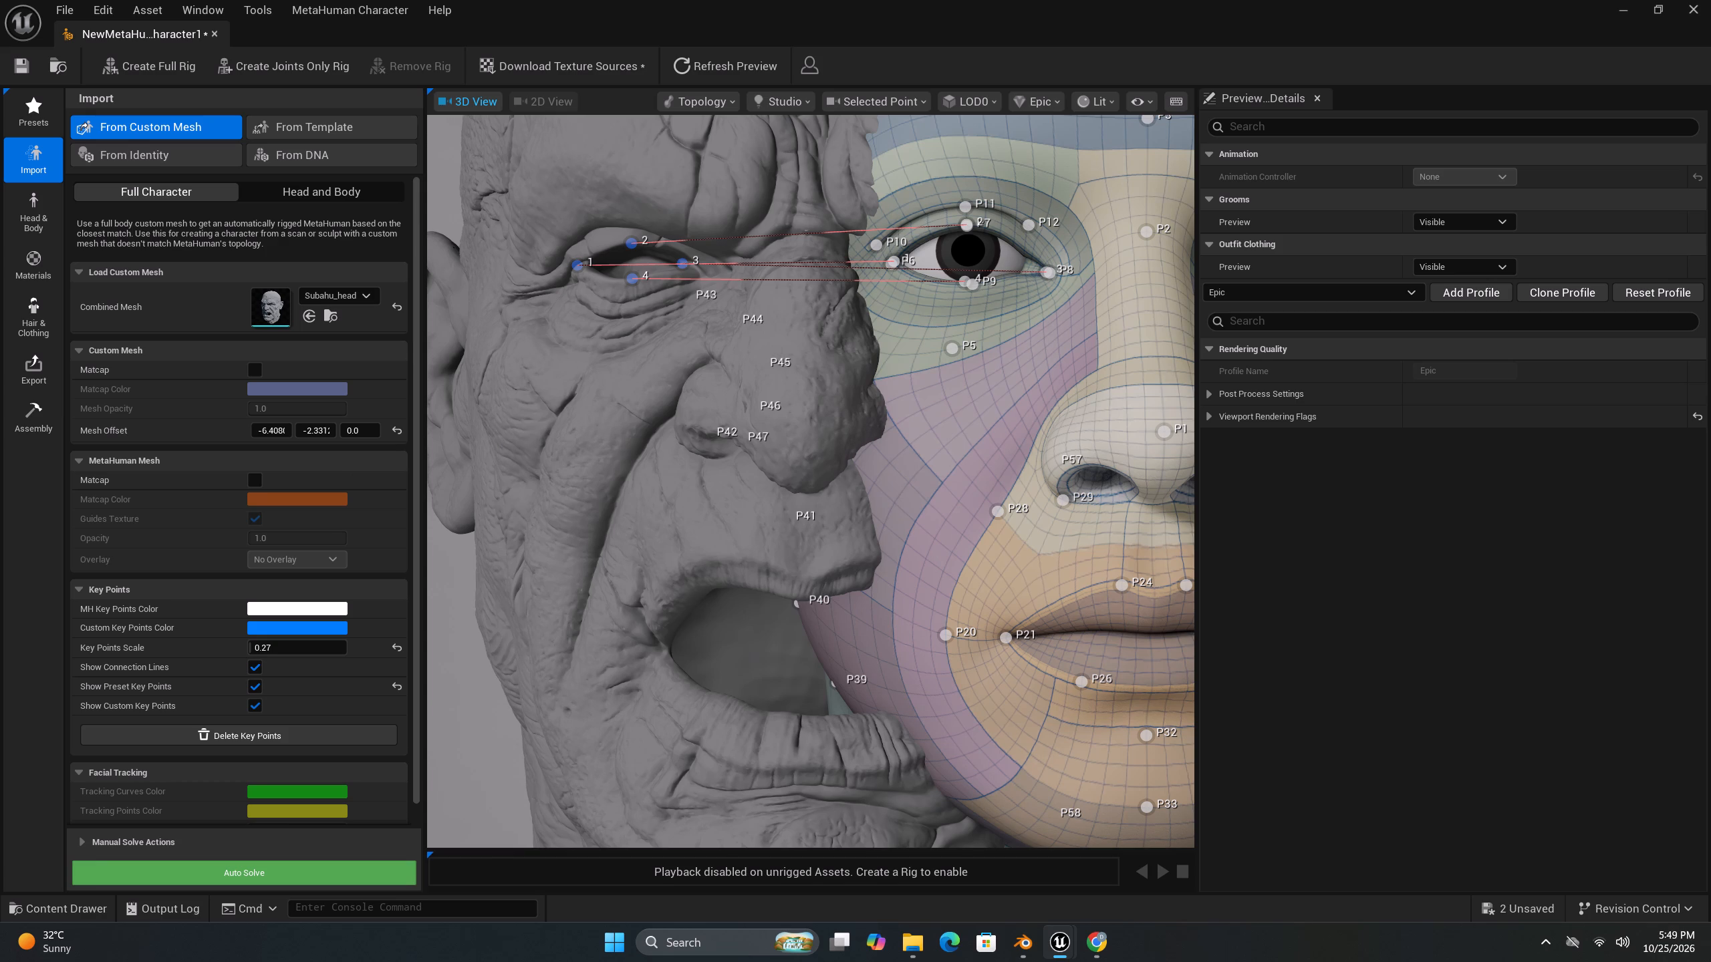
left_click(253, 688)
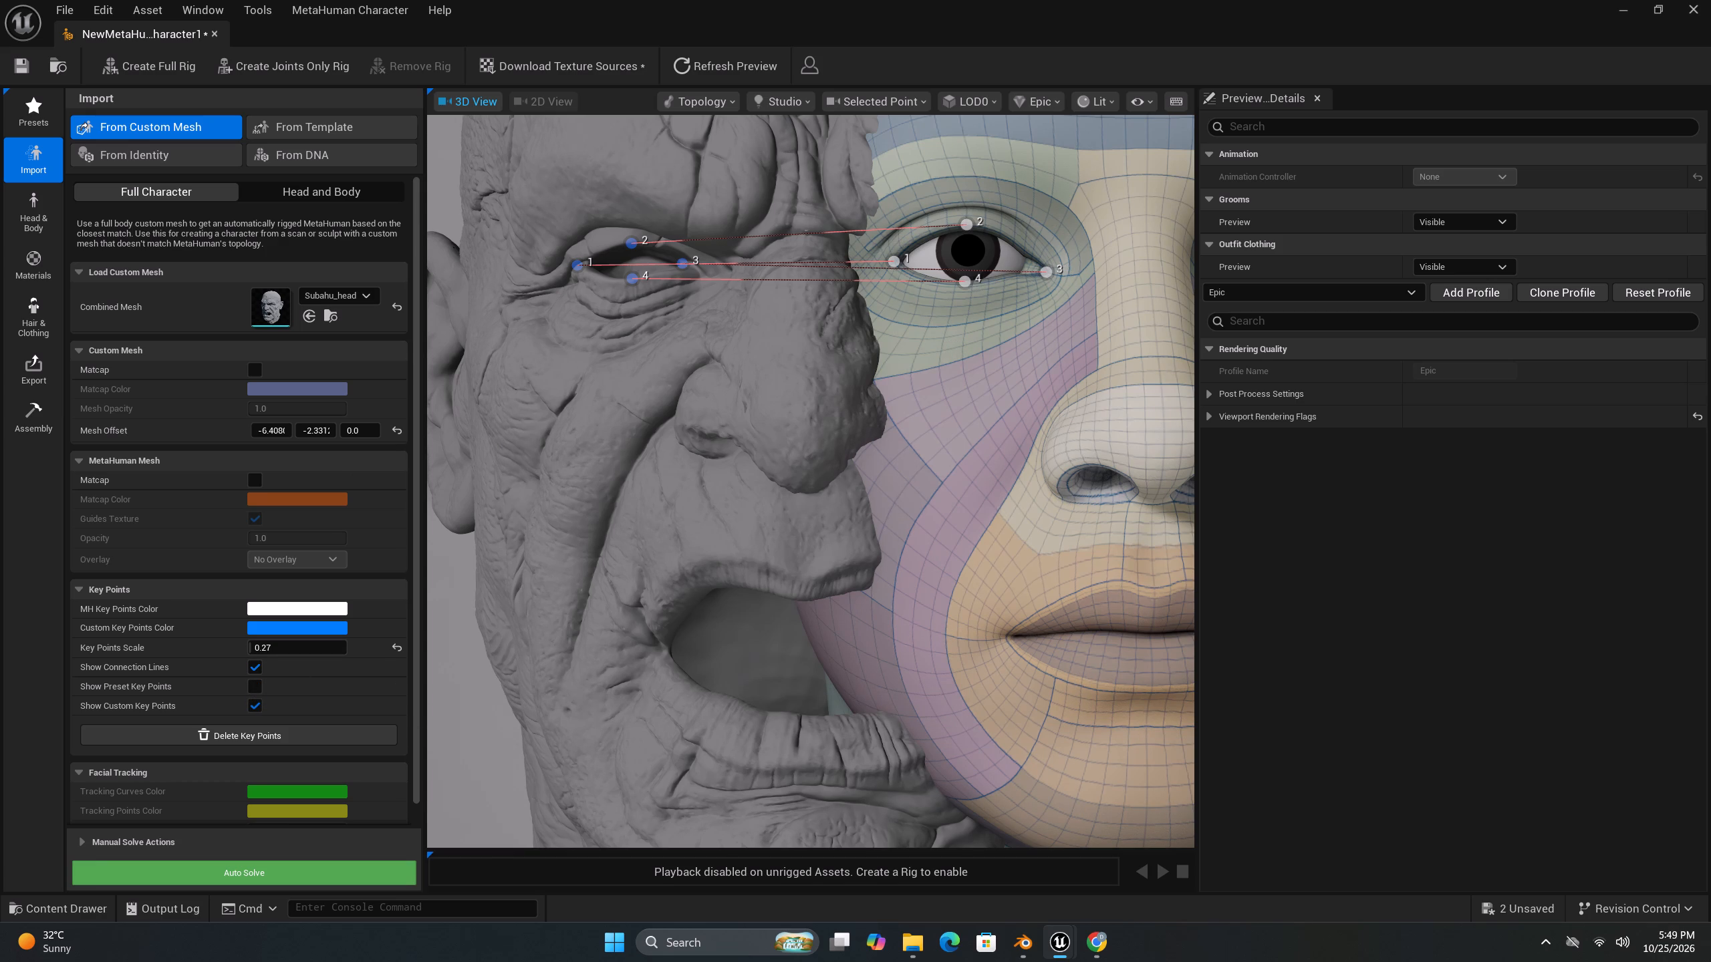
right_click(575, 365, "ctrl")
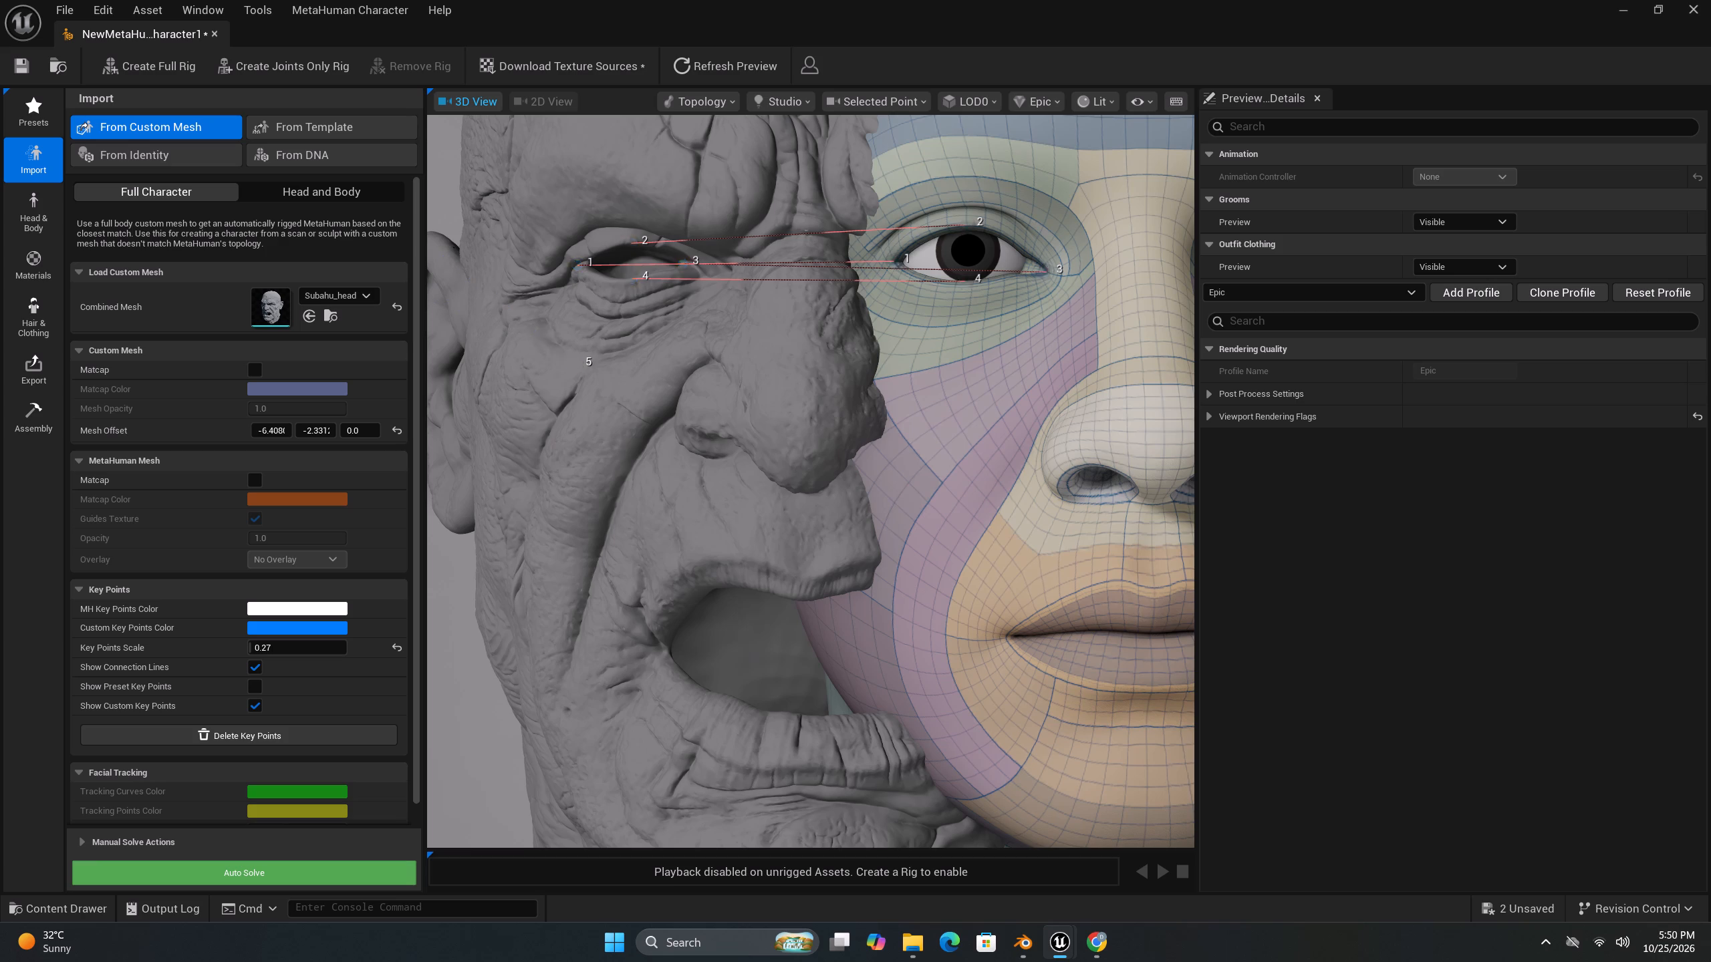
left_click(937, 361, "ctrl")
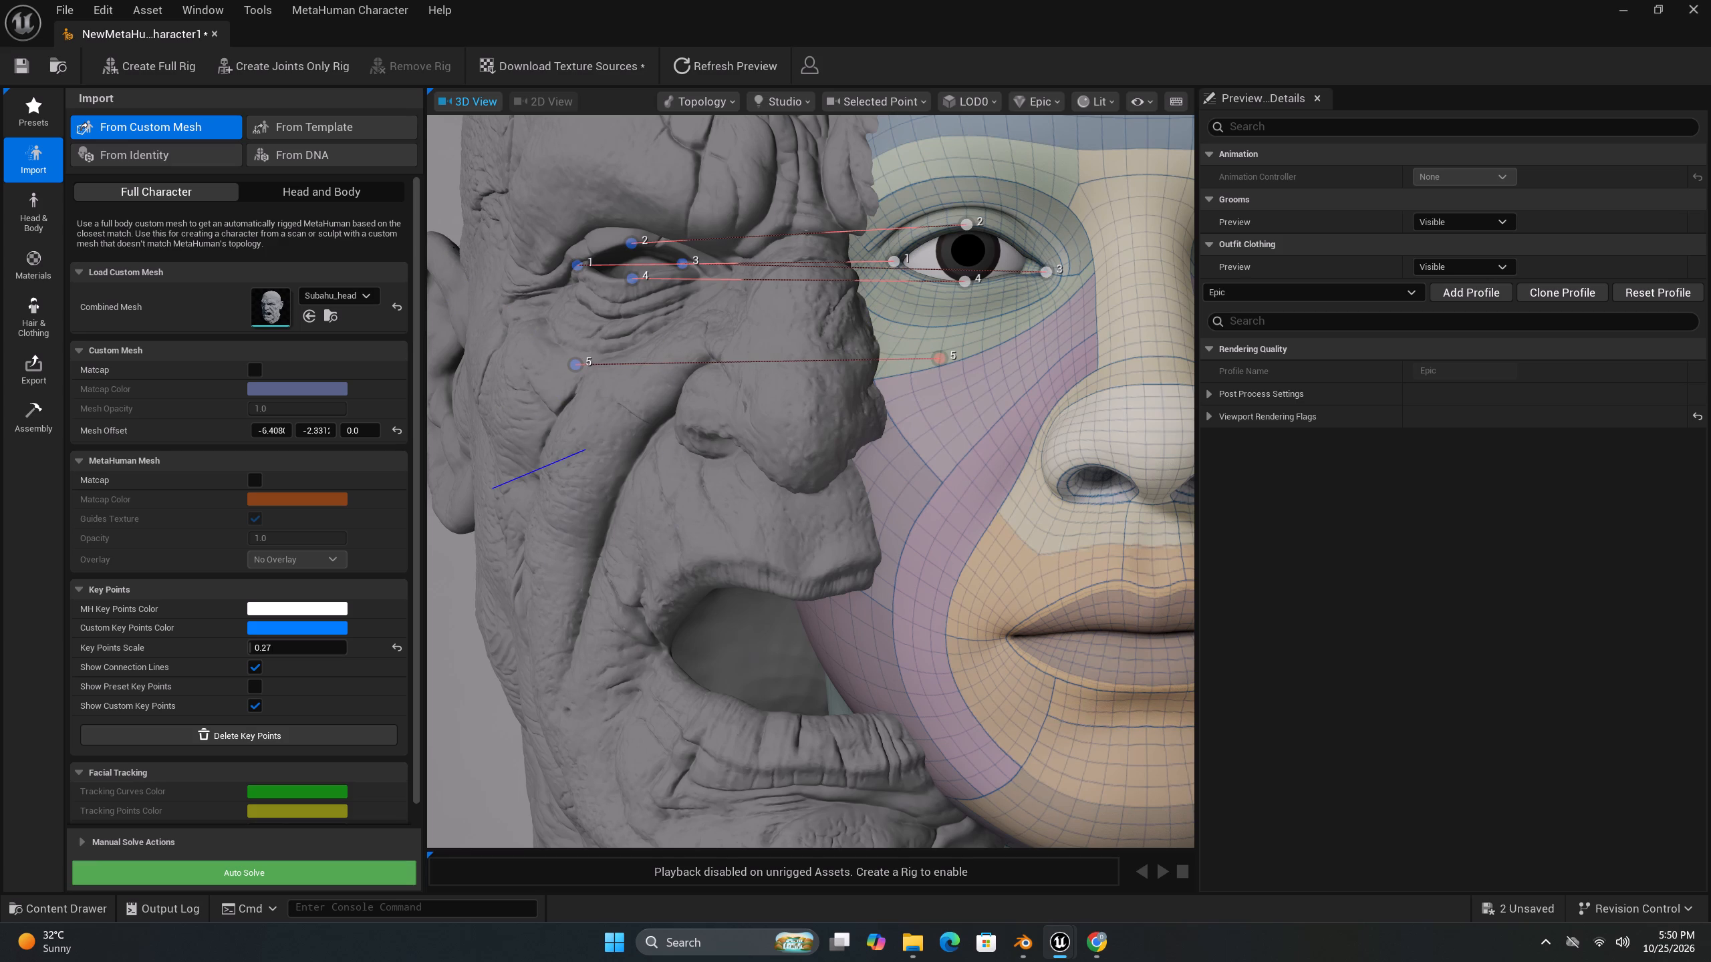
With the preset key points shown, move the custom mesh away from the MetaHuman face to offsets of about X -15.6 and Y -2.7.
left_click(258, 685)
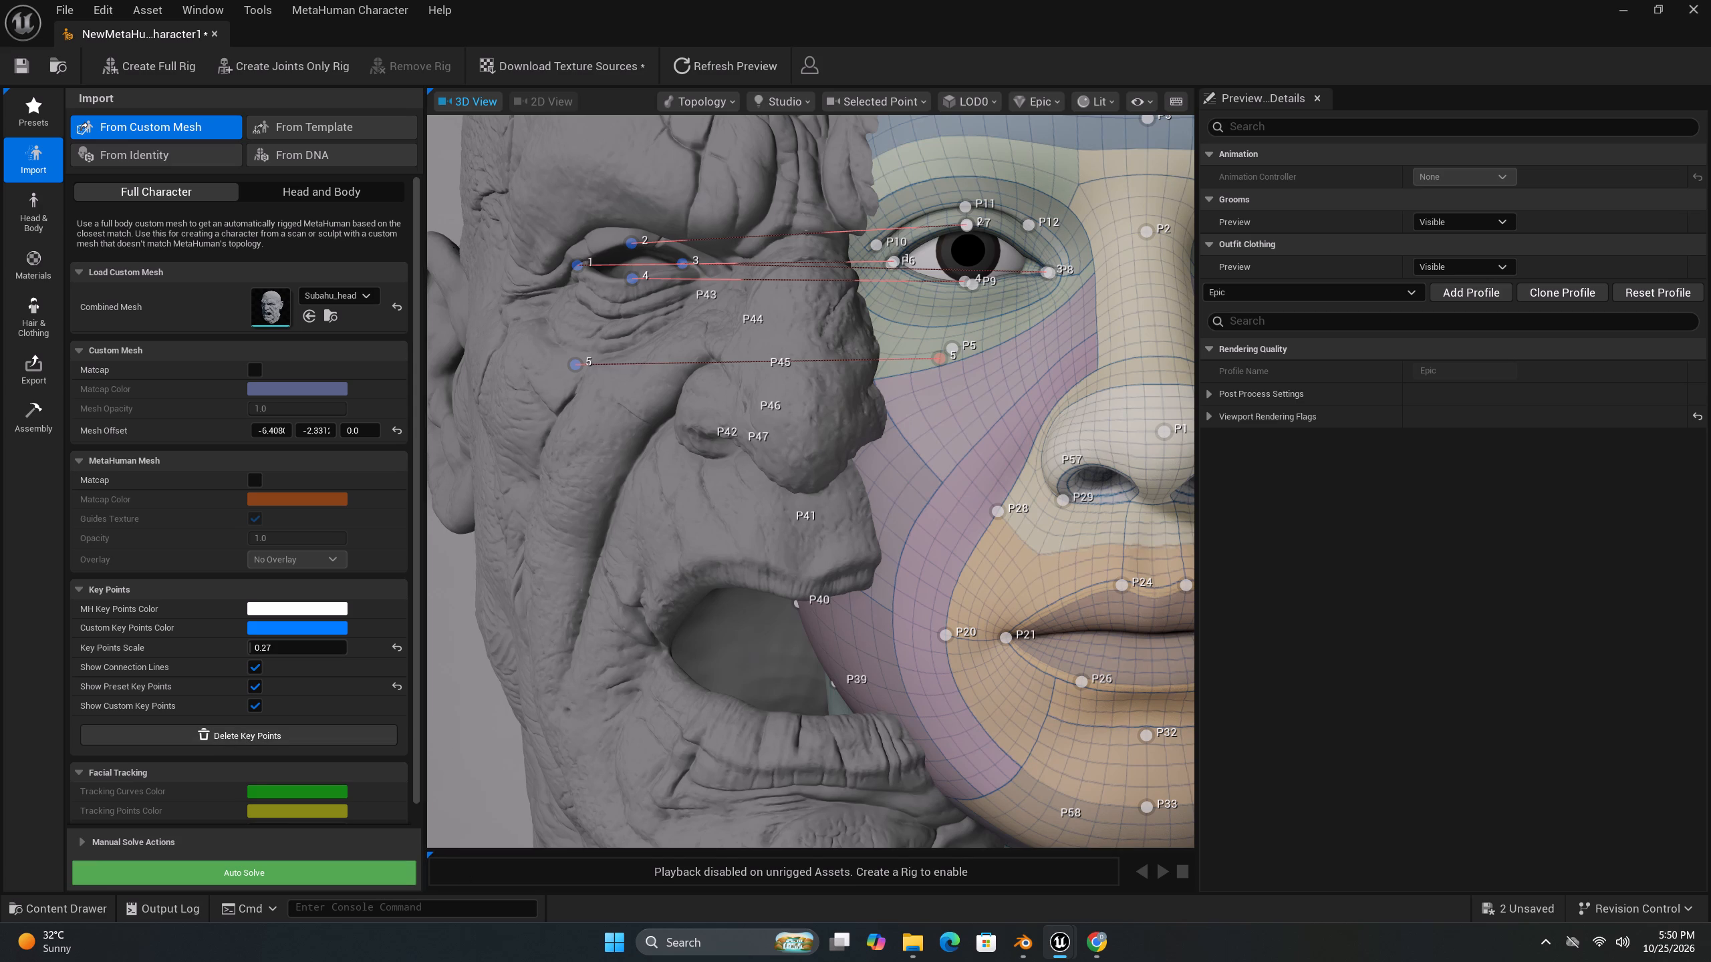
left_click_drag(323, 431, 311, 438)
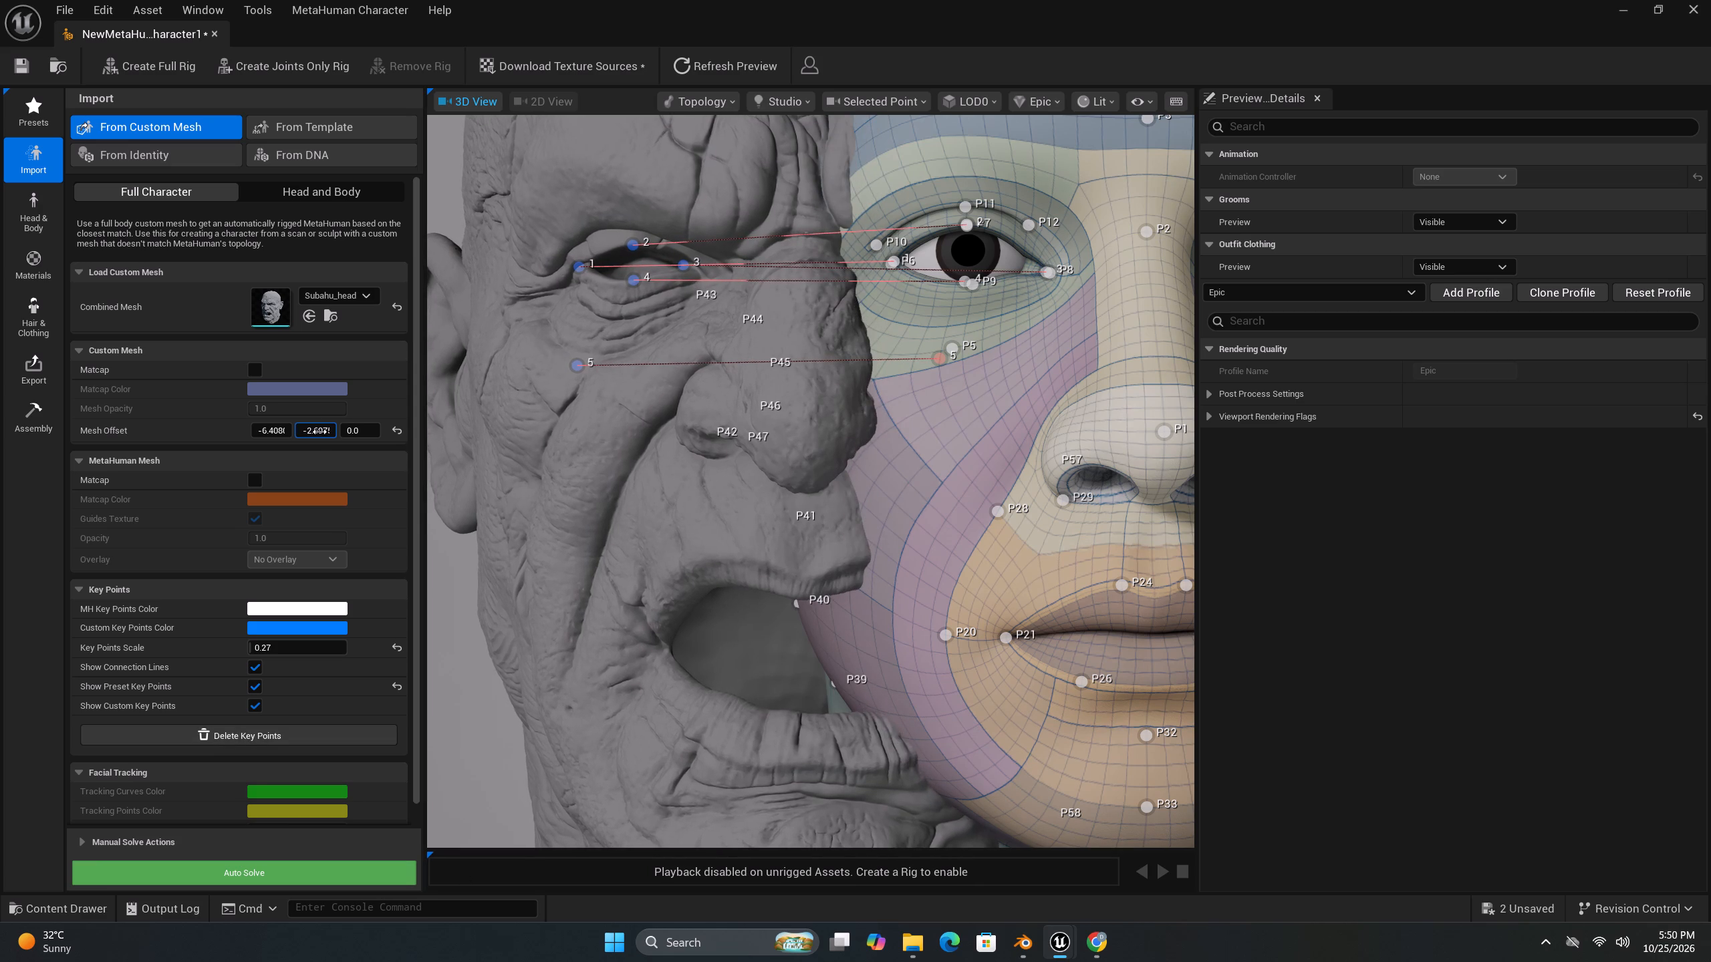
left_click_drag(280, 432, 230, 434)
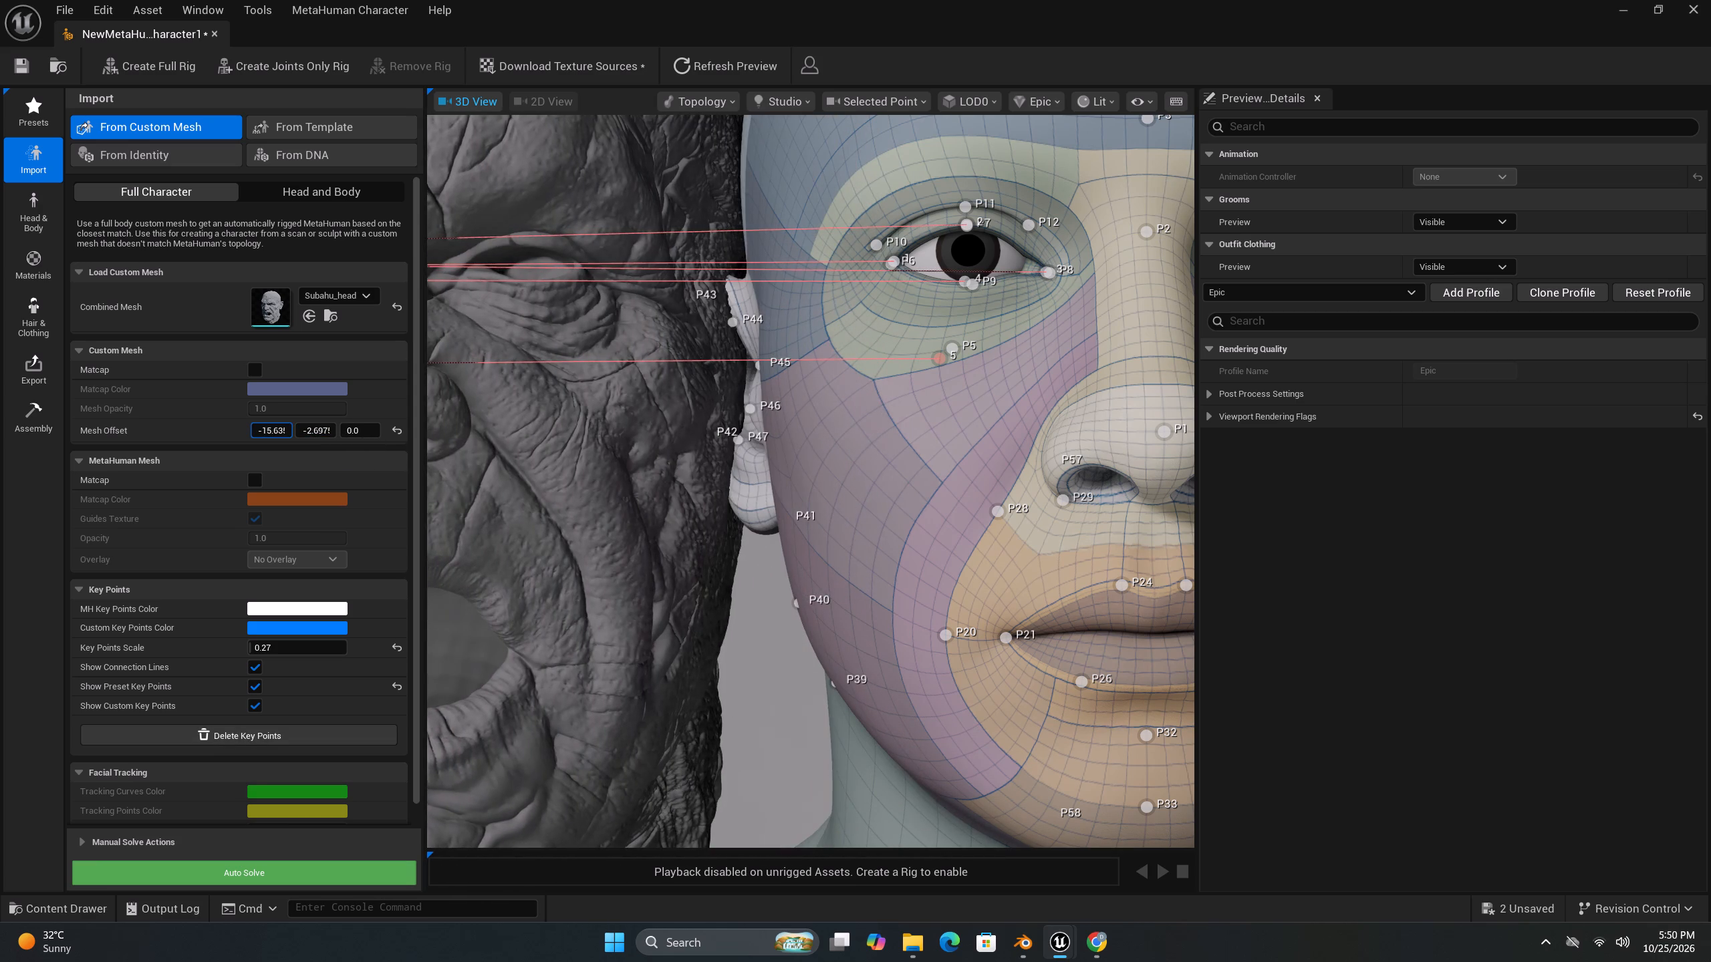
Move the custom mesh farther from the MetaHuman face, to an X offset of about -16.7.
left_click_drag(230, 434, 227, 434)
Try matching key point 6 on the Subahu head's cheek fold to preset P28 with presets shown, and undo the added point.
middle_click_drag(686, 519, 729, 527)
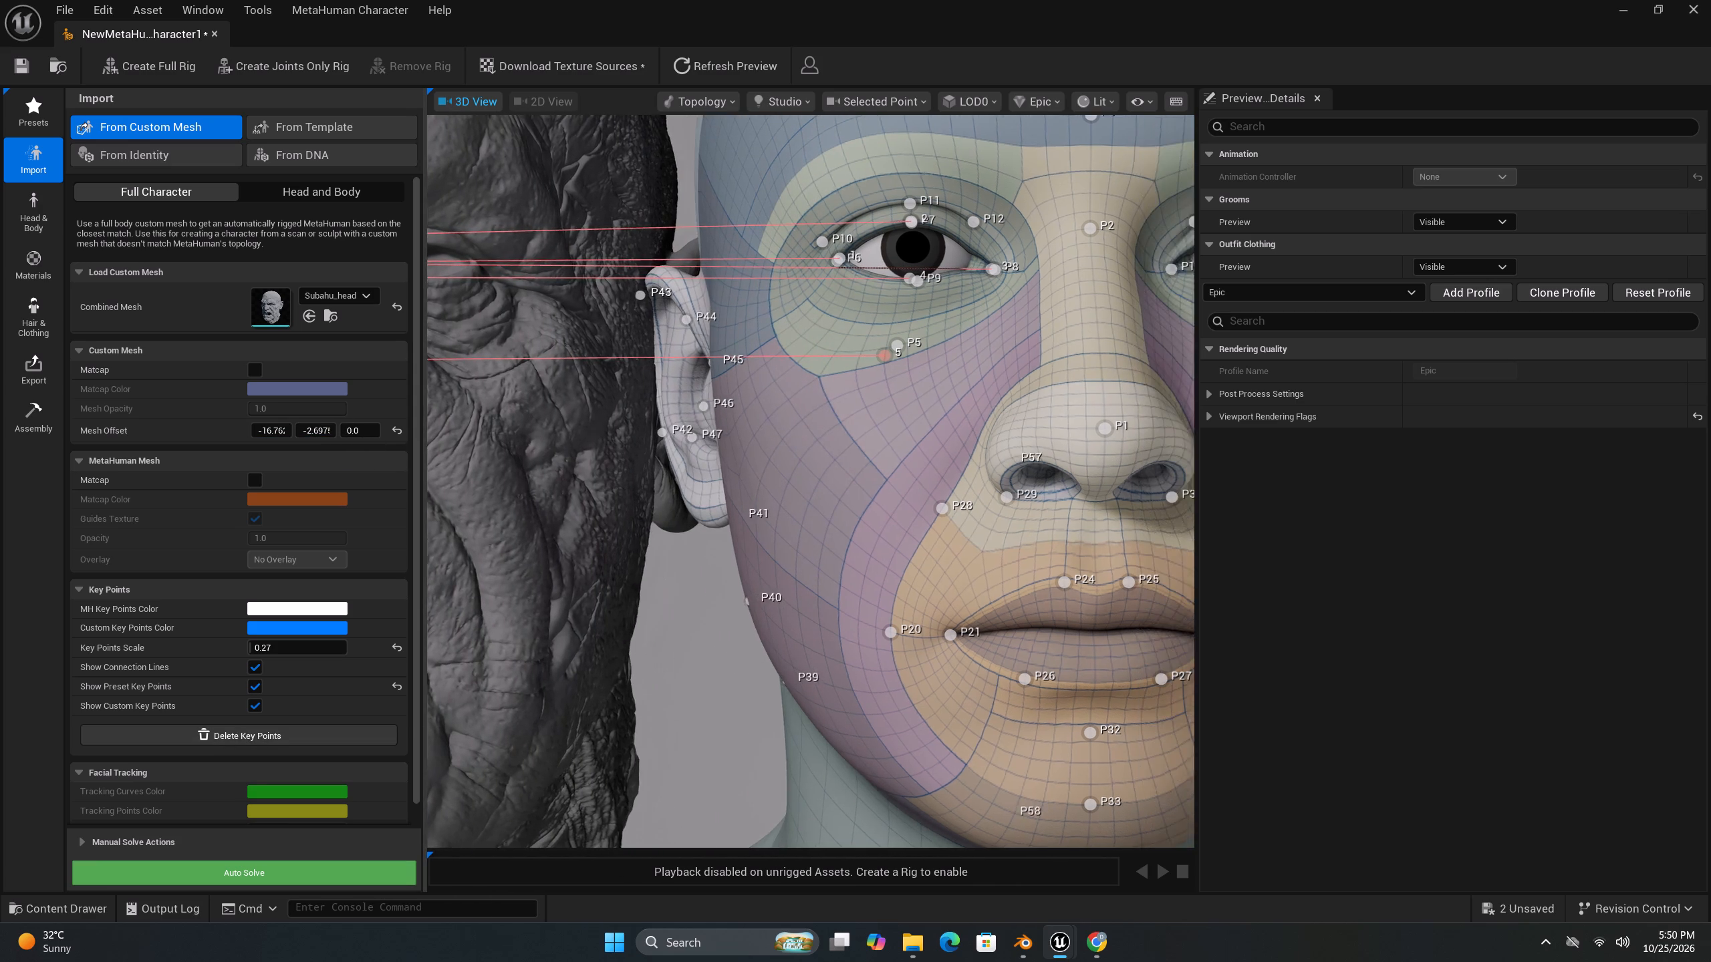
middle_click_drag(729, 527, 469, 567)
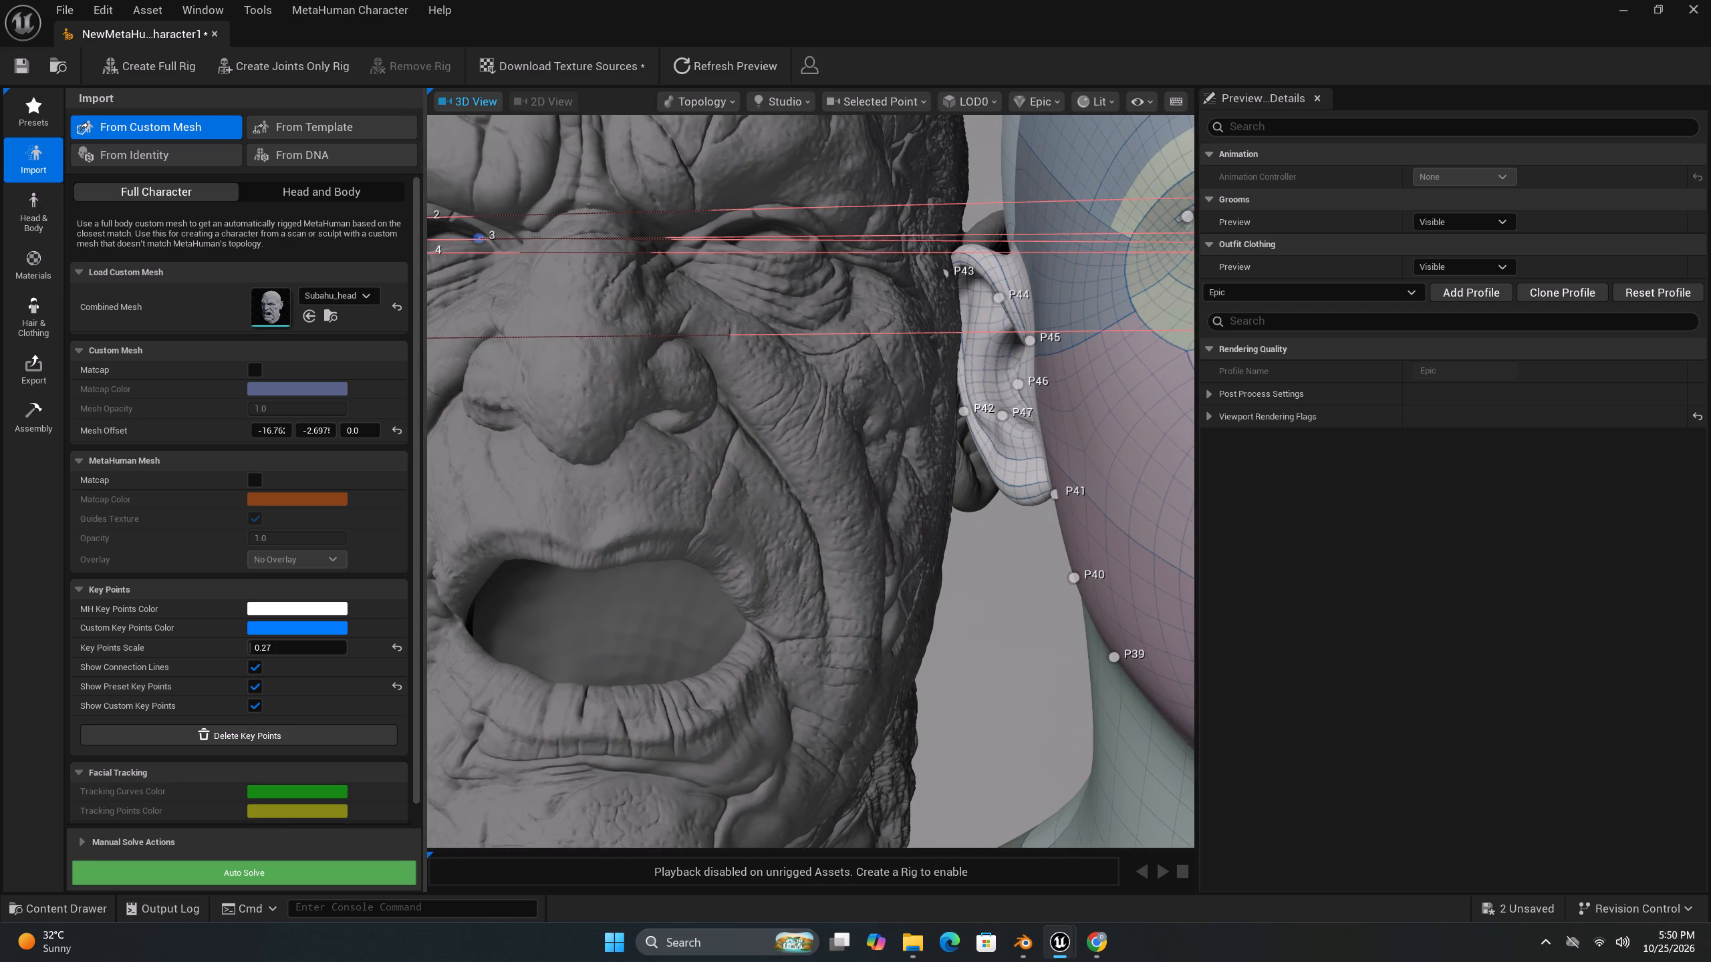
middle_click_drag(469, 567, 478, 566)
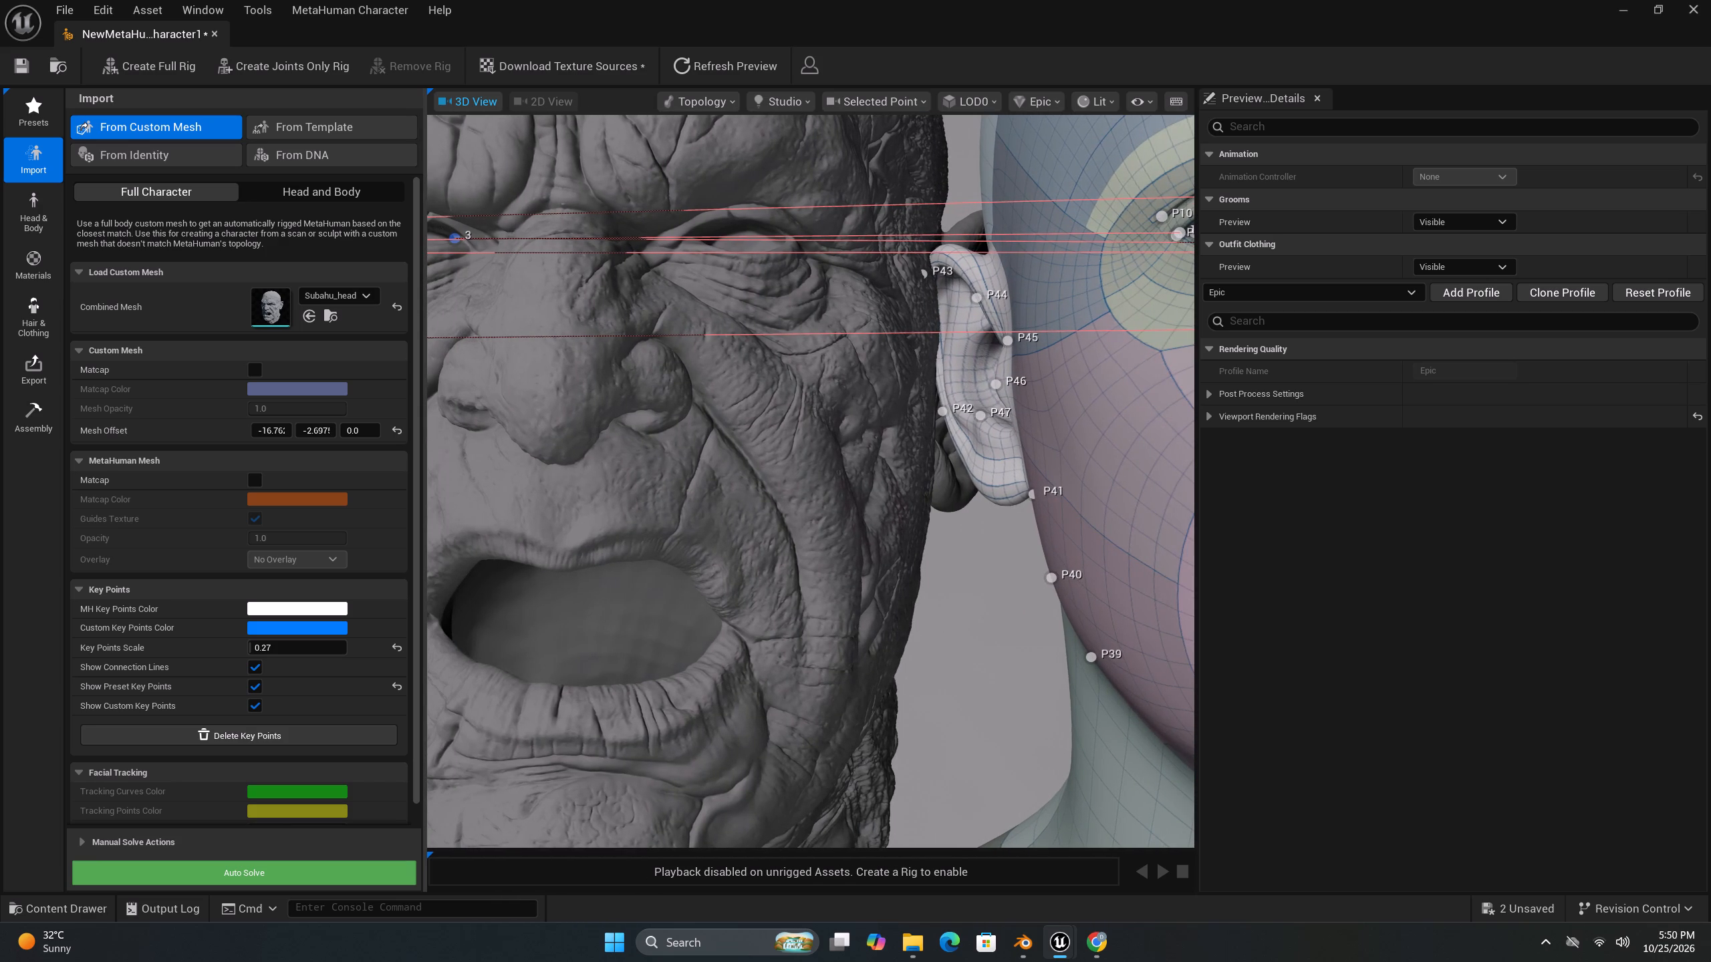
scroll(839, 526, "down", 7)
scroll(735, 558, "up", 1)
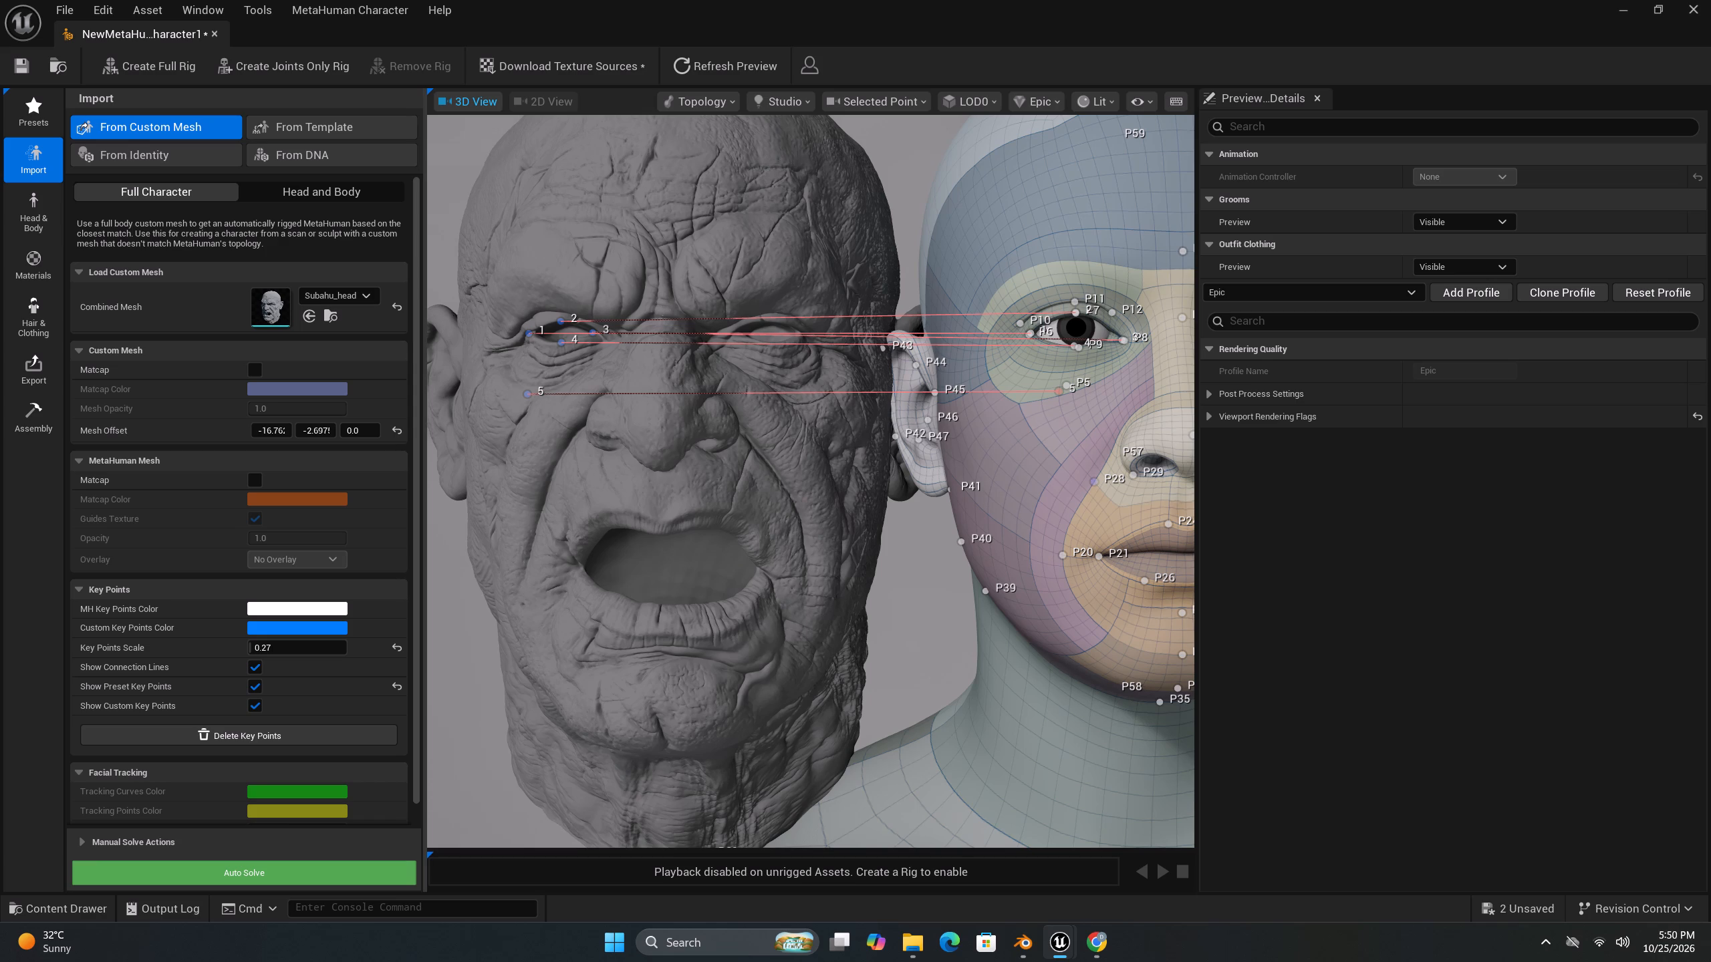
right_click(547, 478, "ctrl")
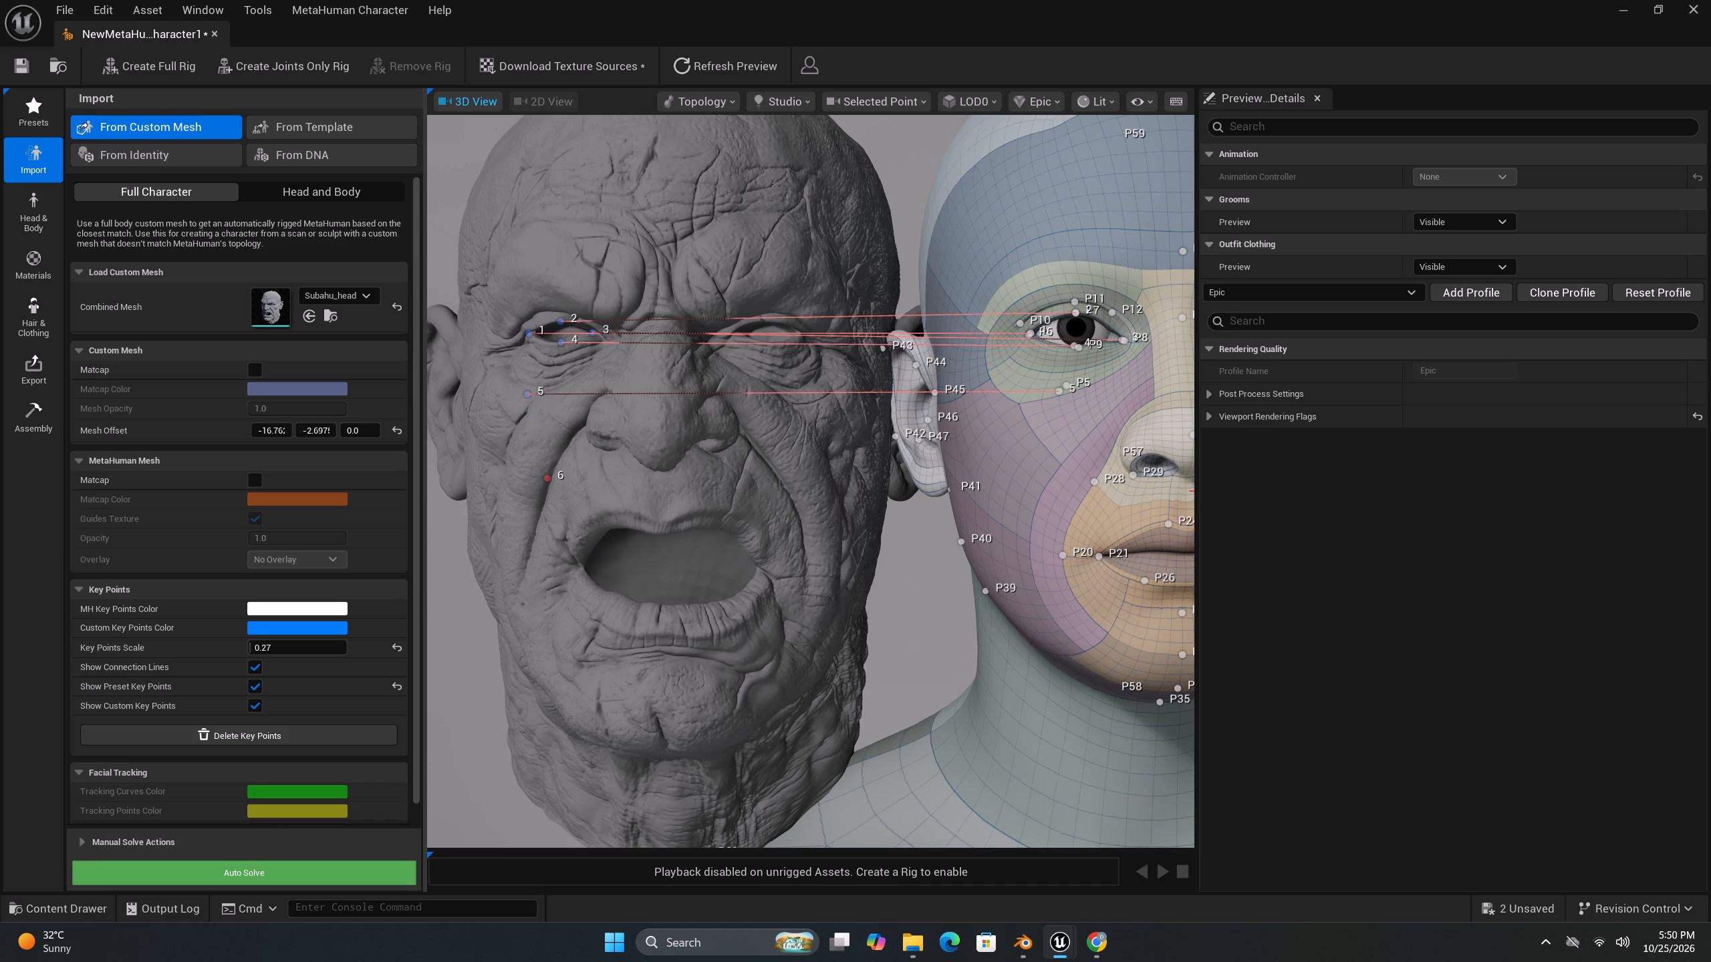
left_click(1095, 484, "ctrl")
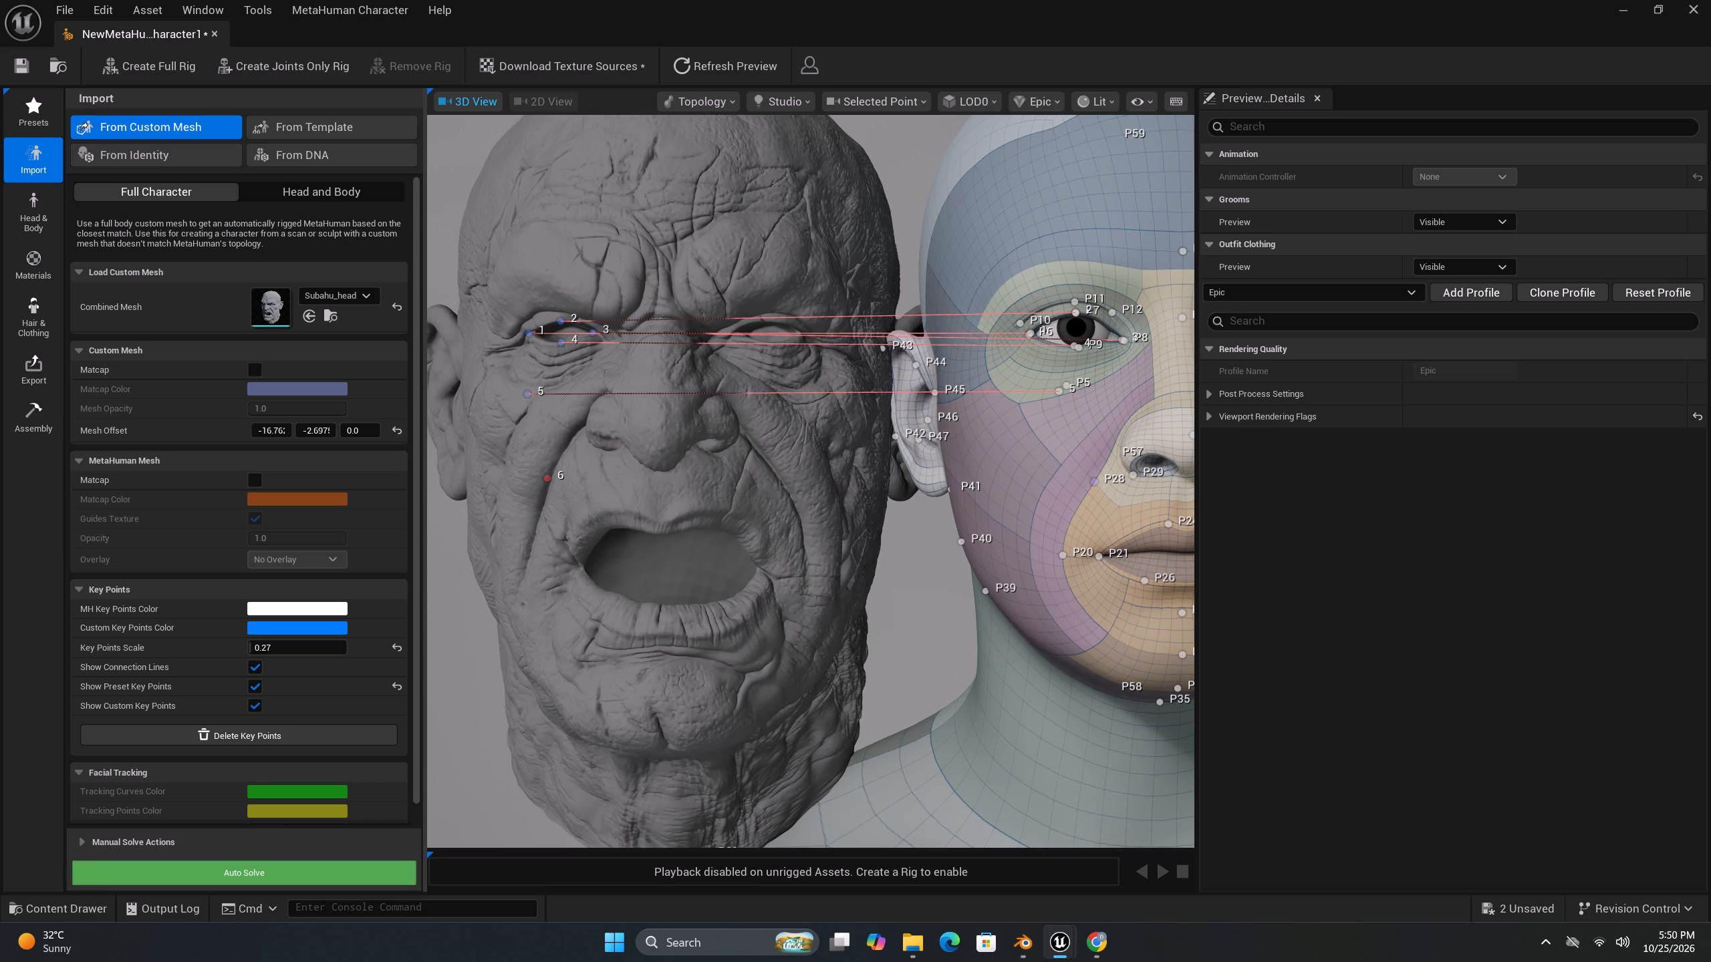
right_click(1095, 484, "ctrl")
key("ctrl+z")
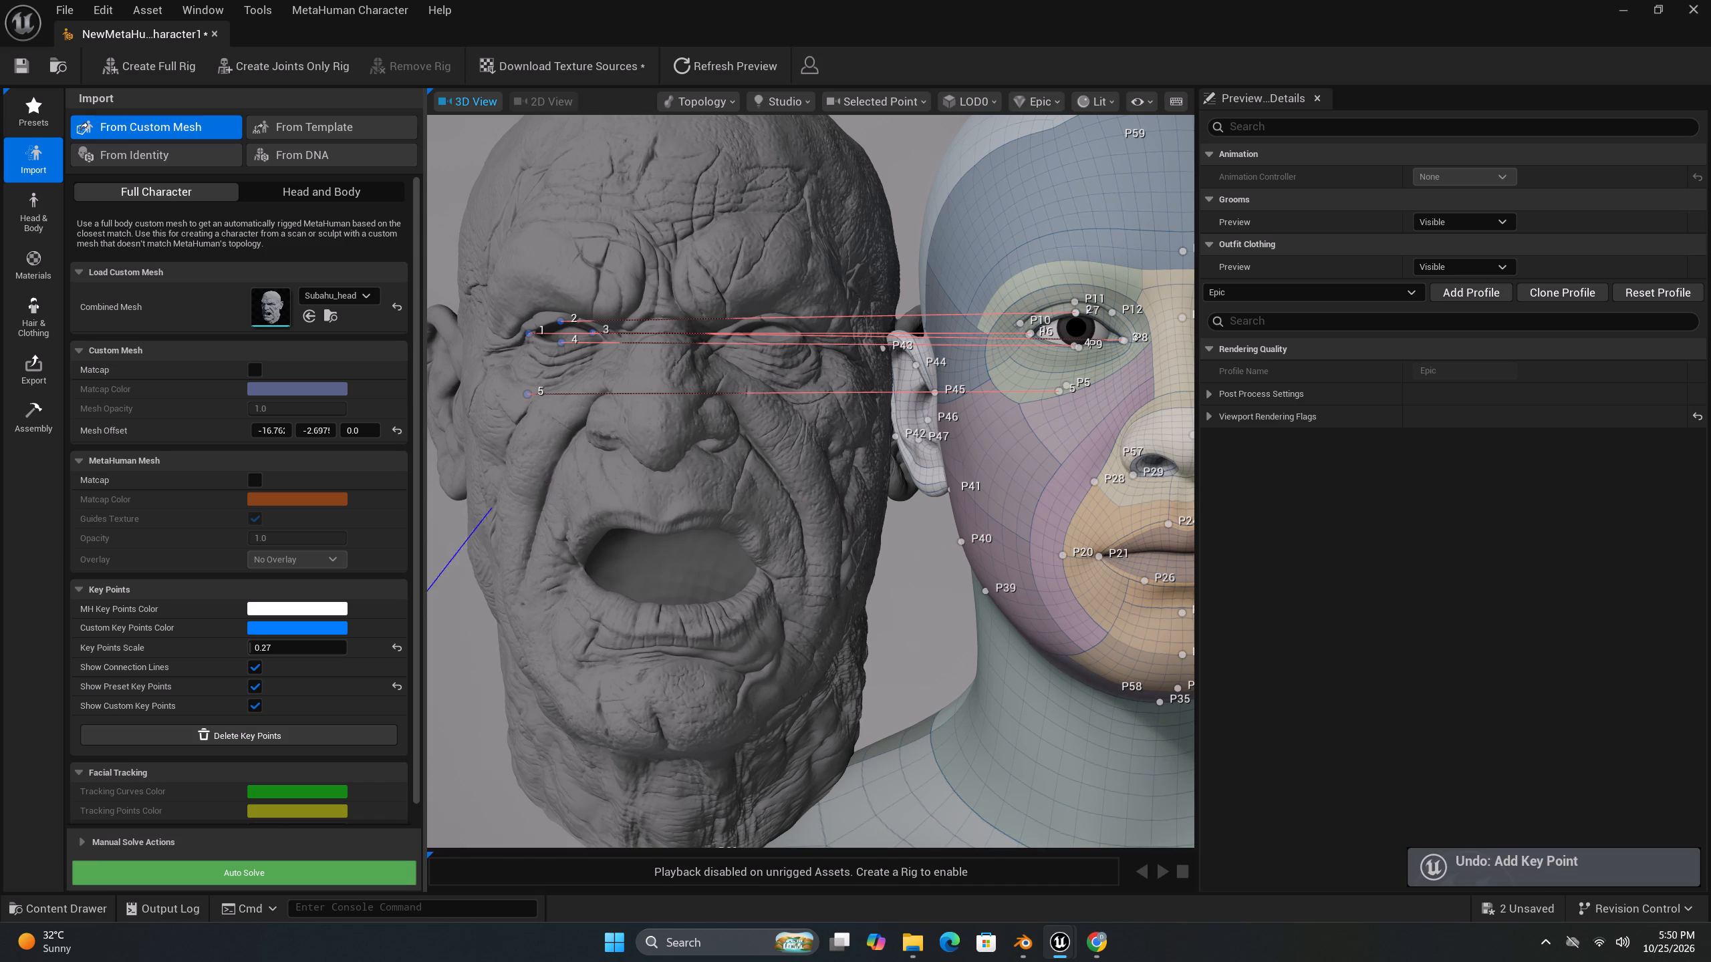
Hide the preset key points and match pair 6 on the cheek fold beside the nose of both heads.
left_click(255, 690)
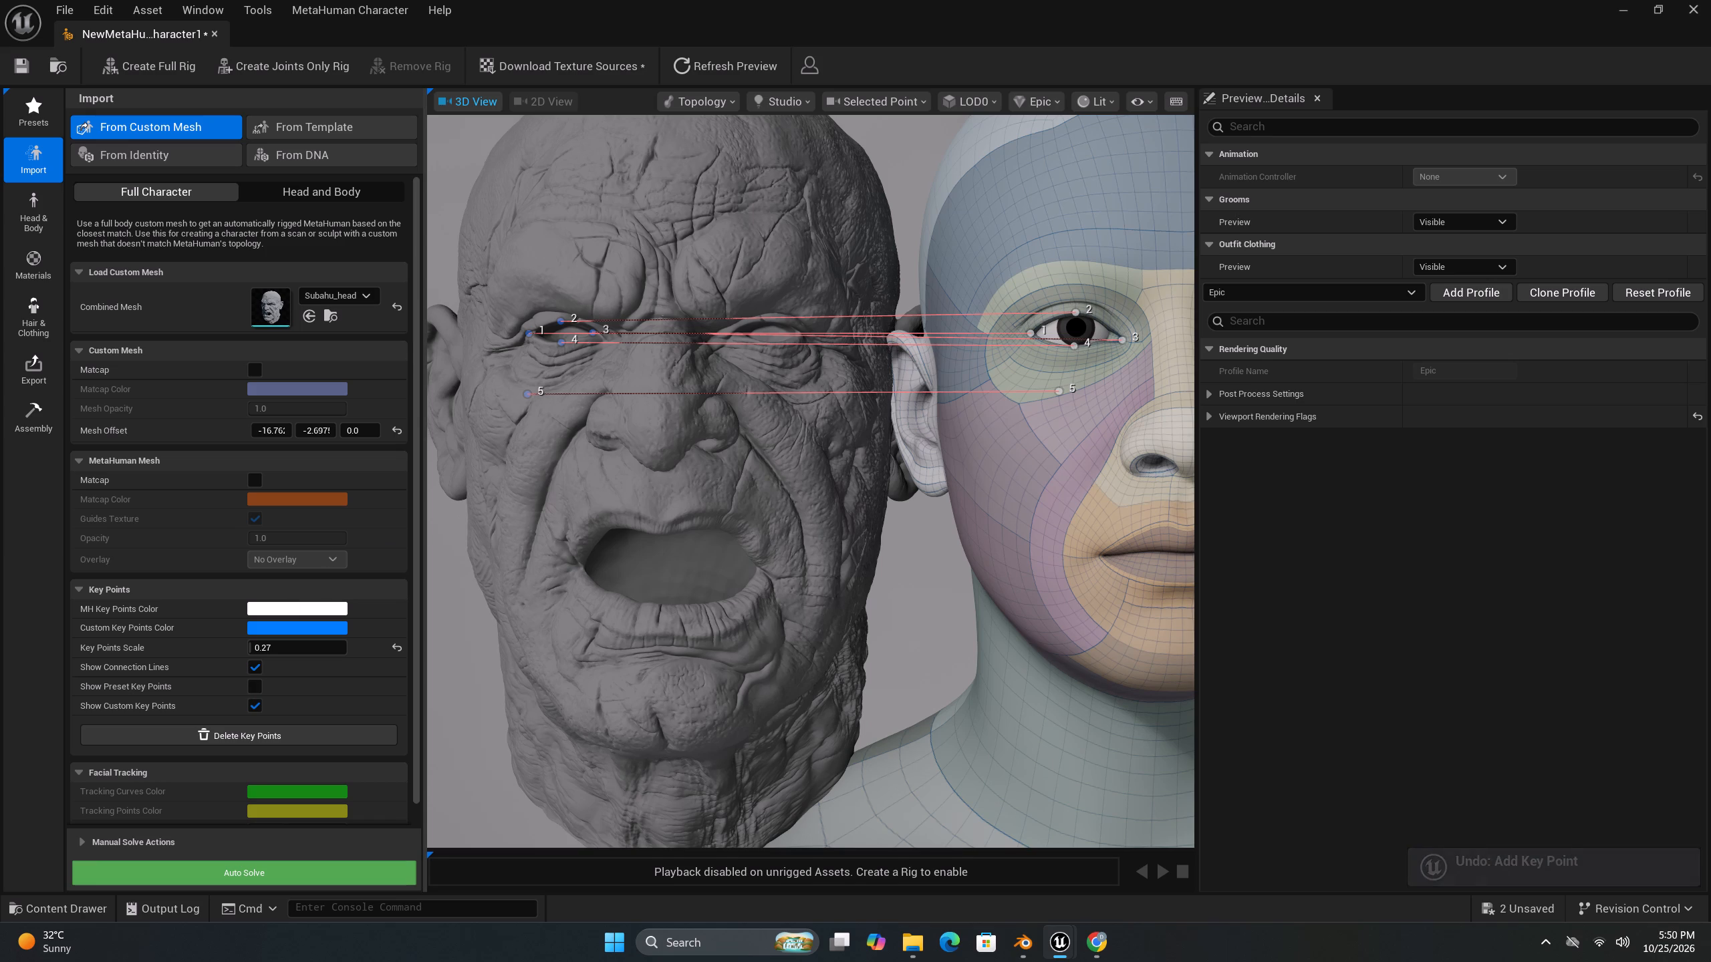
right_click(551, 476, "ctrl")
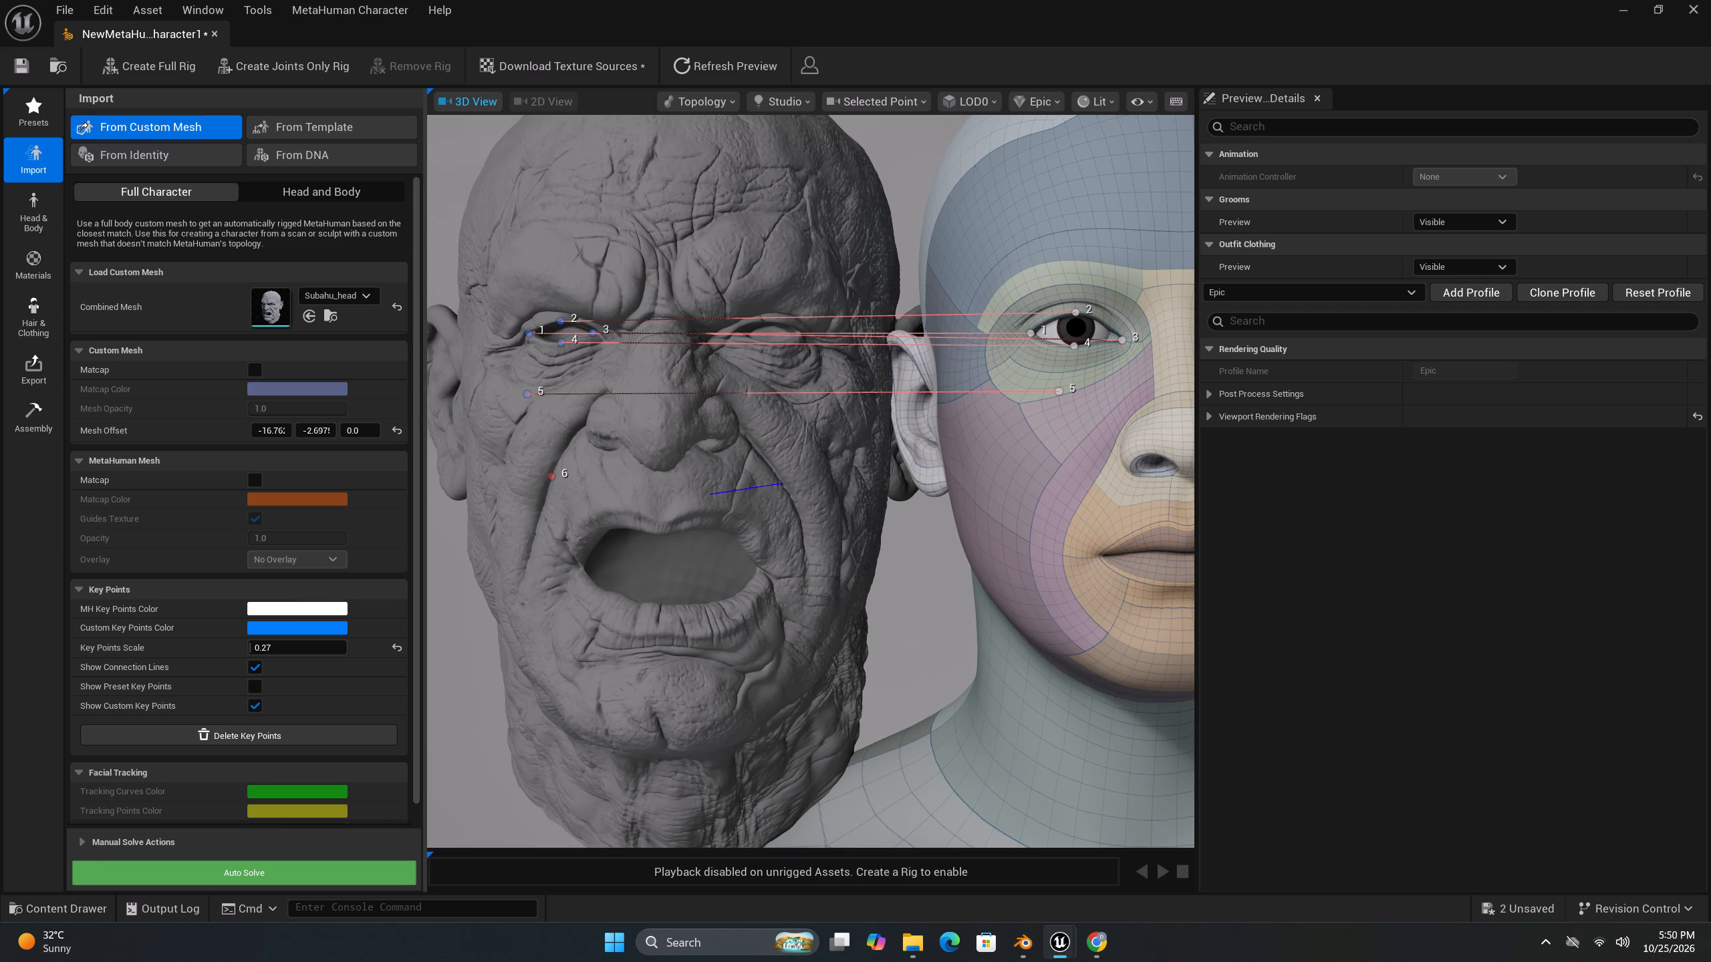
left_click(1094, 484, "ctrl")
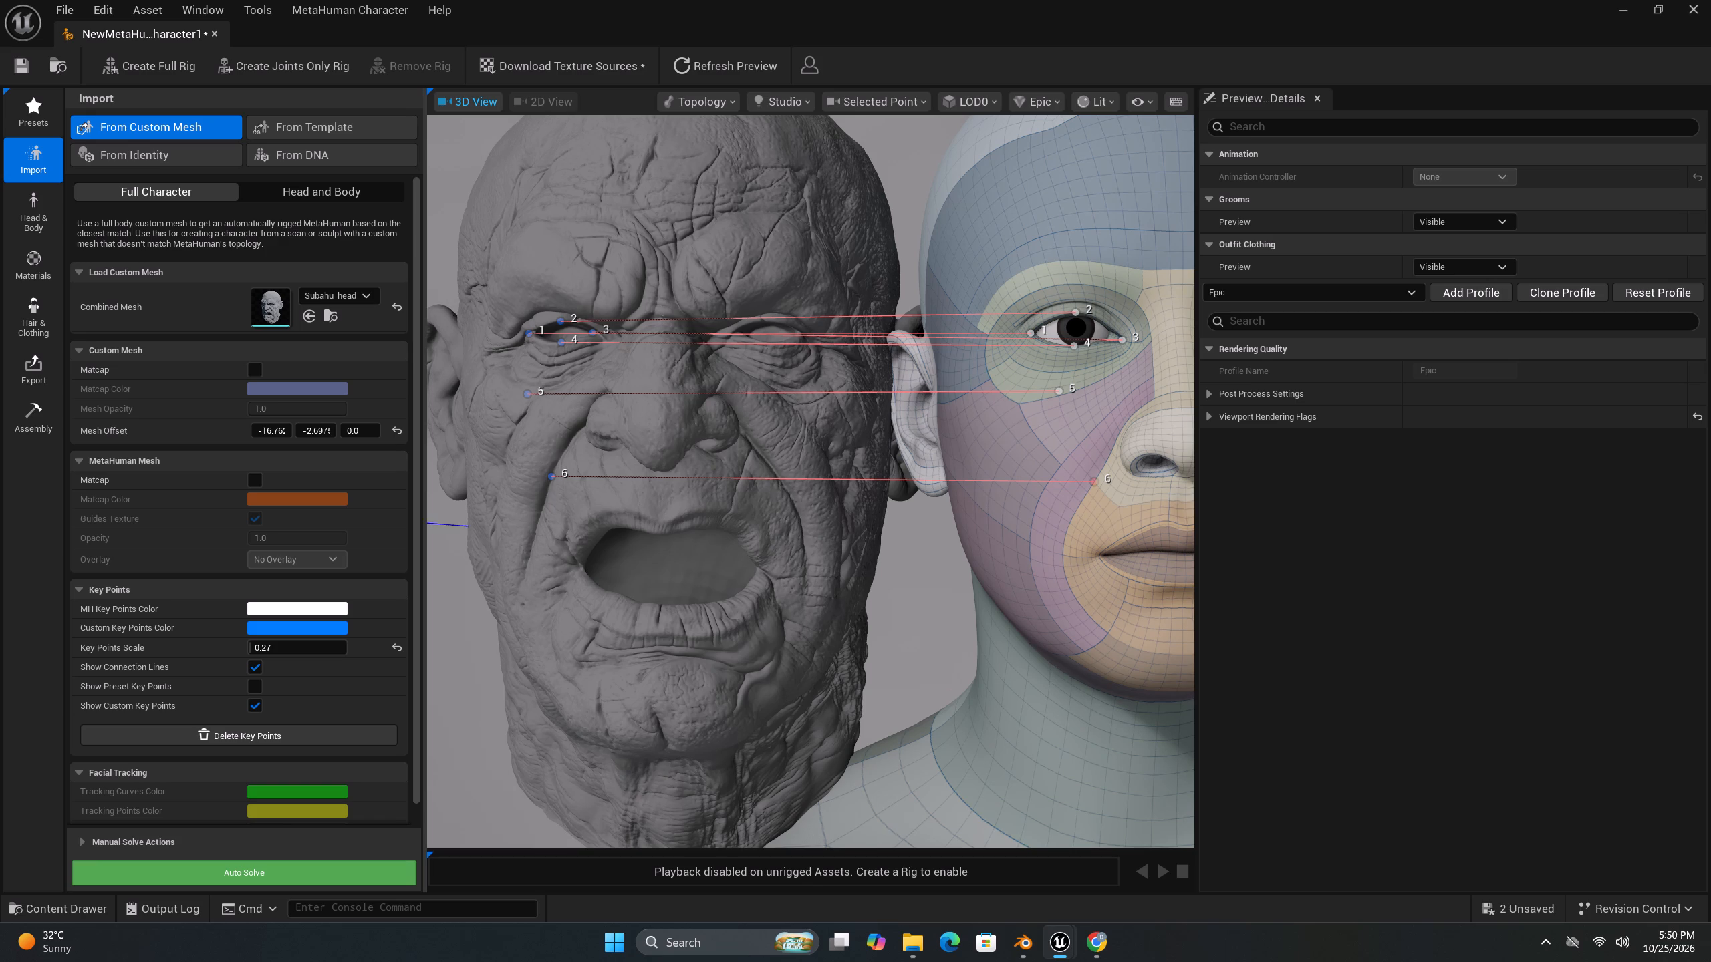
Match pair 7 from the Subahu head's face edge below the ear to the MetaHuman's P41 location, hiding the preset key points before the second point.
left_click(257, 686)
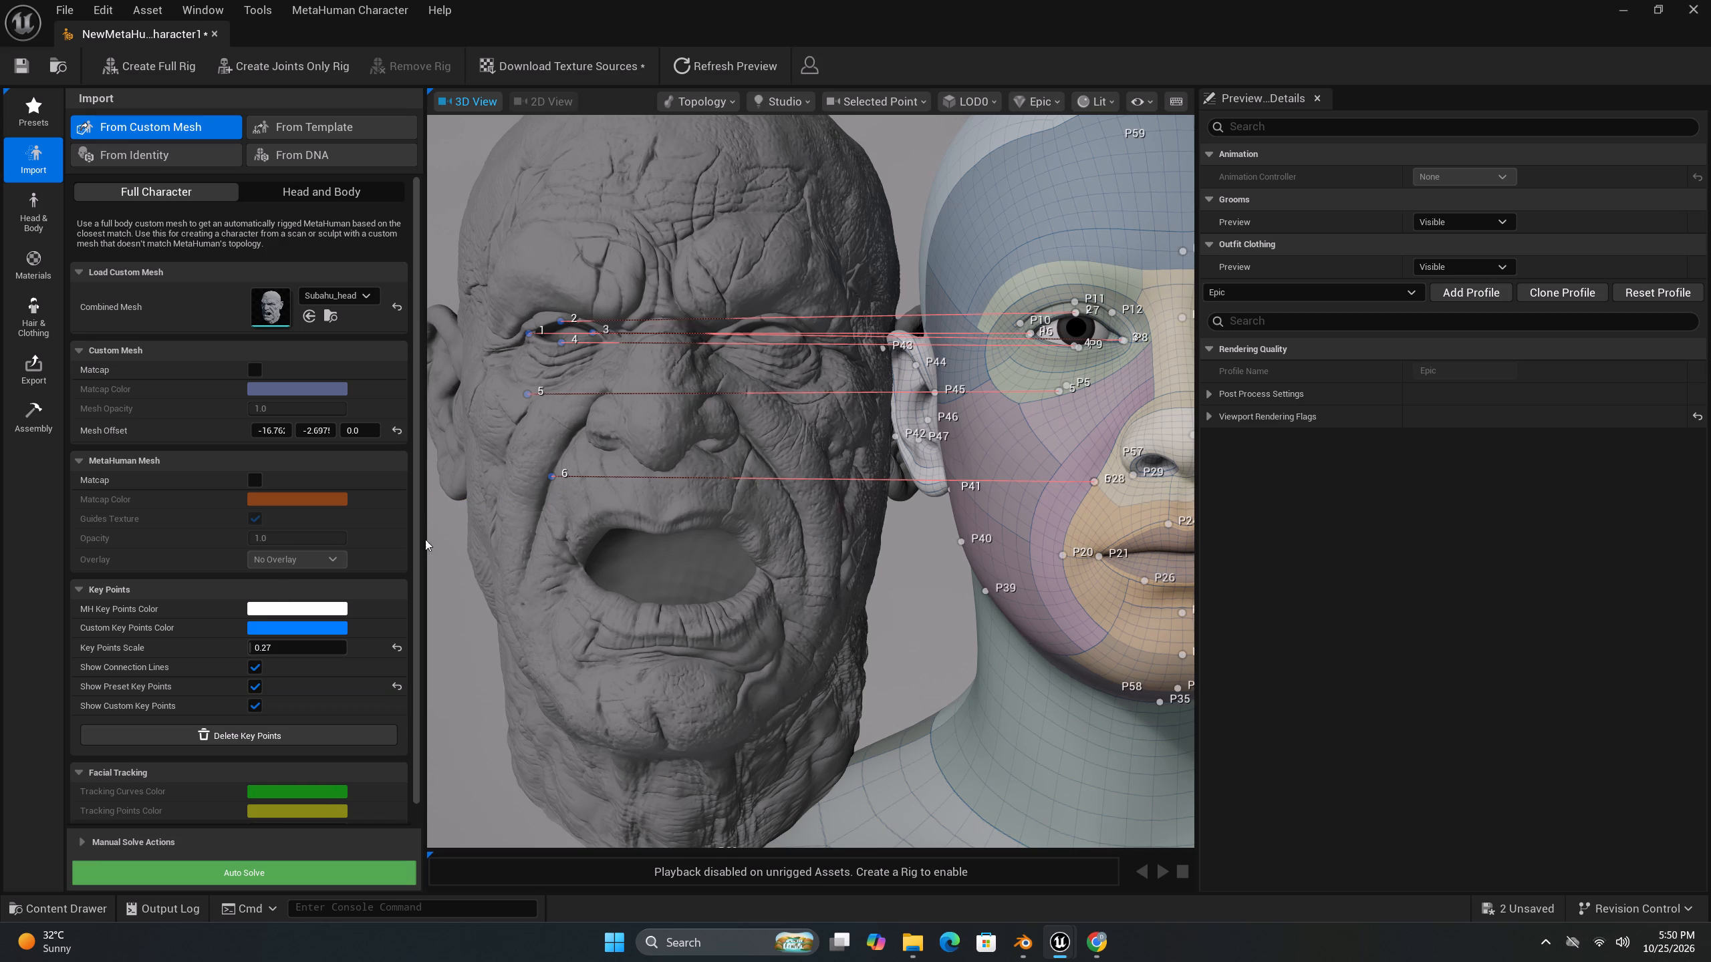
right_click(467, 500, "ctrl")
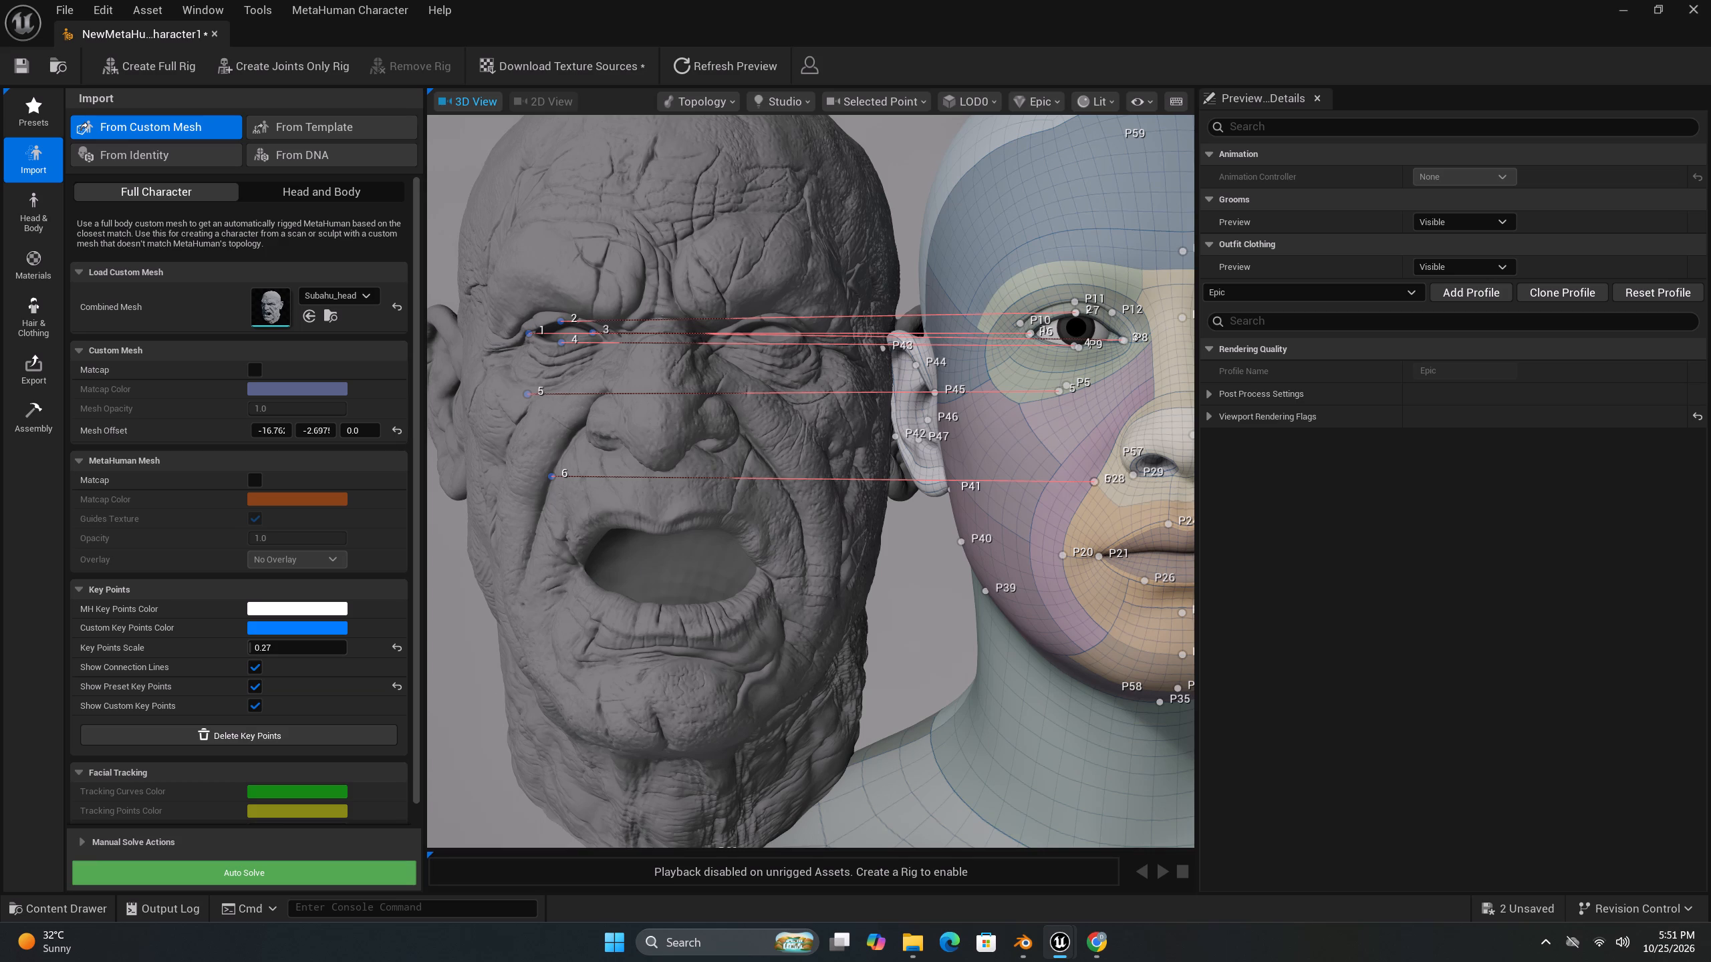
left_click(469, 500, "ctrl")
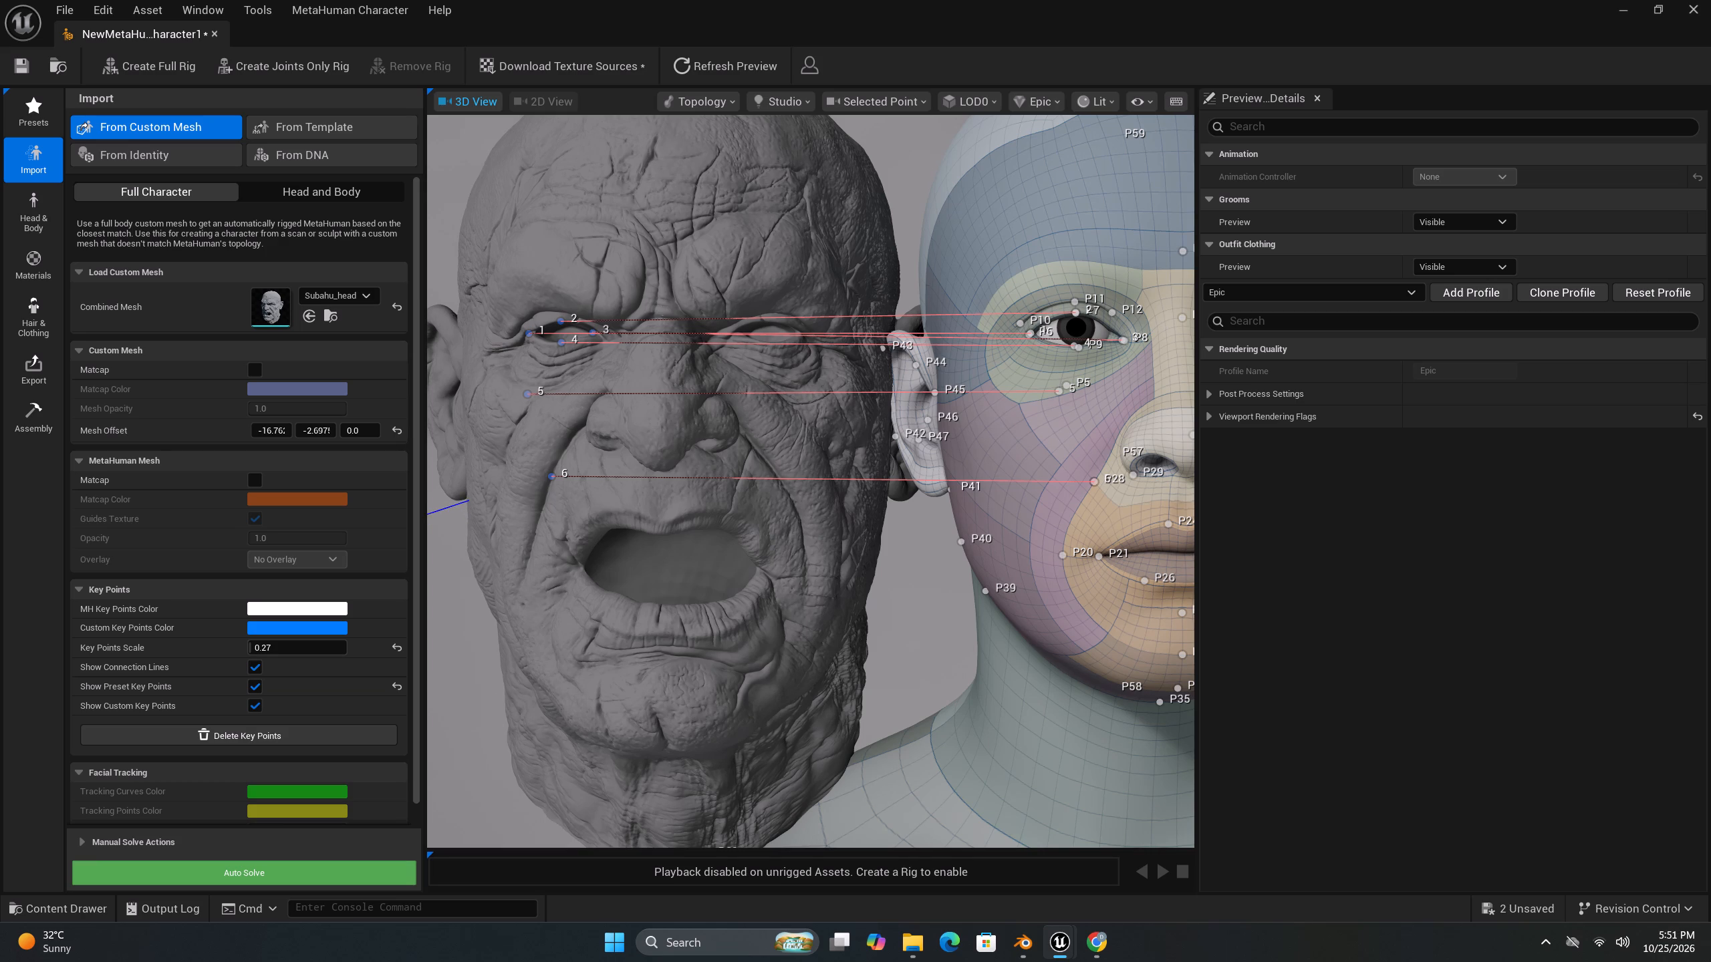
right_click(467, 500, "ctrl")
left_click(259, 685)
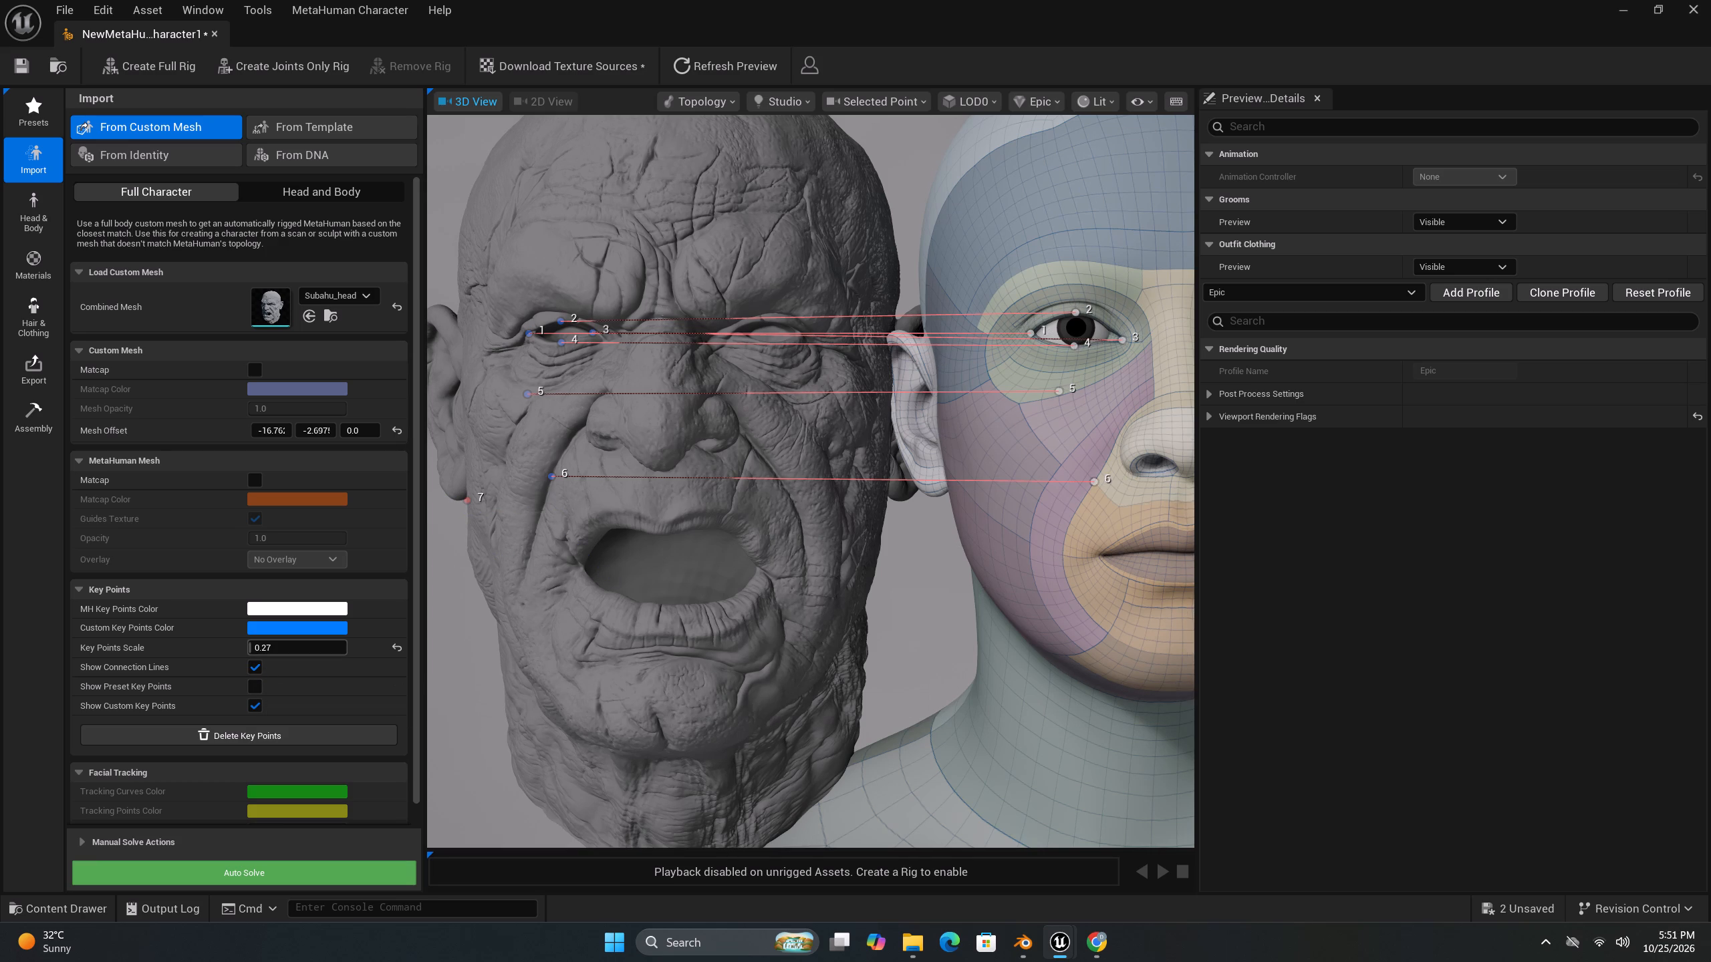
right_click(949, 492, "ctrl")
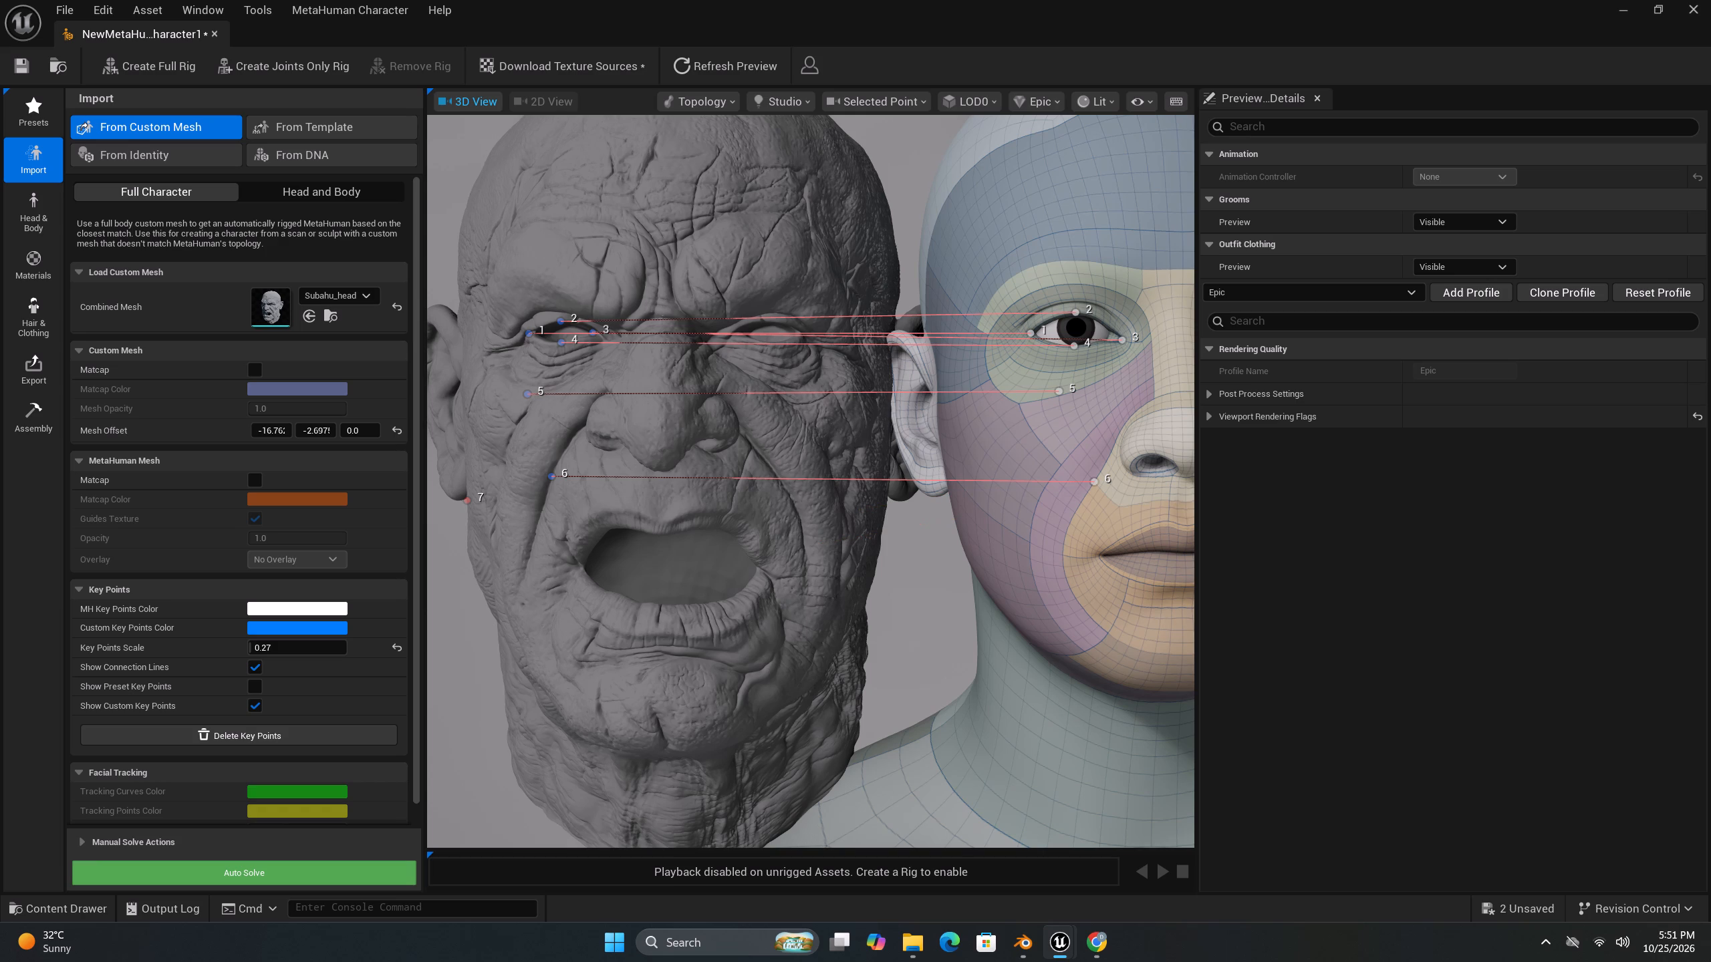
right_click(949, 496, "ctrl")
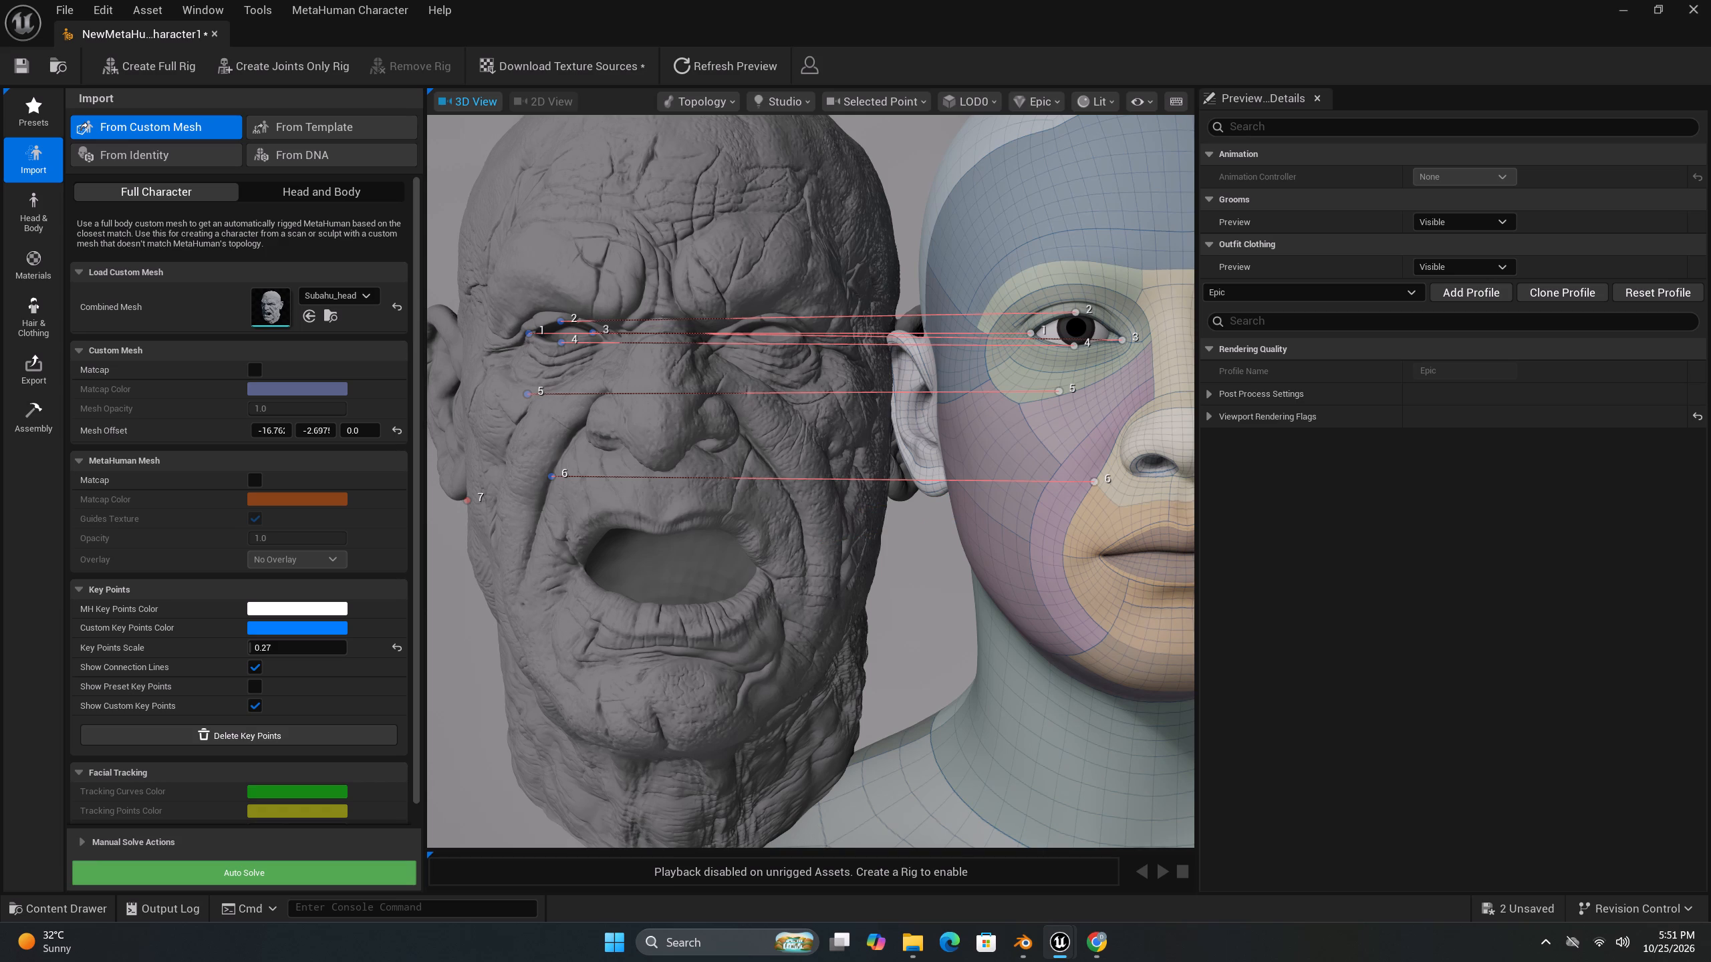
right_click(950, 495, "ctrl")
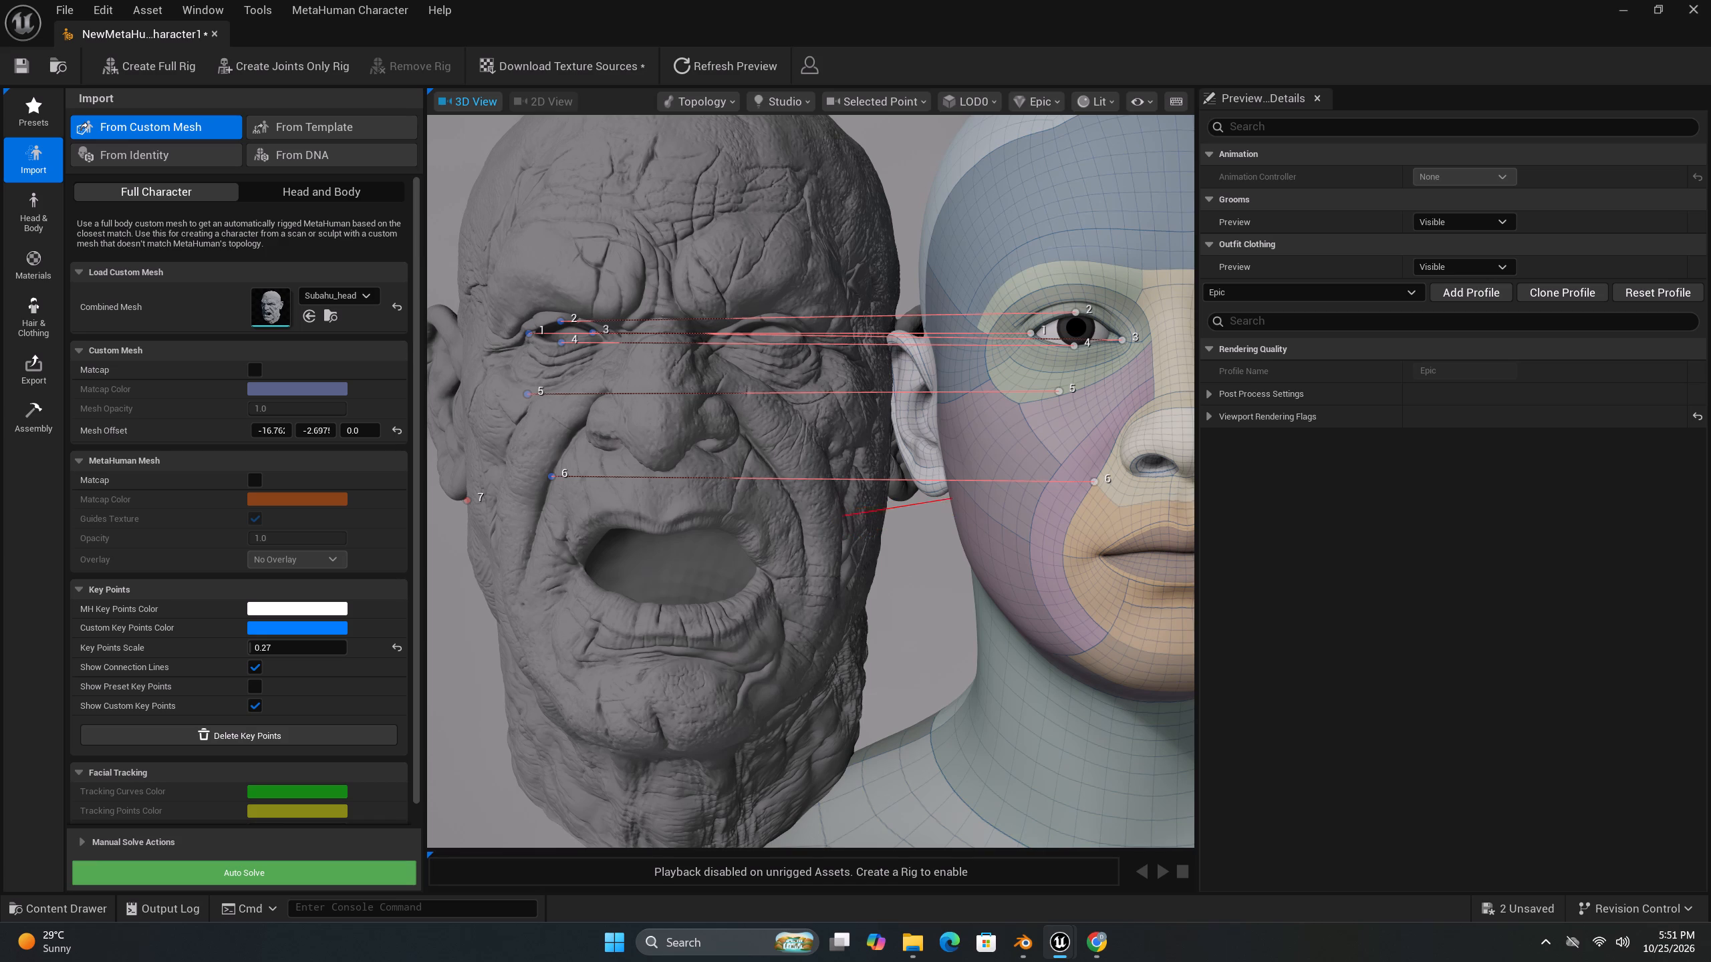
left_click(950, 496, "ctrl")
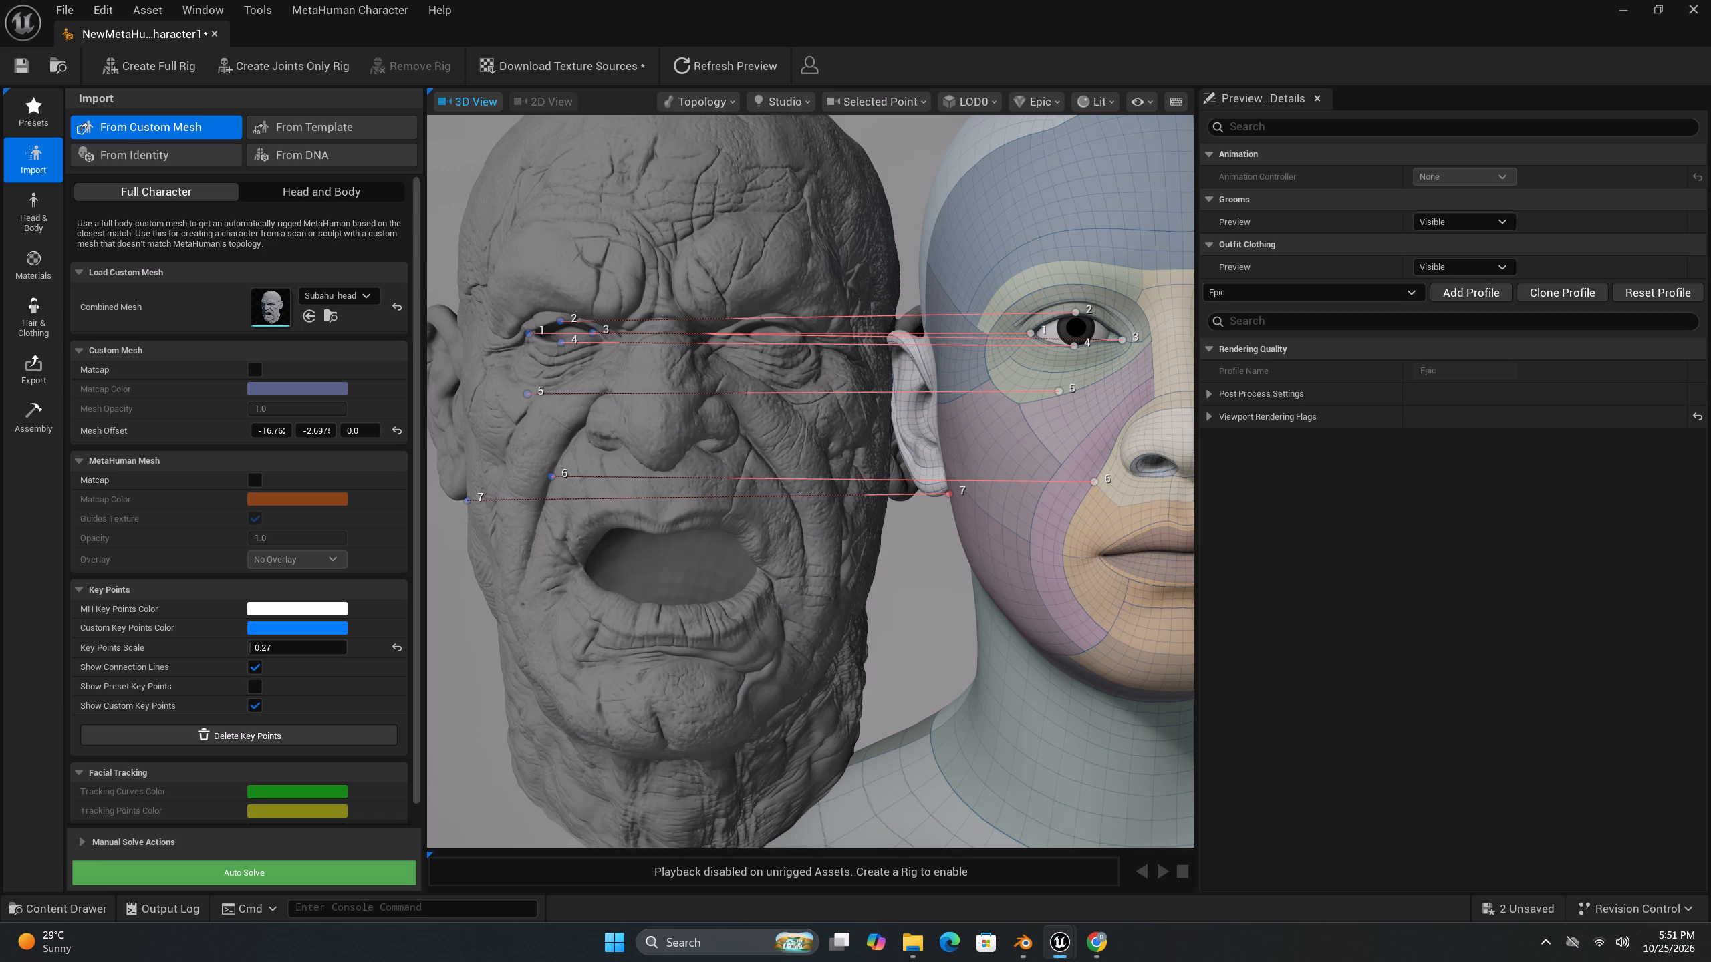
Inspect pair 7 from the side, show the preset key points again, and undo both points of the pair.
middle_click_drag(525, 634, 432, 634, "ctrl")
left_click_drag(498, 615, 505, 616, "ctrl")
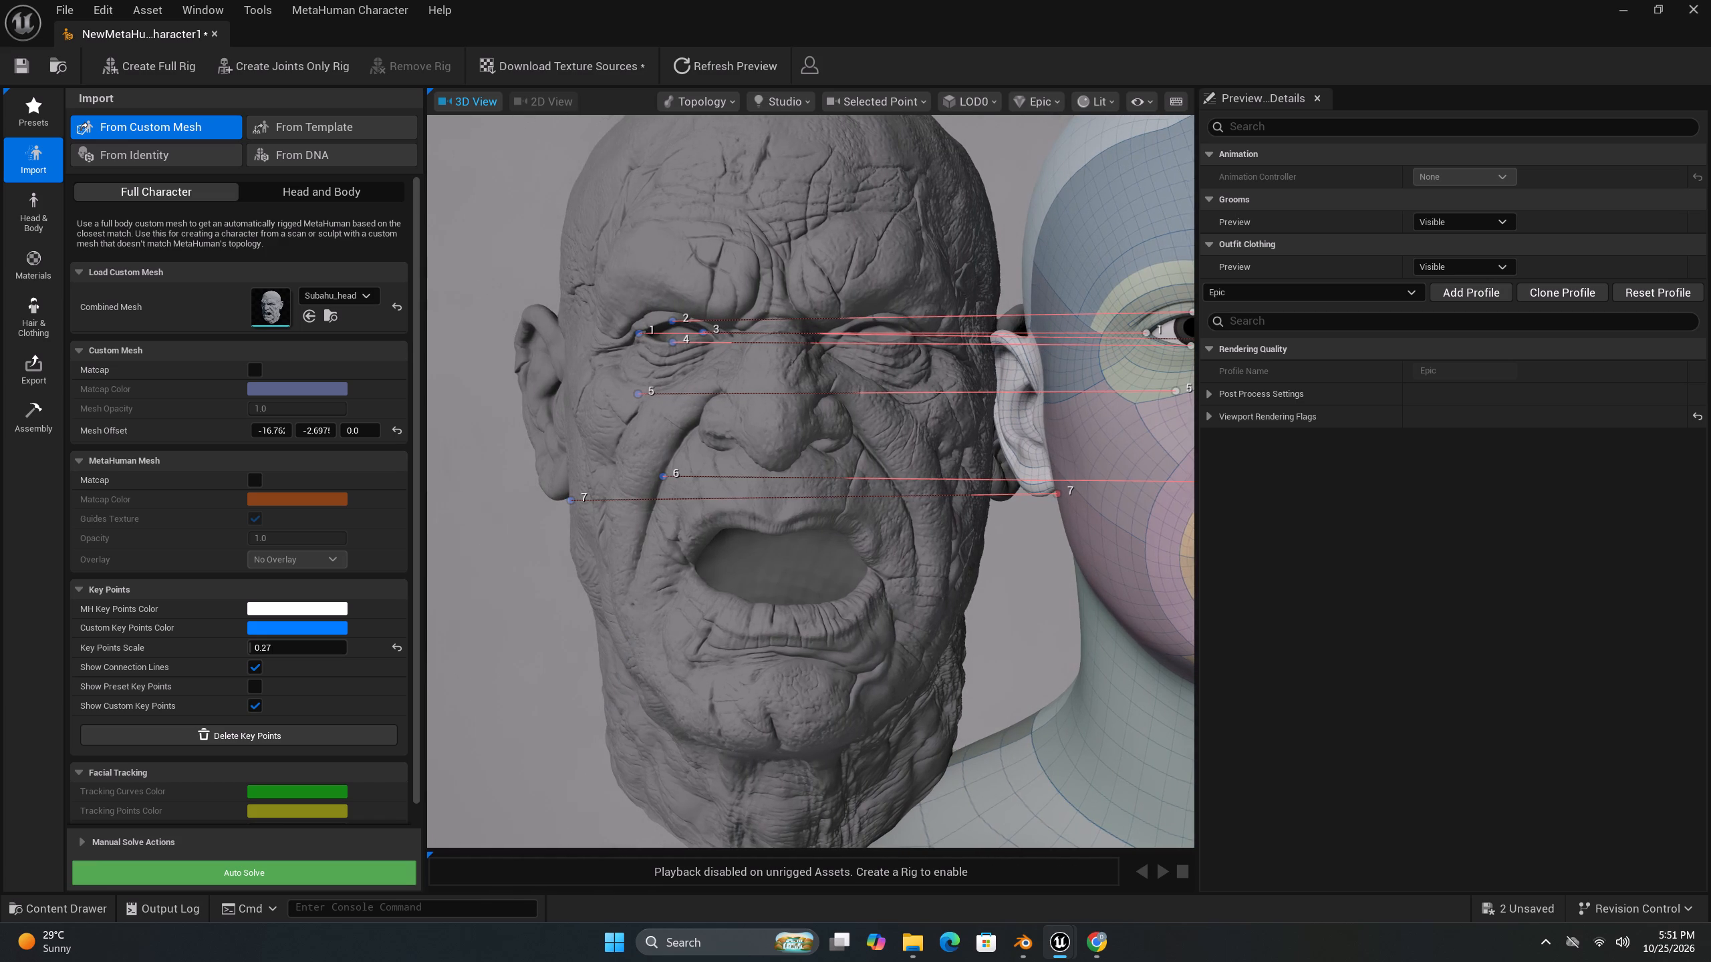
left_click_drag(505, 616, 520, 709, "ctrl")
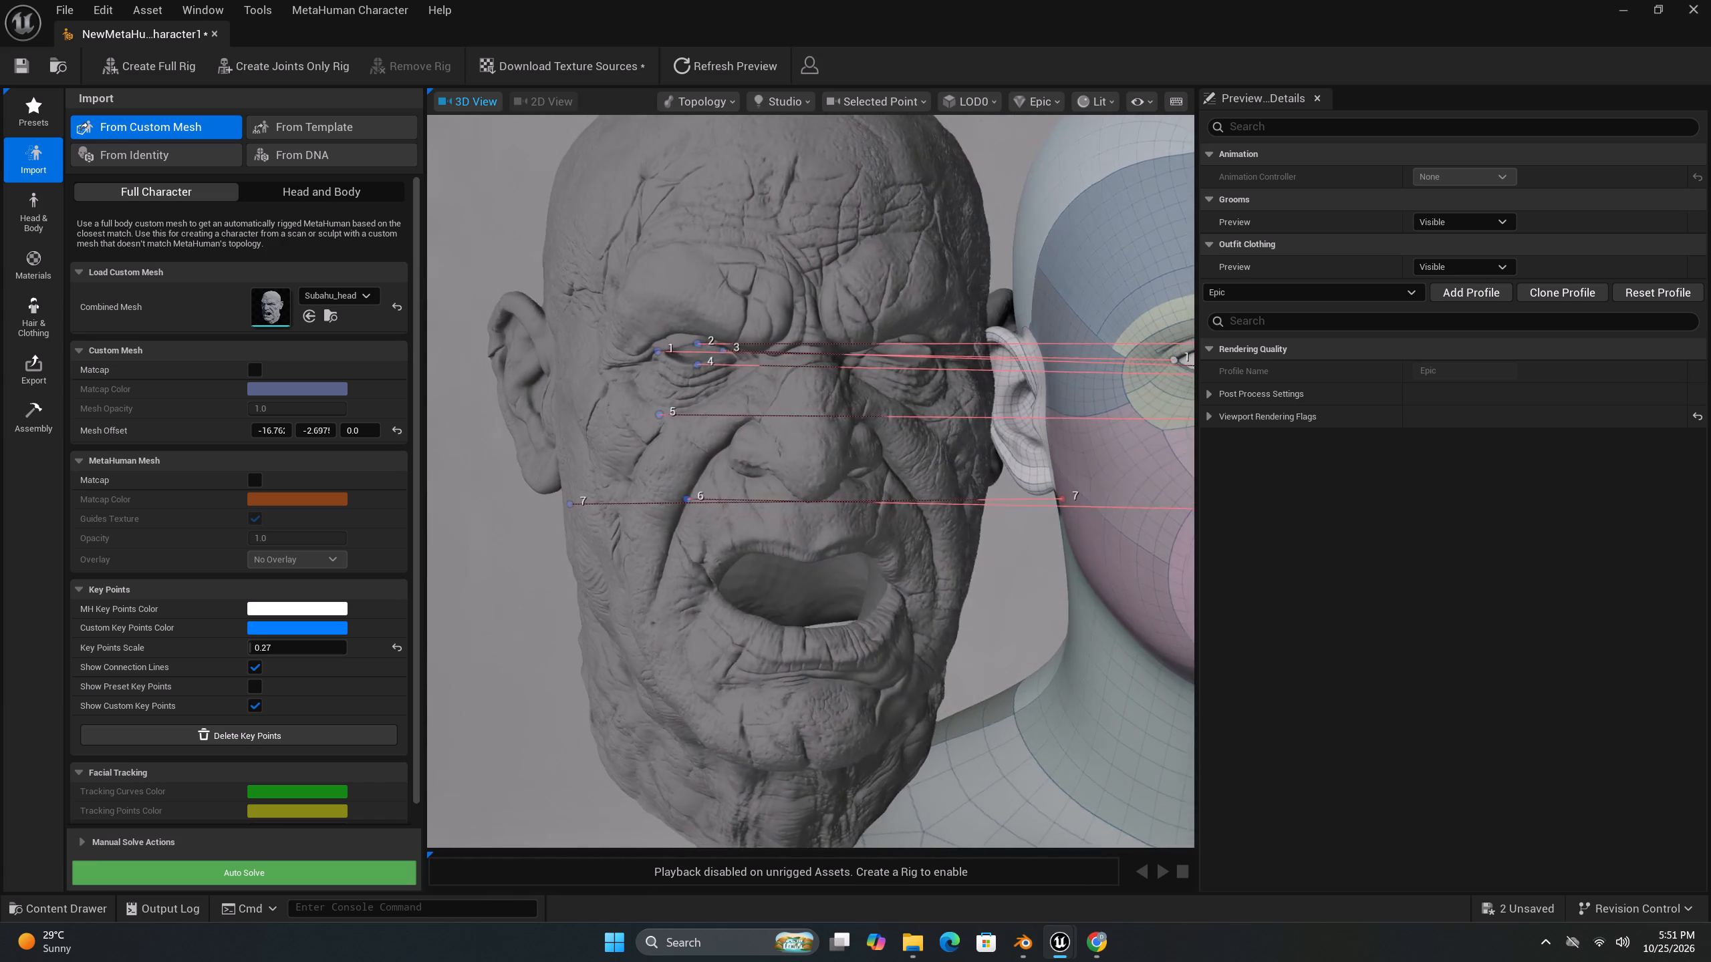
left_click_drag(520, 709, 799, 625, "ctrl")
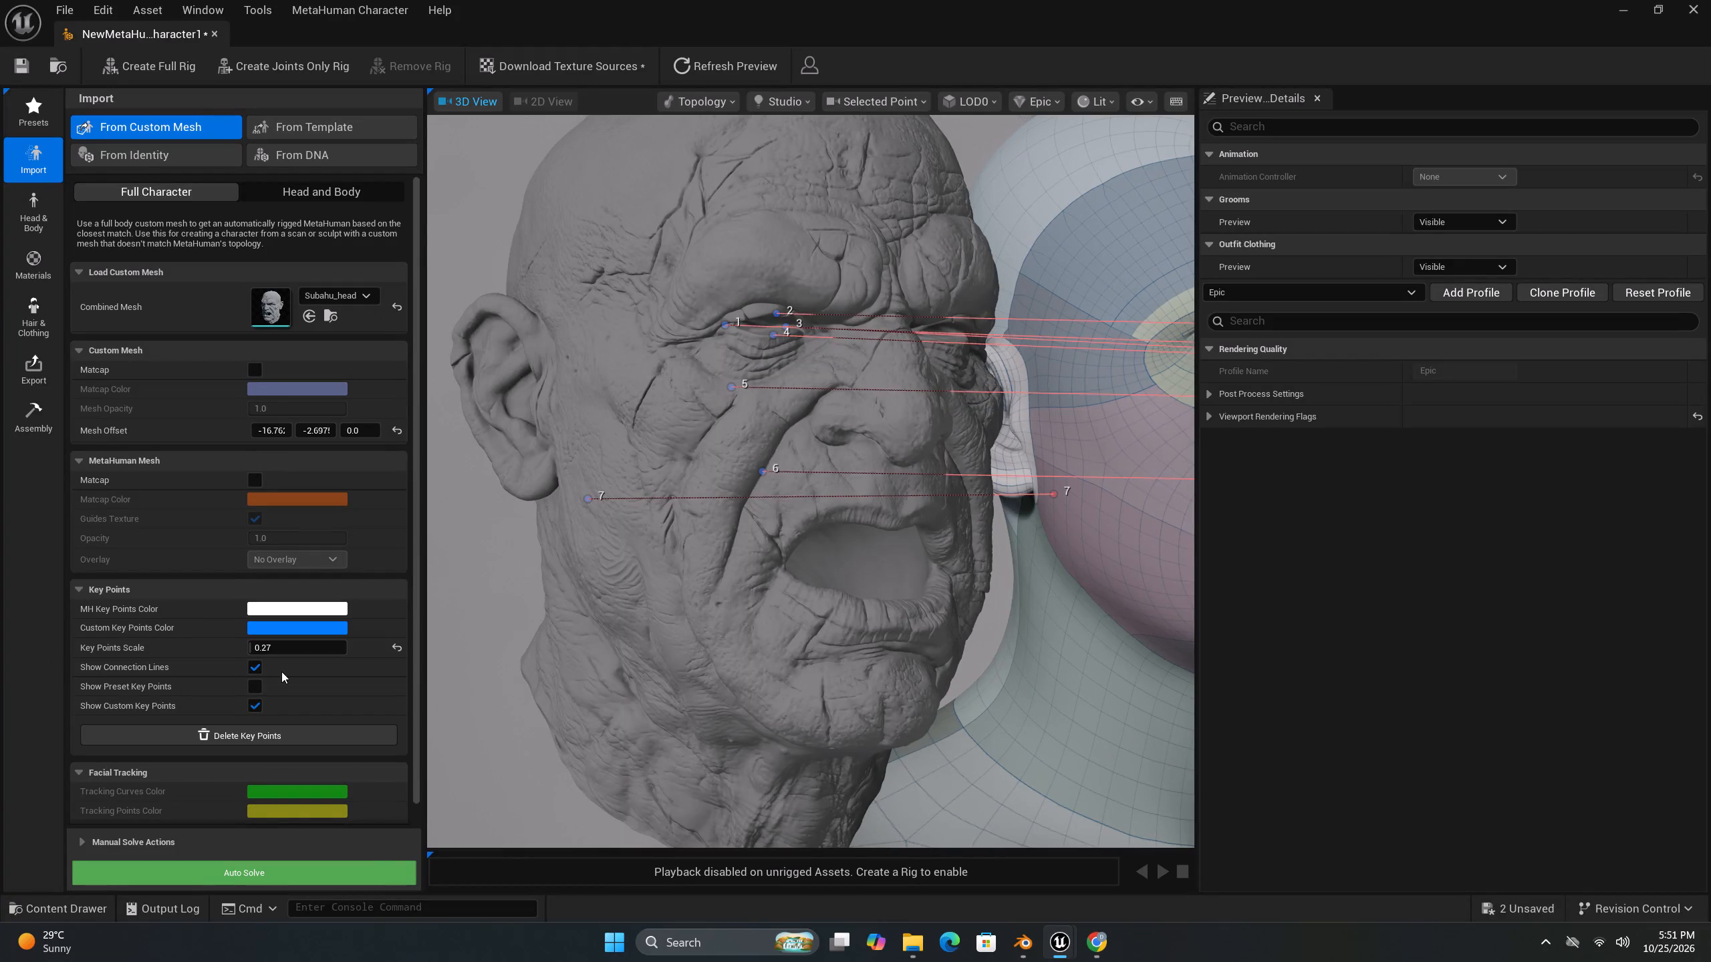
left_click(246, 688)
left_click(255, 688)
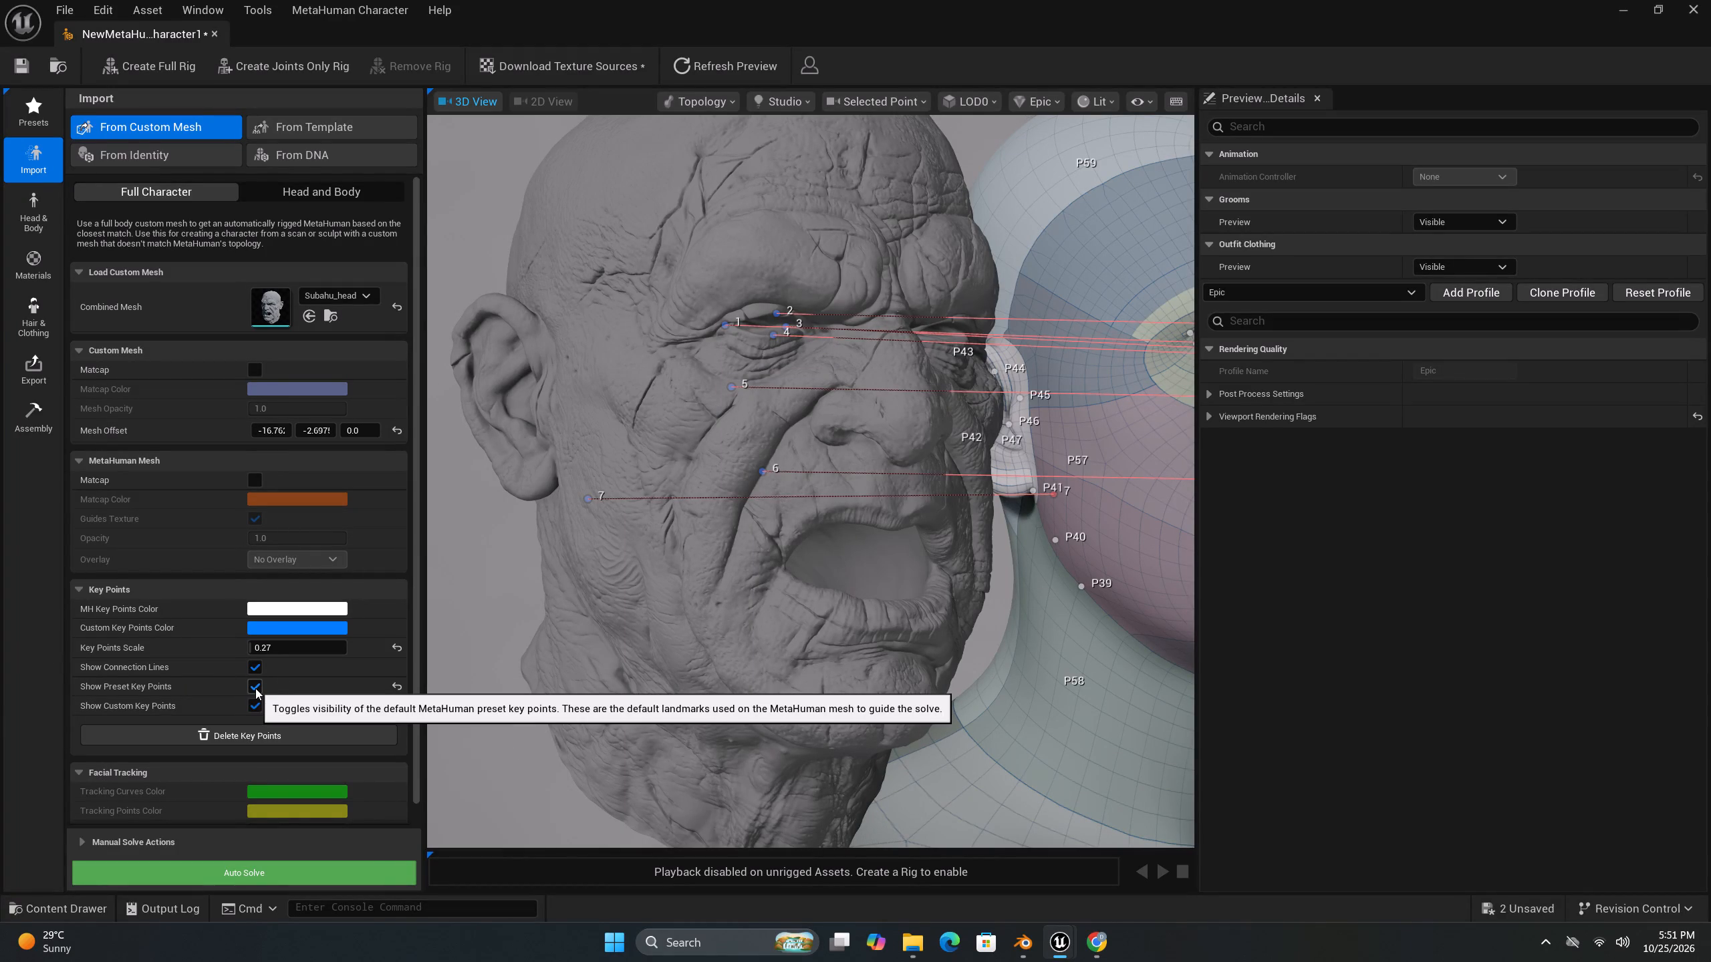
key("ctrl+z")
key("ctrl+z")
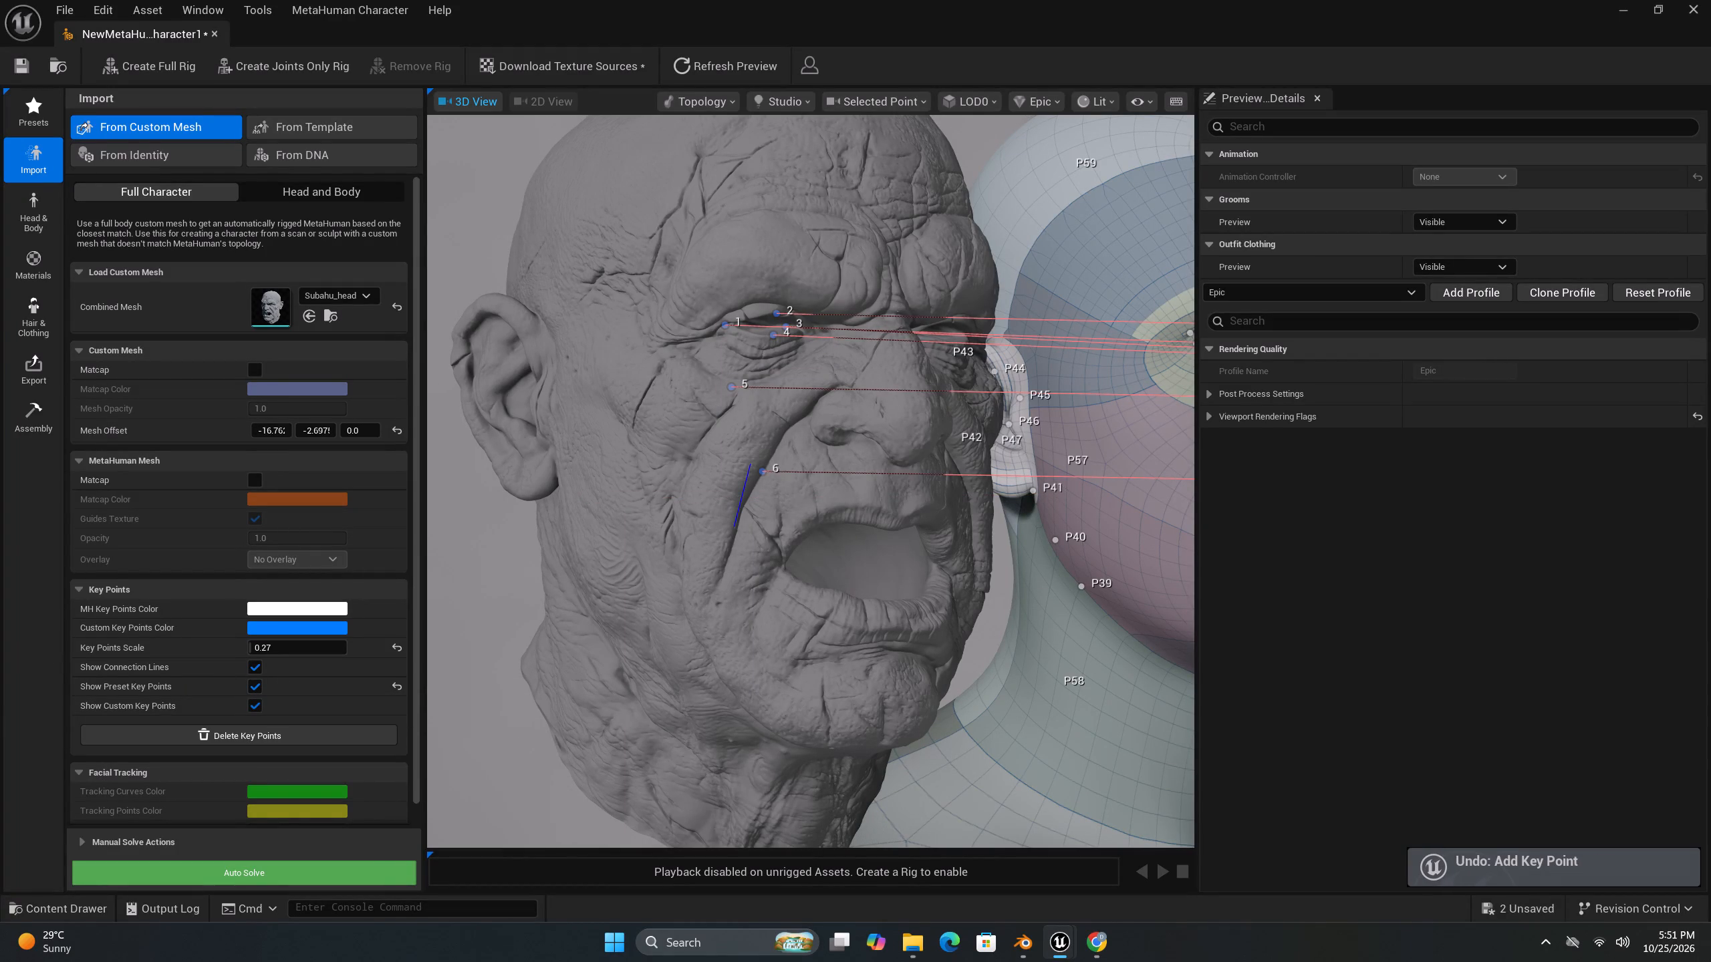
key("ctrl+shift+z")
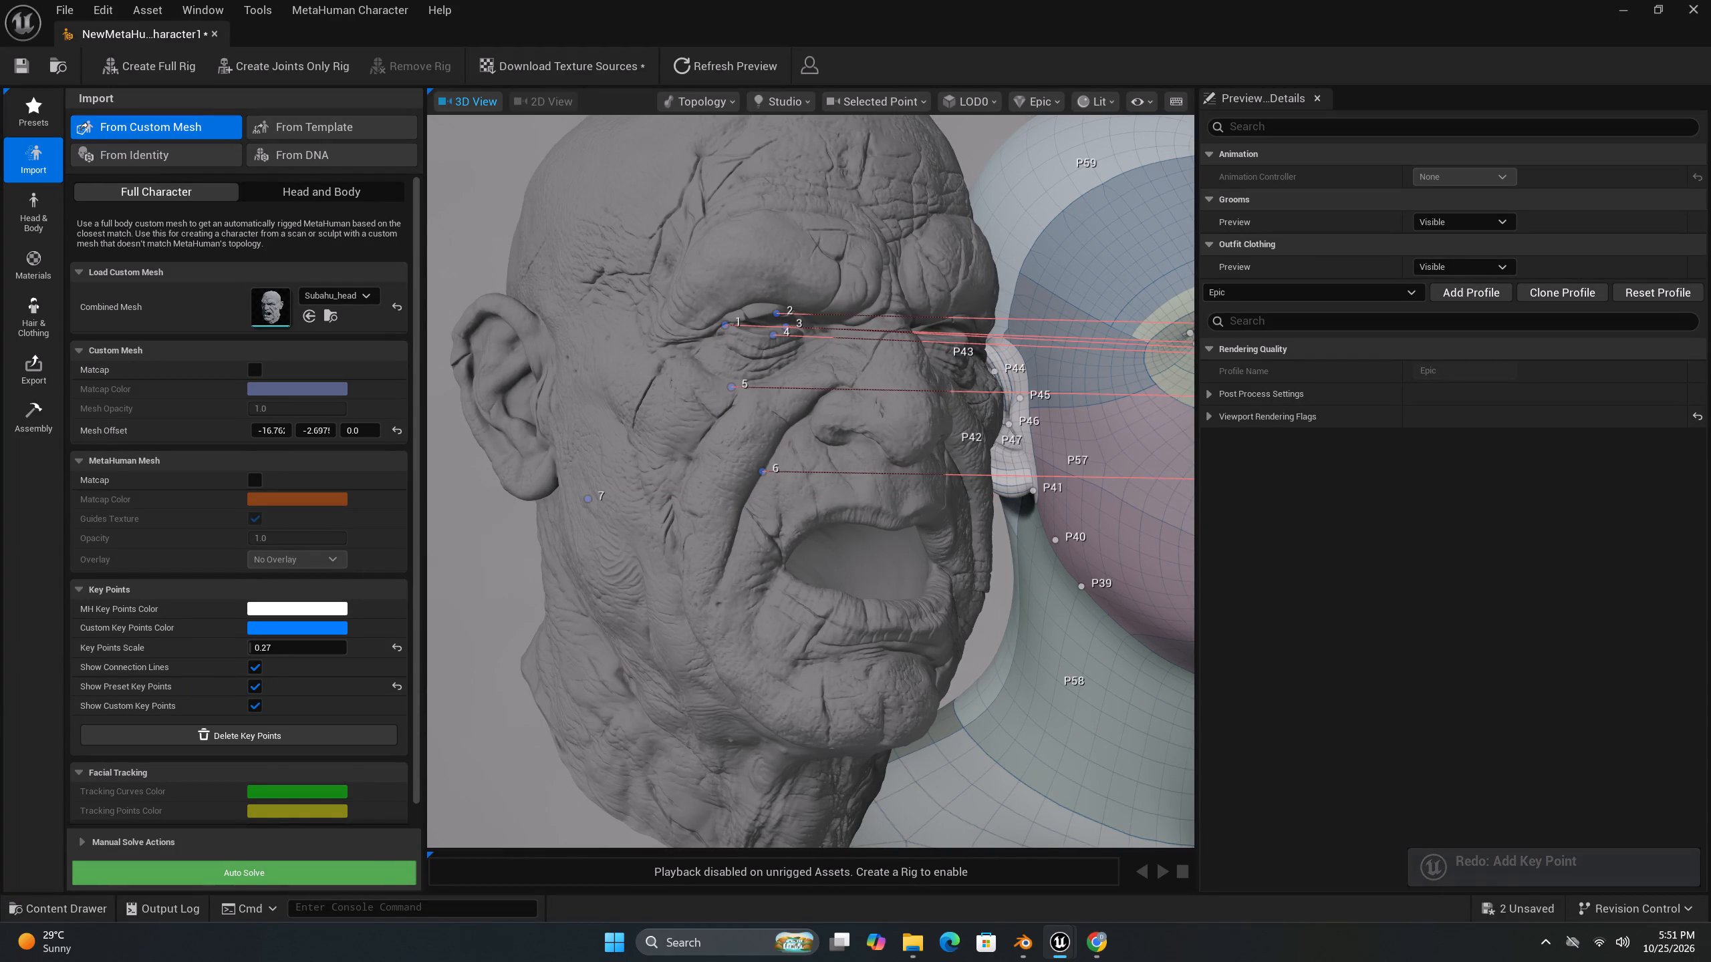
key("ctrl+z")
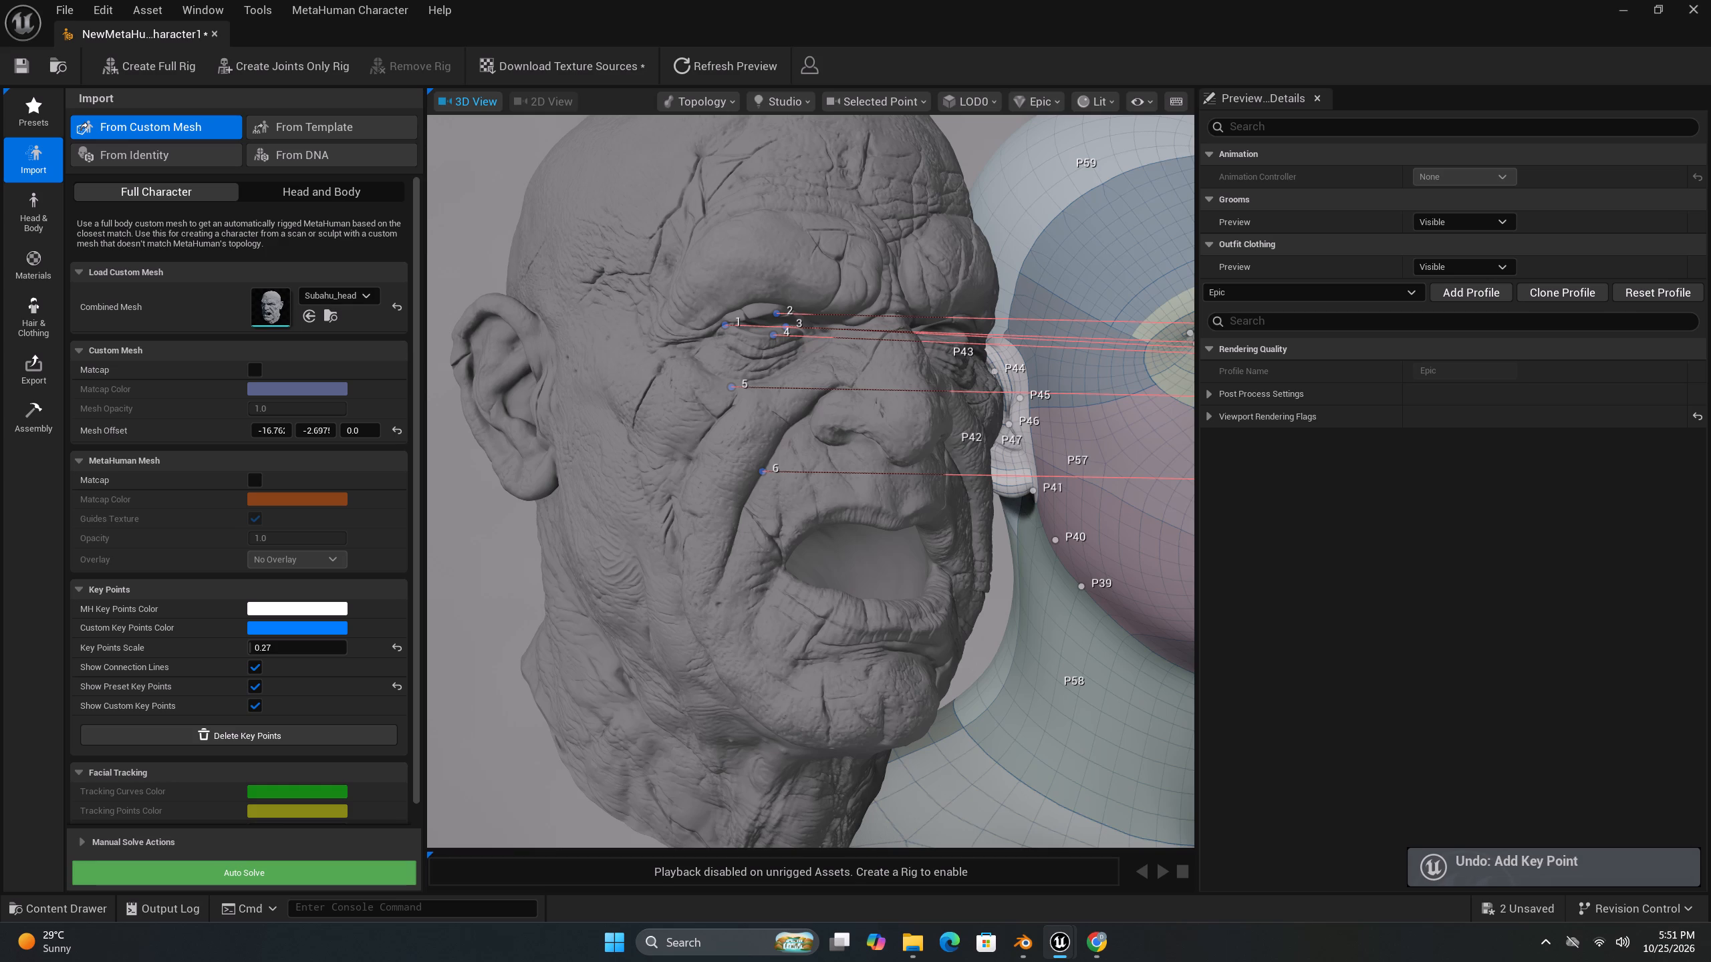
Match pair 7 from the base of the Subahu head's earlobe to the MetaHuman's P41 location, with preset key points hidden.
right_click(558, 493, "ctrl")
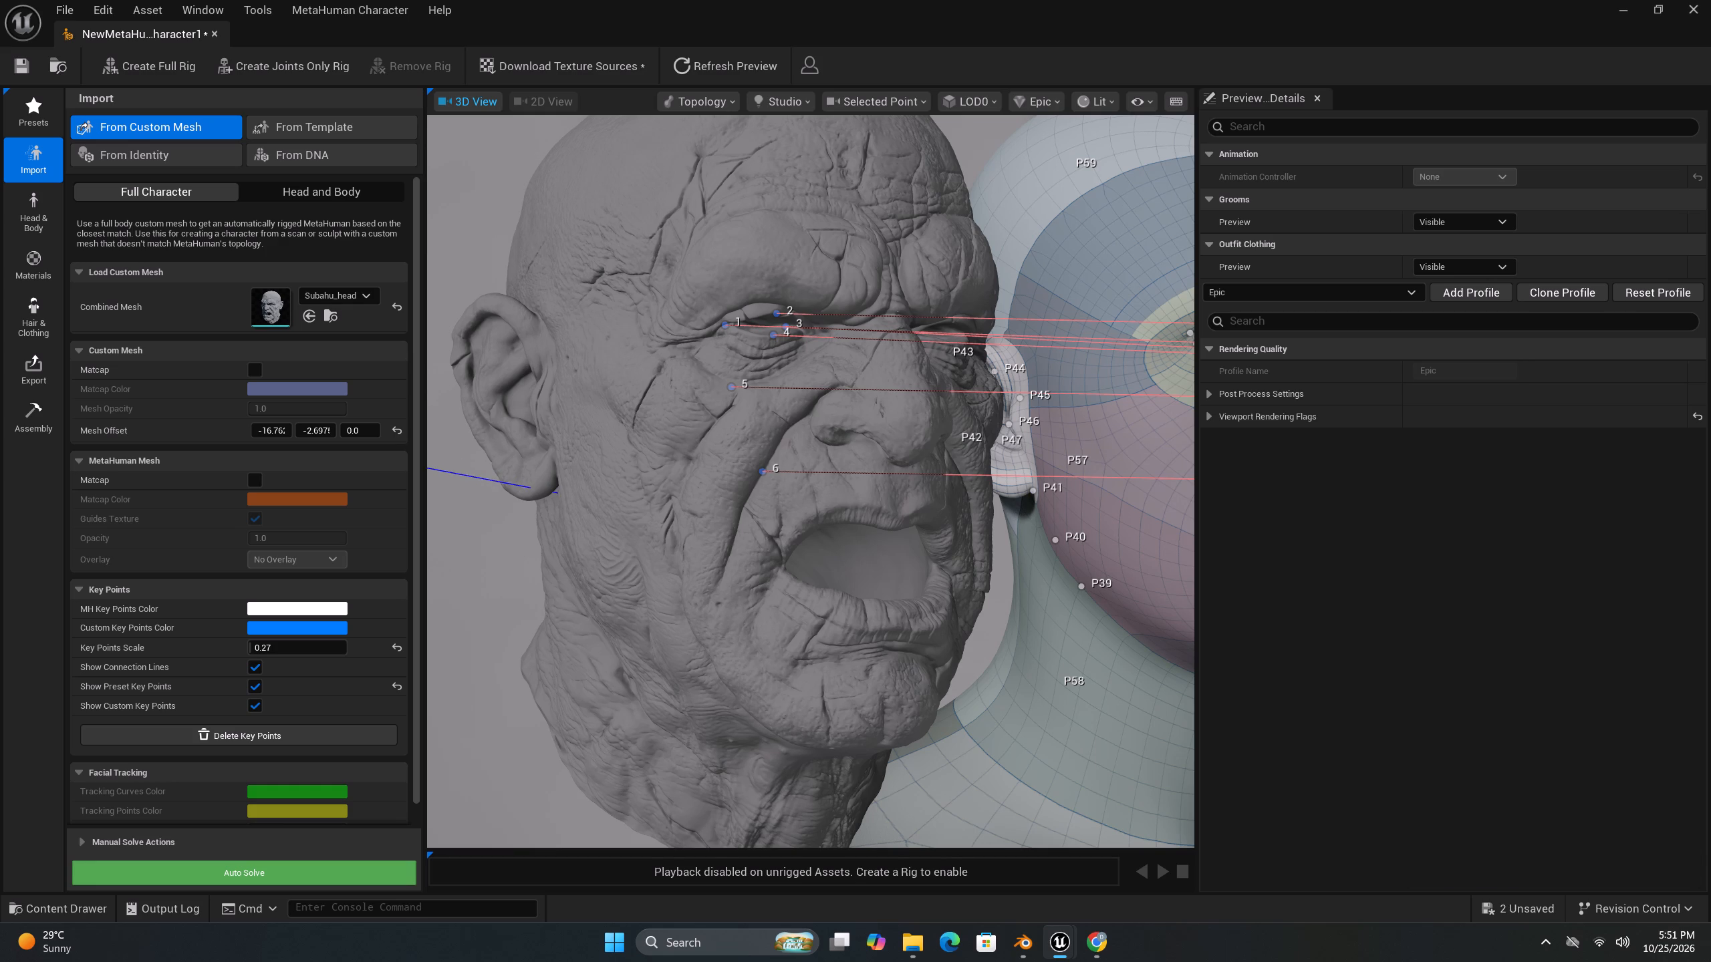
left_click(257, 683)
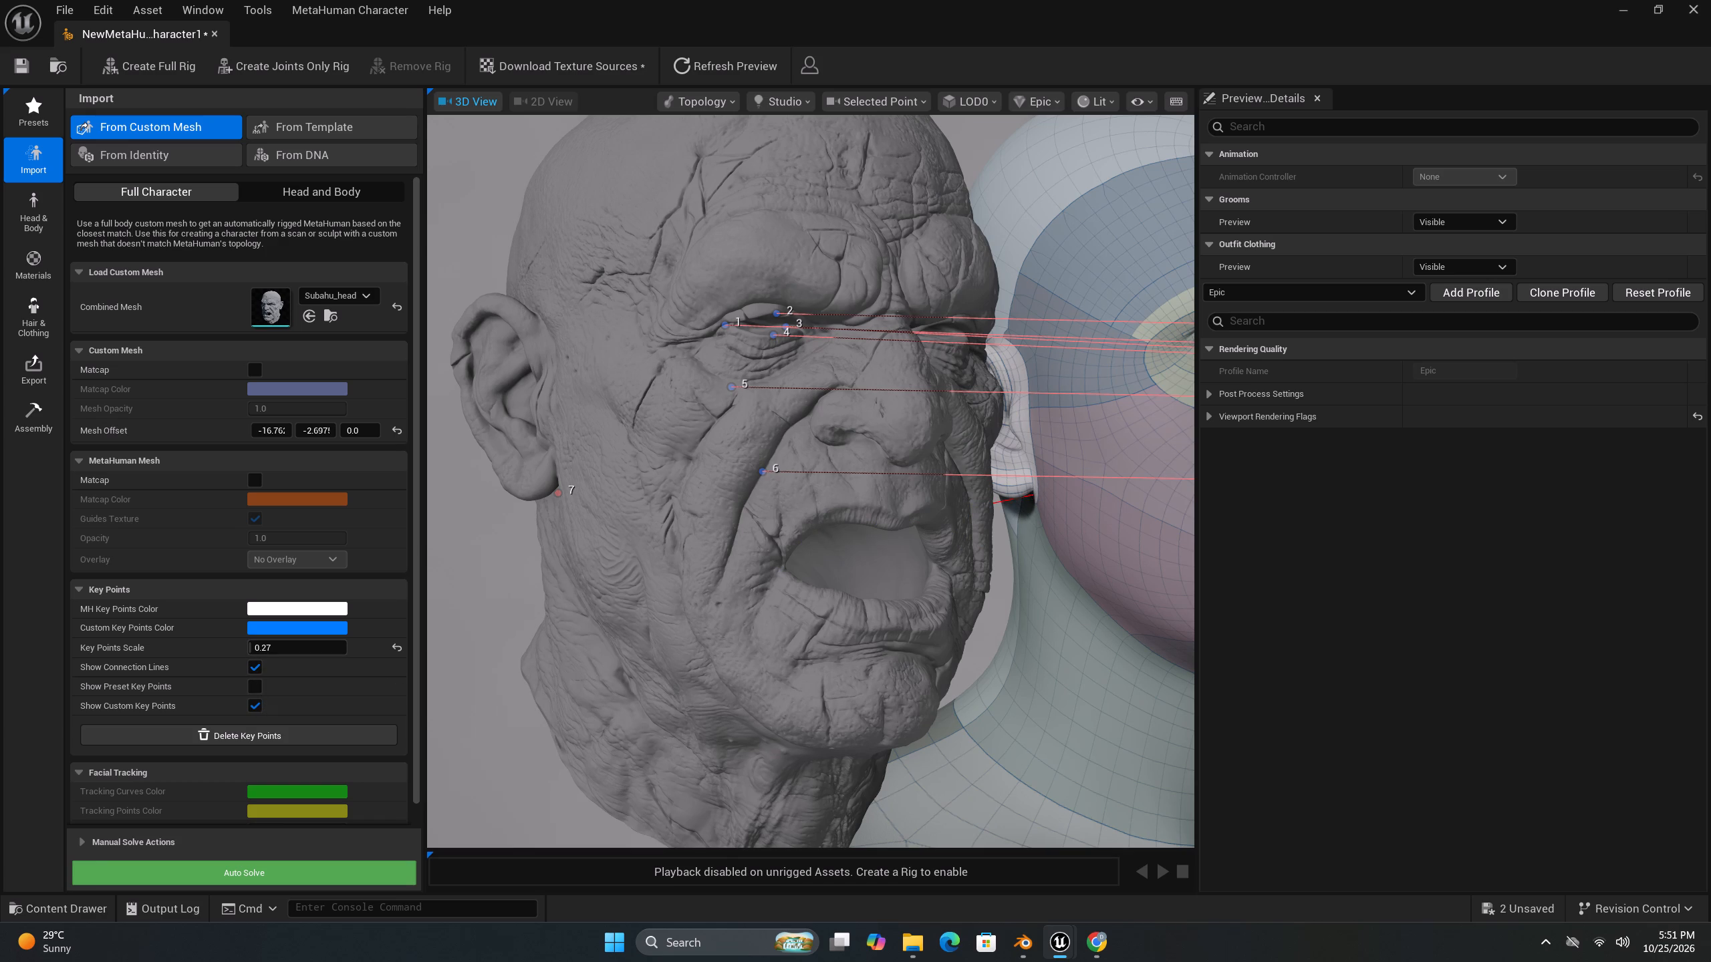
right_click(1035, 499, "ctrl")
left_click(1035, 499, "ctrl")
Match pair 8 from the Subahu head's jaw edge below the earlobe to the MetaHuman's P40 location, with the preset key points hidden.
middle_click(1044, 571)
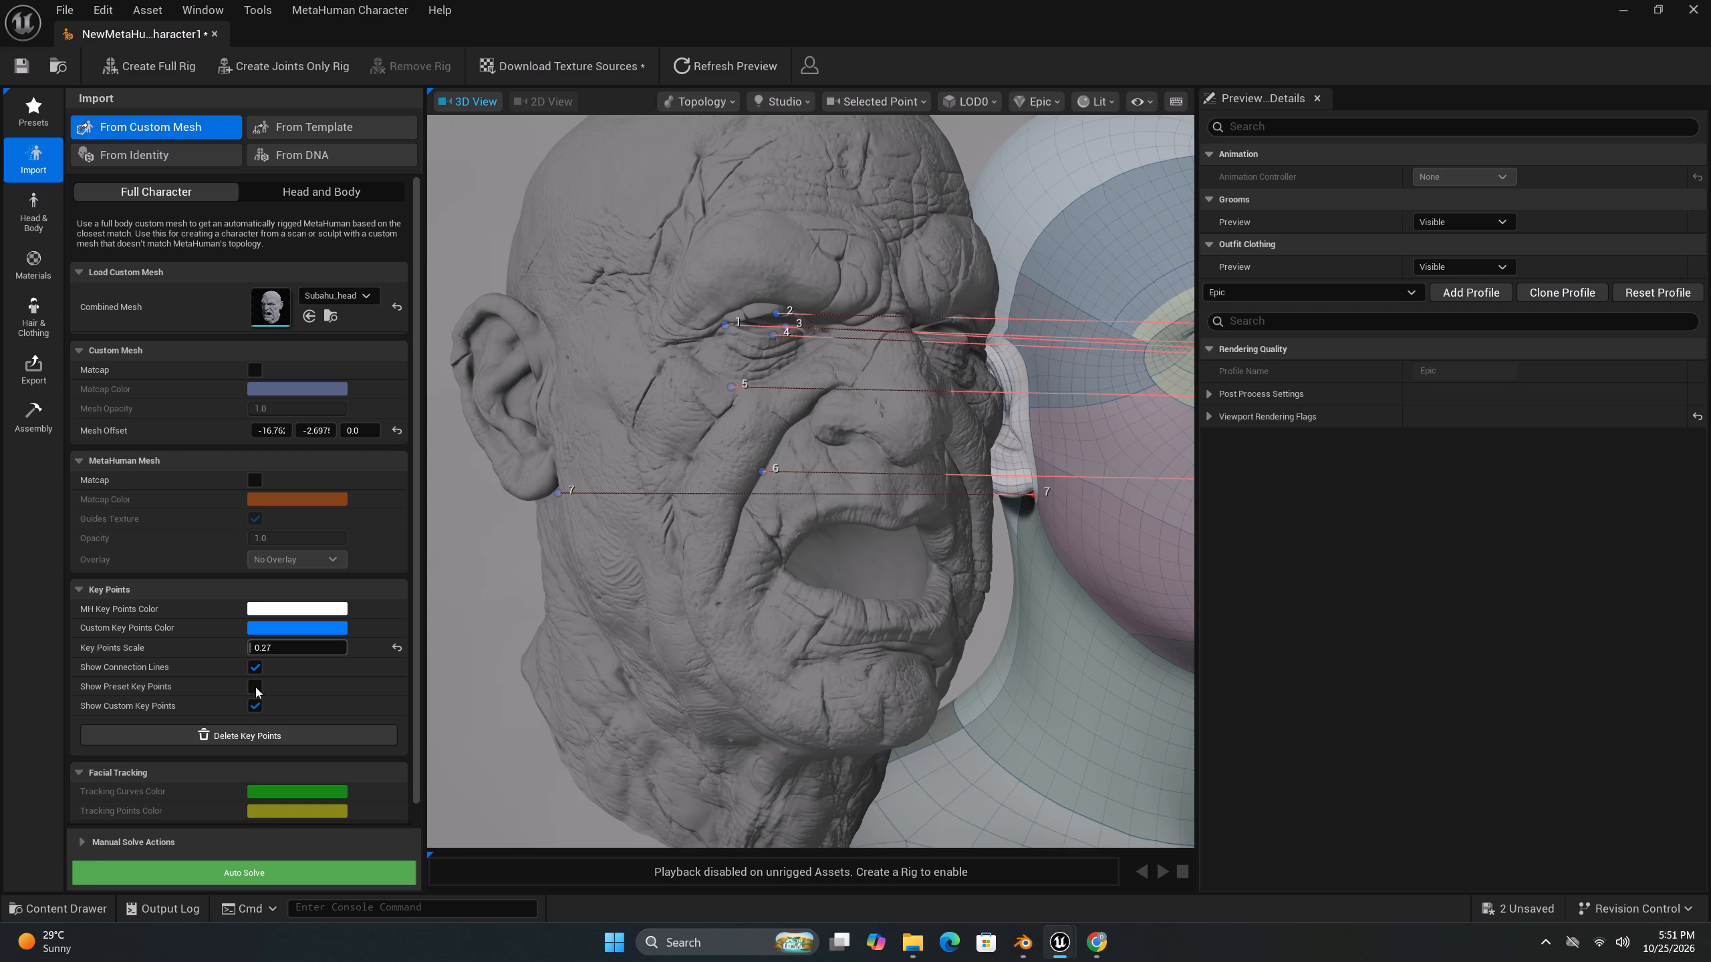
left_click(257, 687)
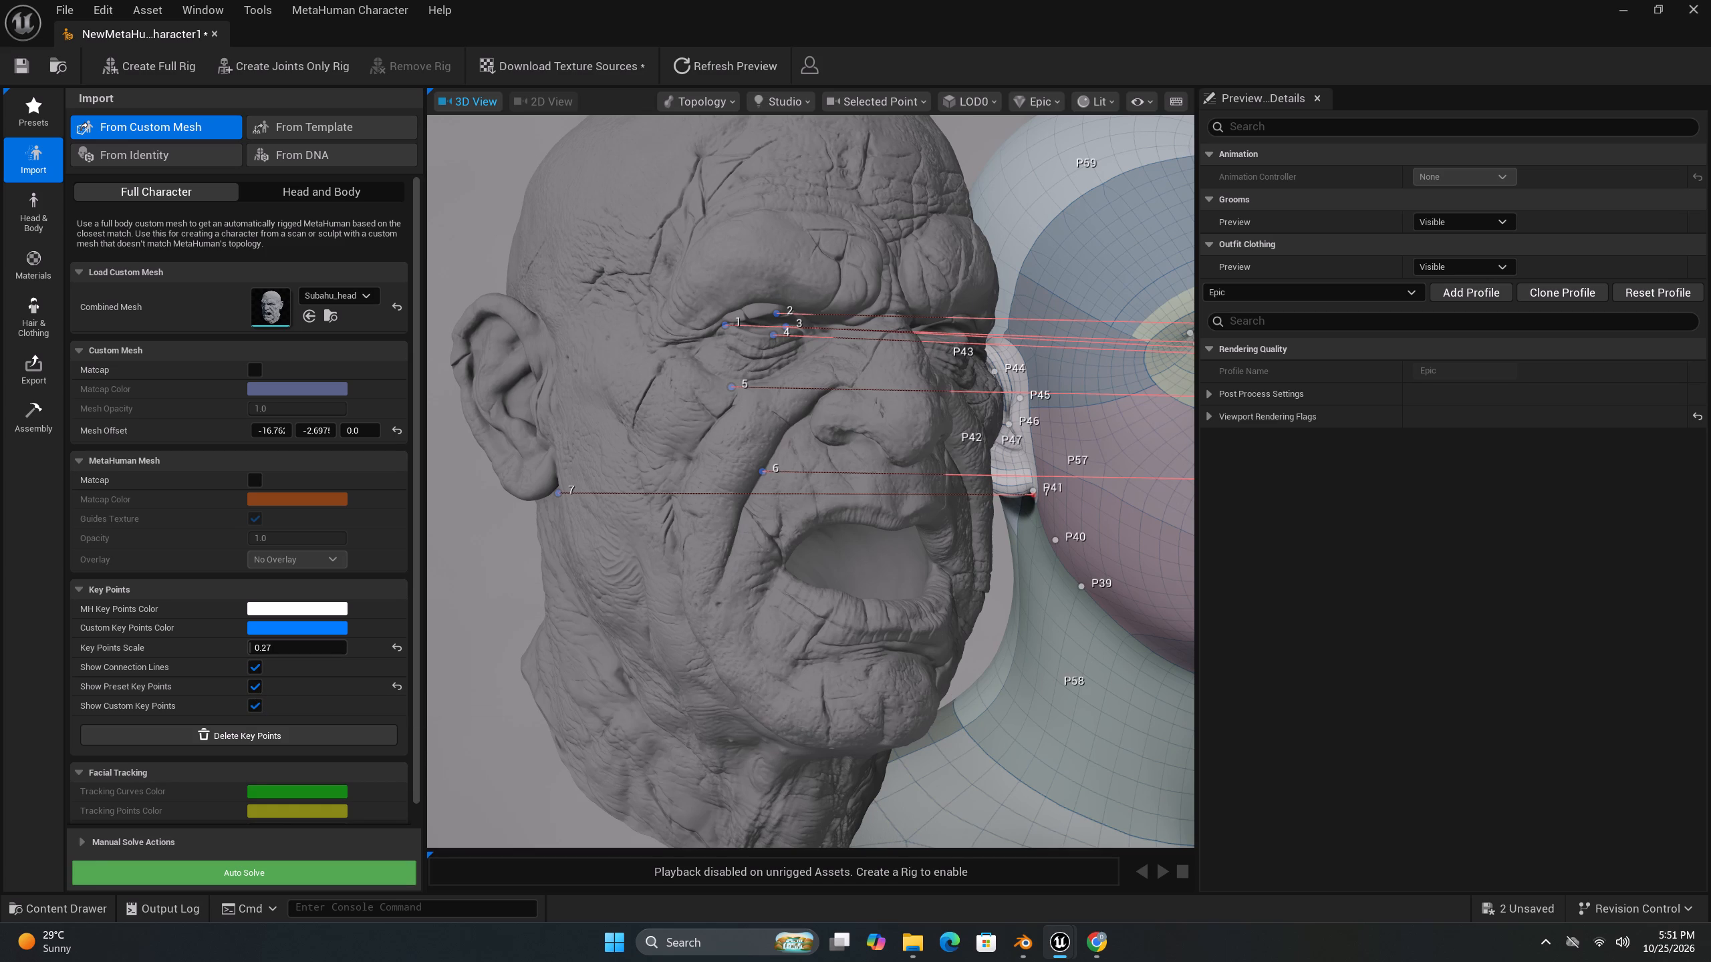
left_click(249, 689)
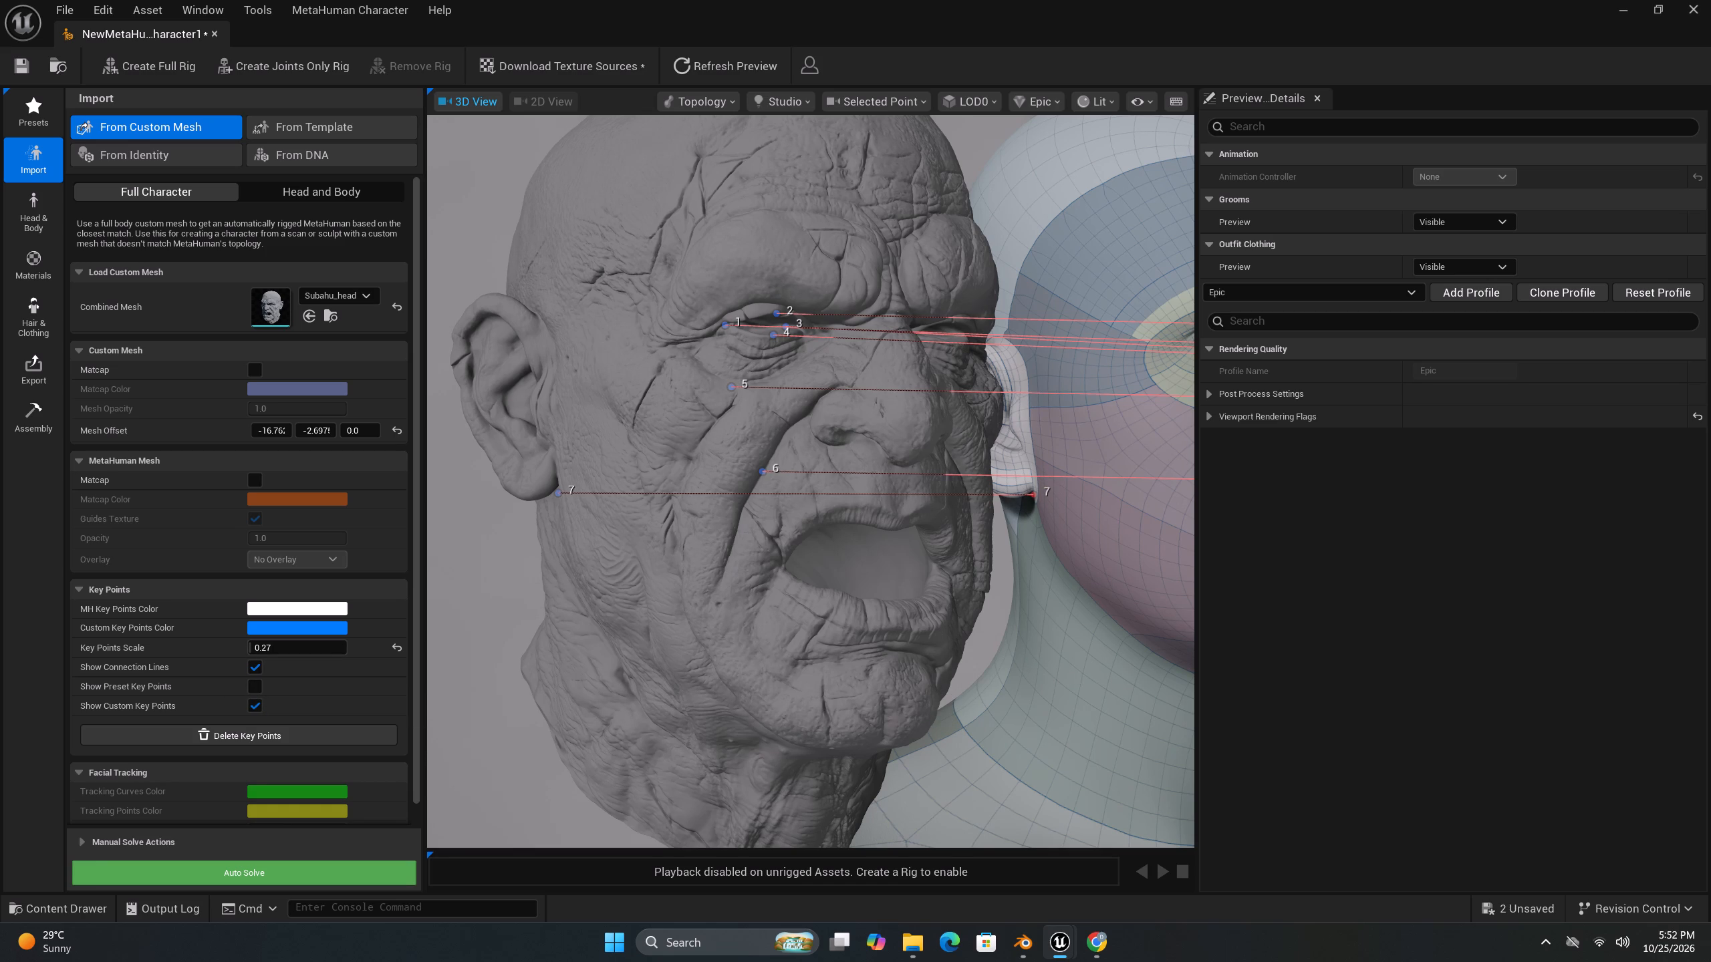
right_click(572, 560, "ctrl")
left_click(255, 689)
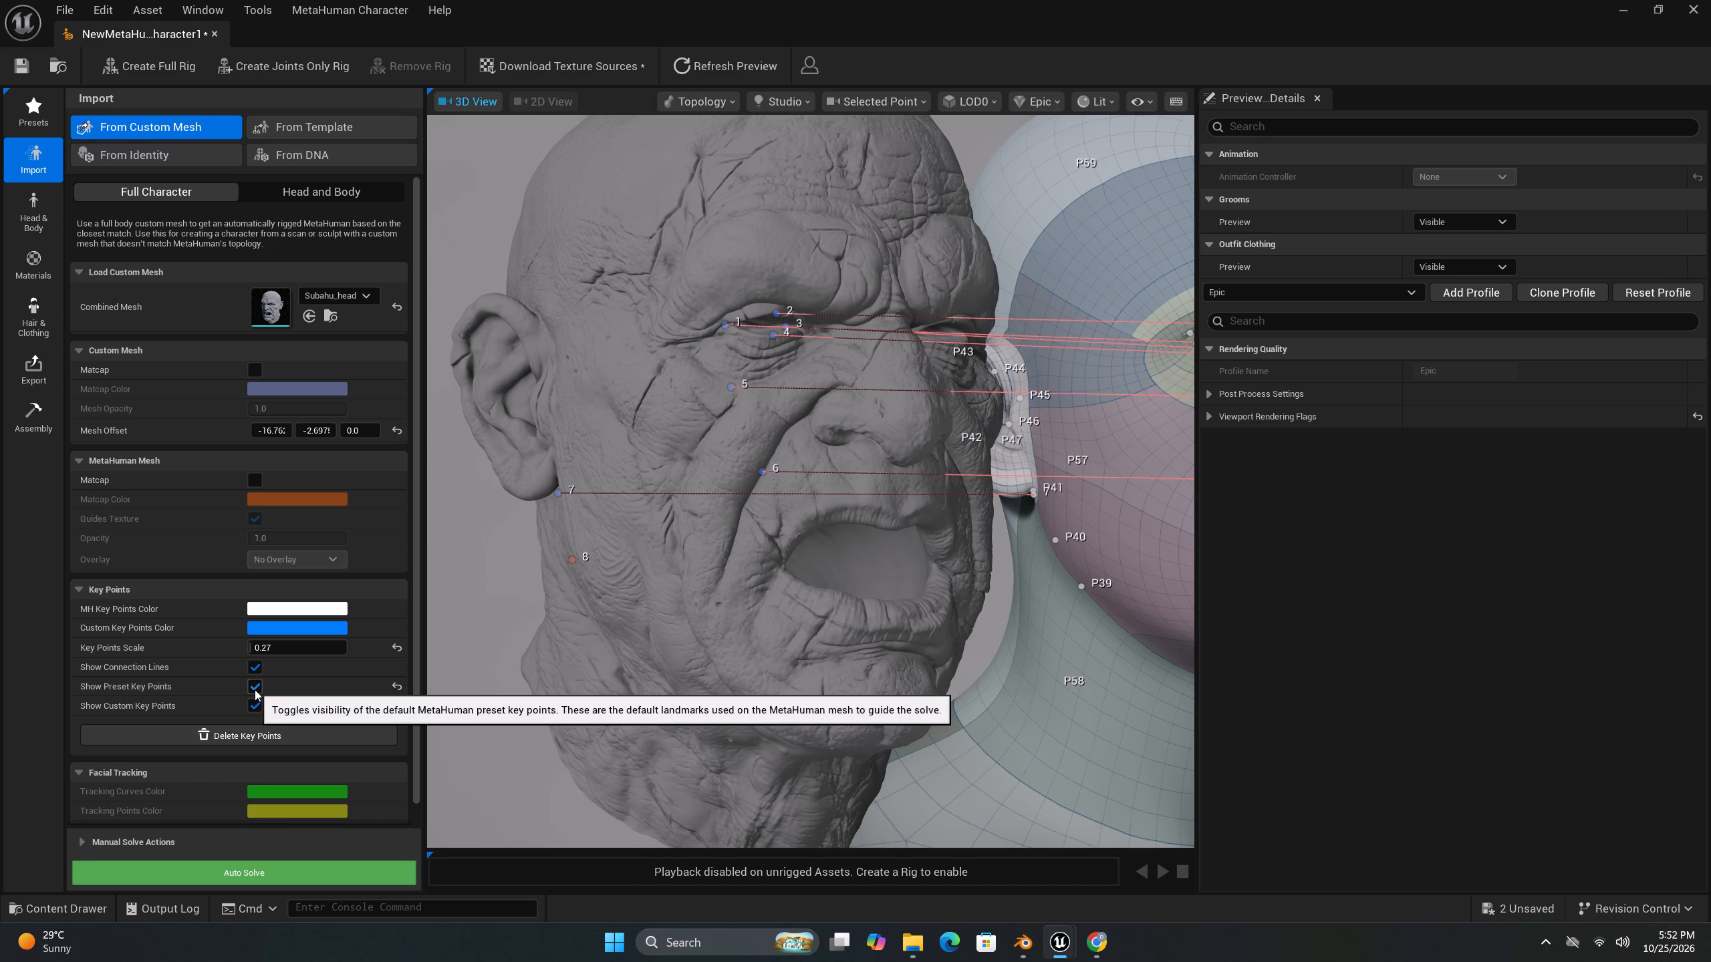
left_click(255, 689)
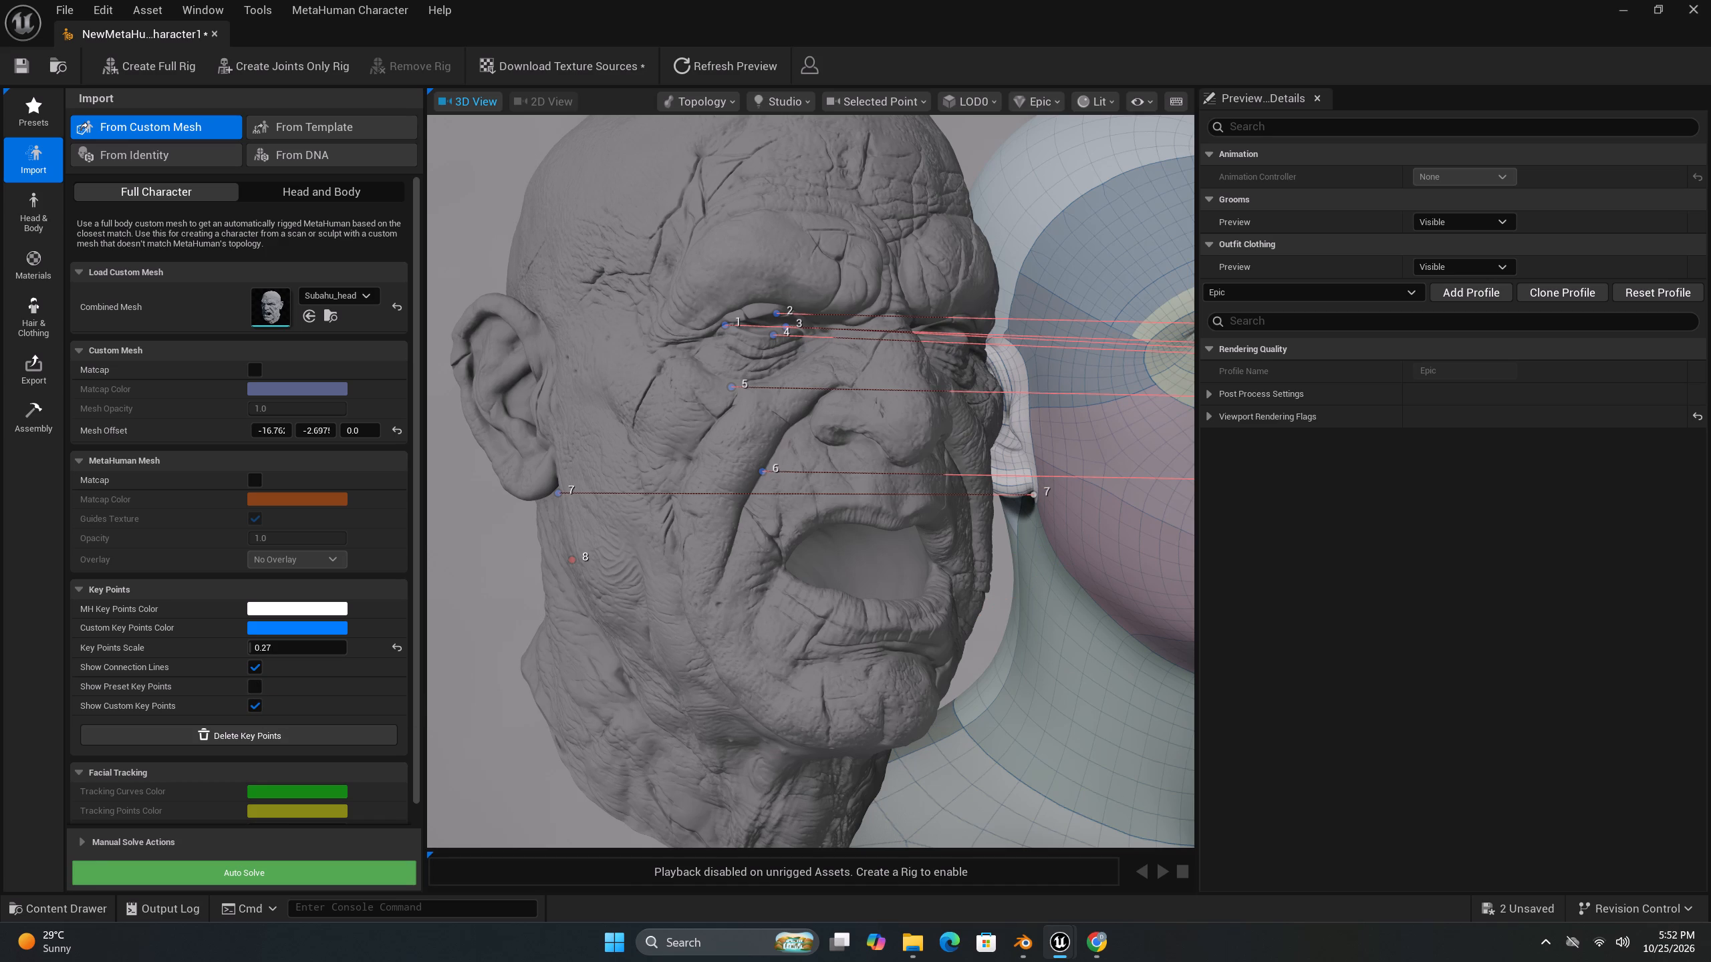
left_click(1057, 546, "ctrl")
Match pair 9 from the Subahu head's jaw edge below point 8 to the MetaHuman's P39 location, hiding the preset key points before the second point.
left_click(251, 687)
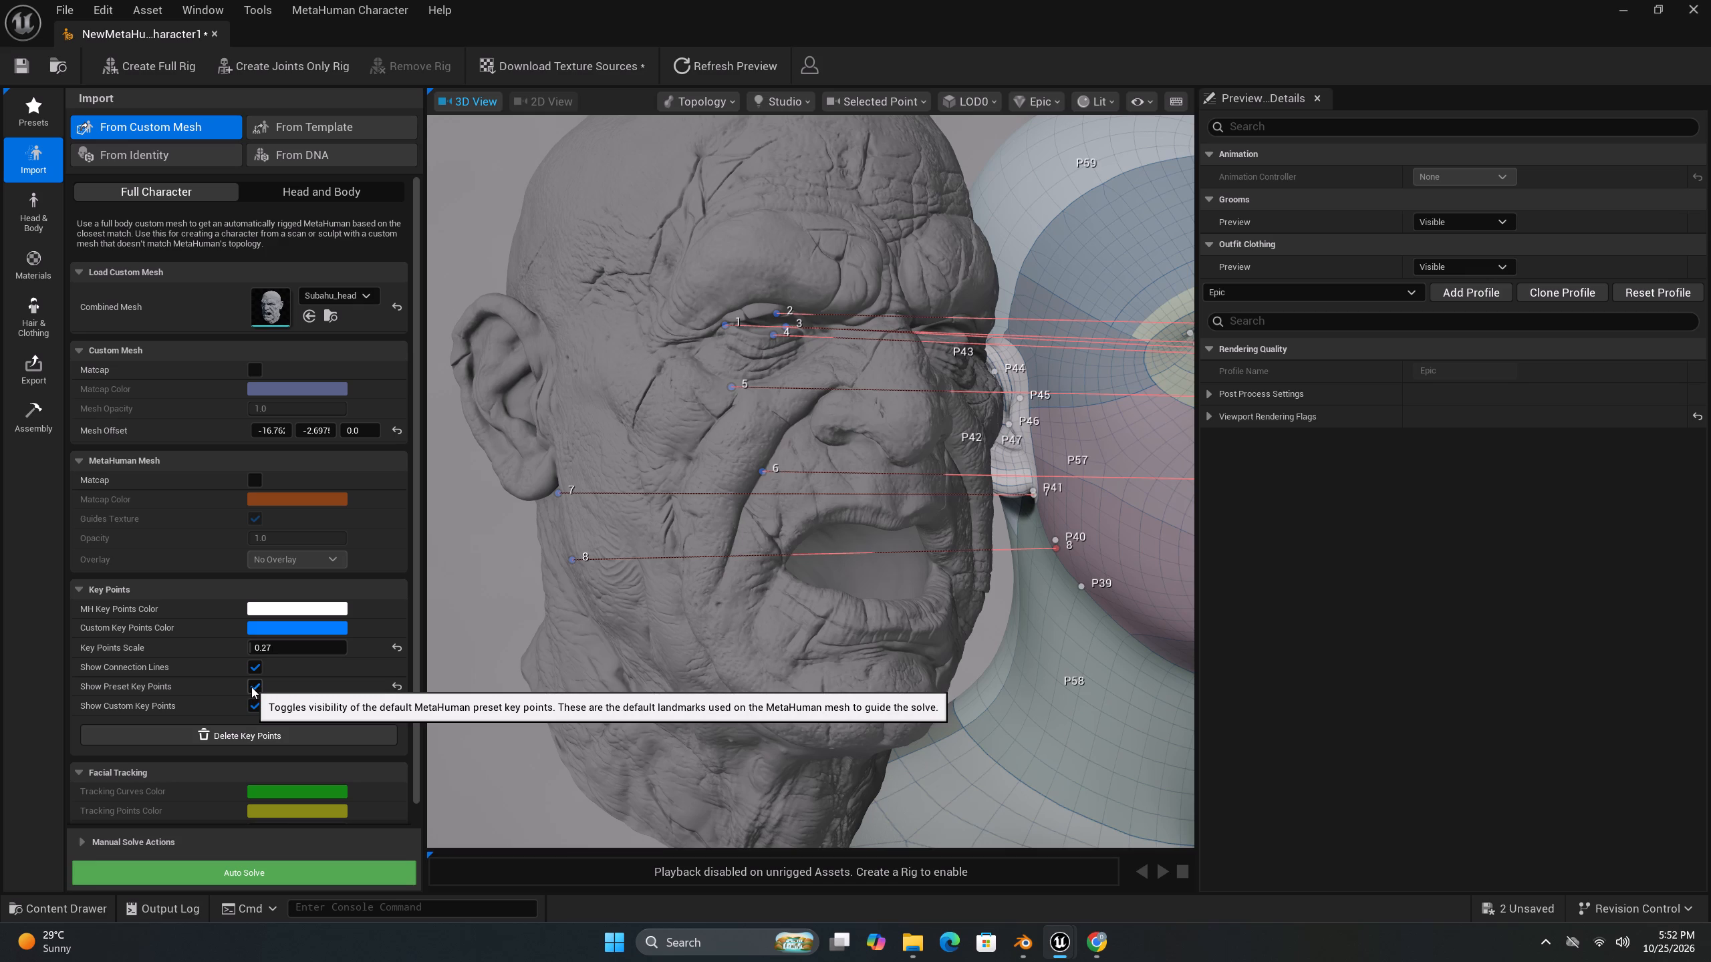
right_click(591, 606, "ctrl")
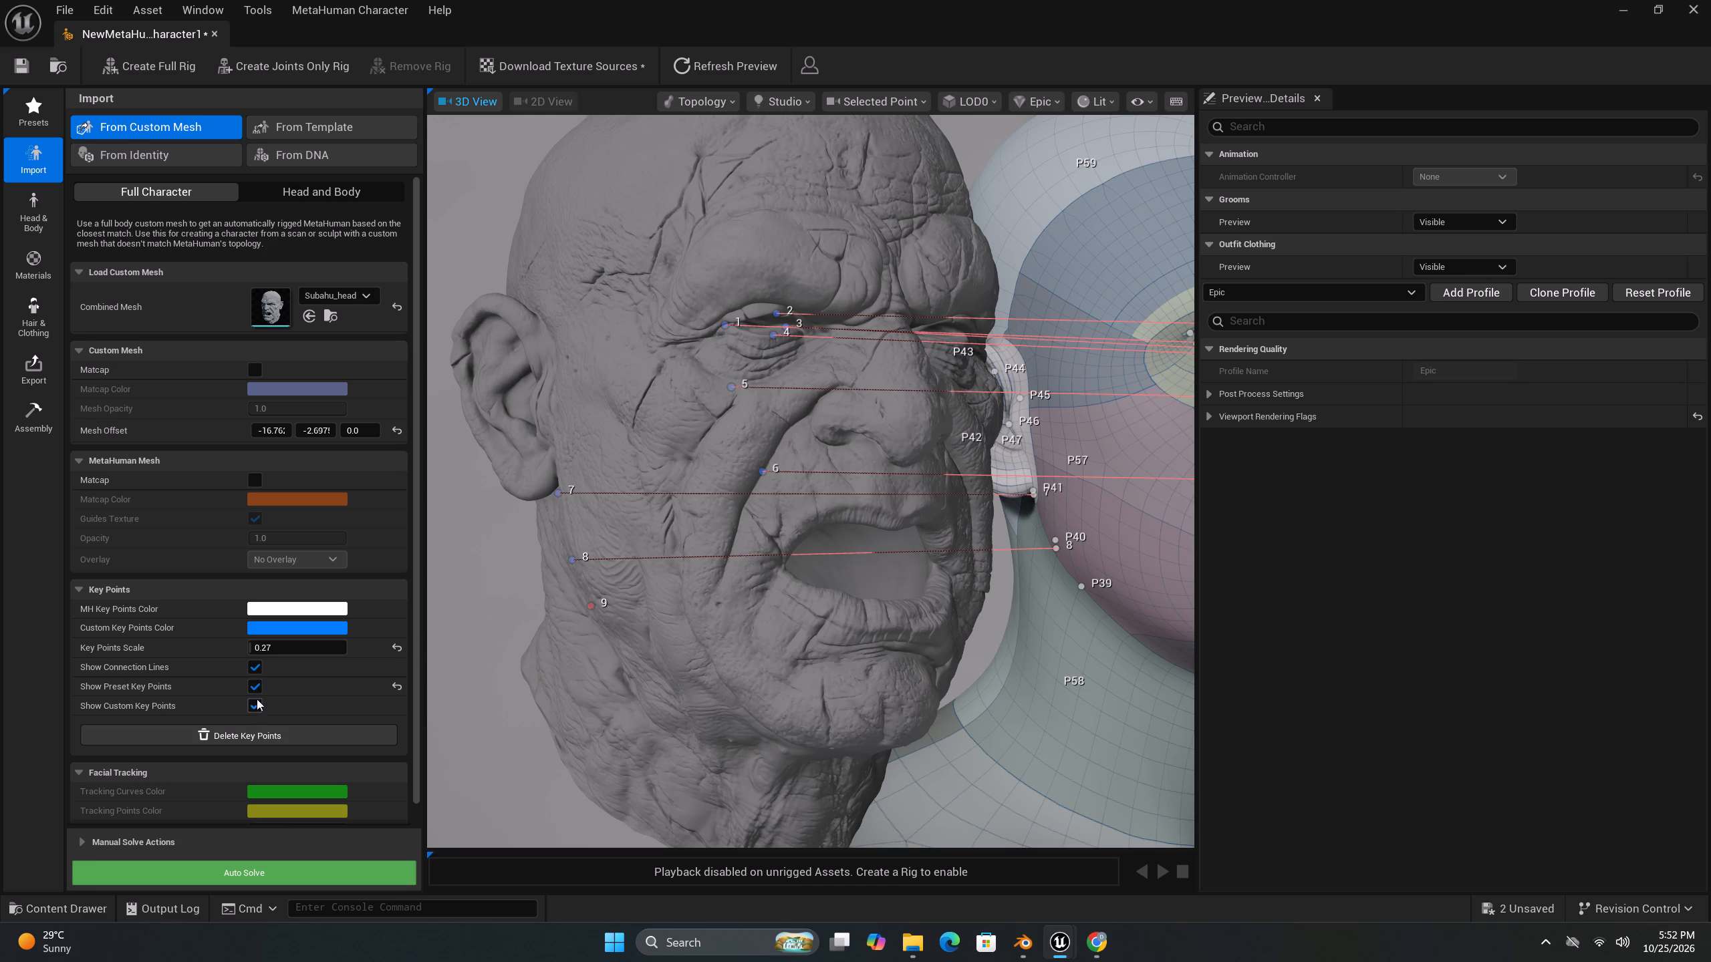
left_click(255, 688)
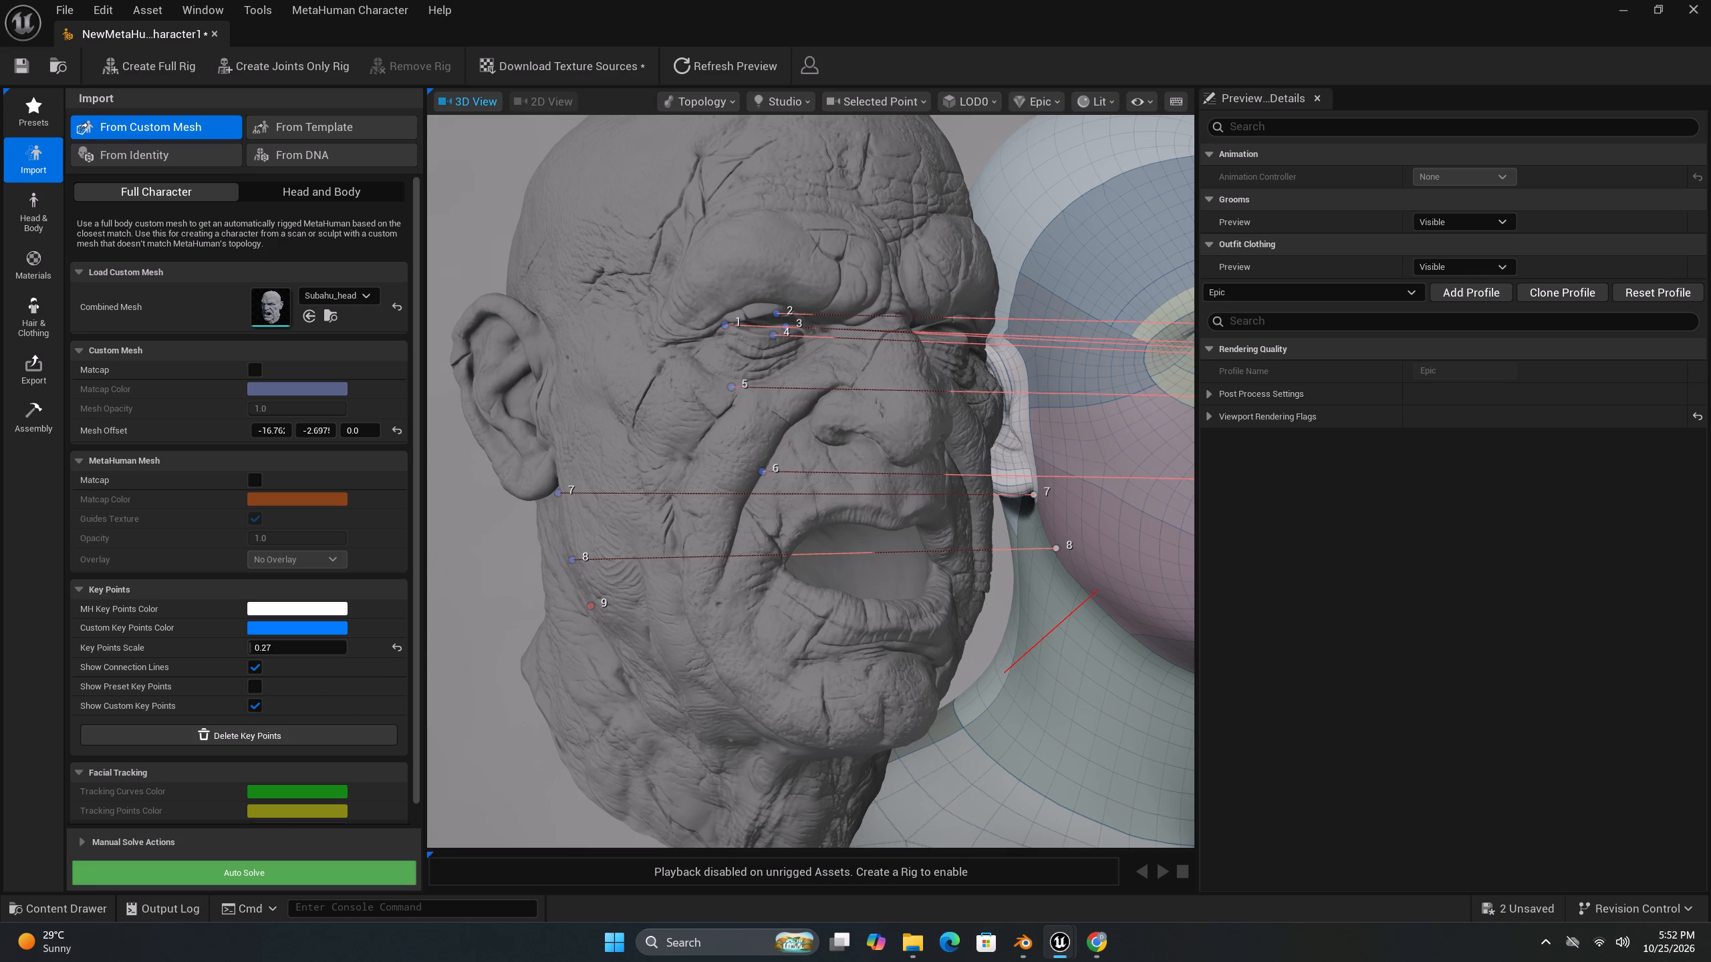
left_click(1091, 593, "ctrl")
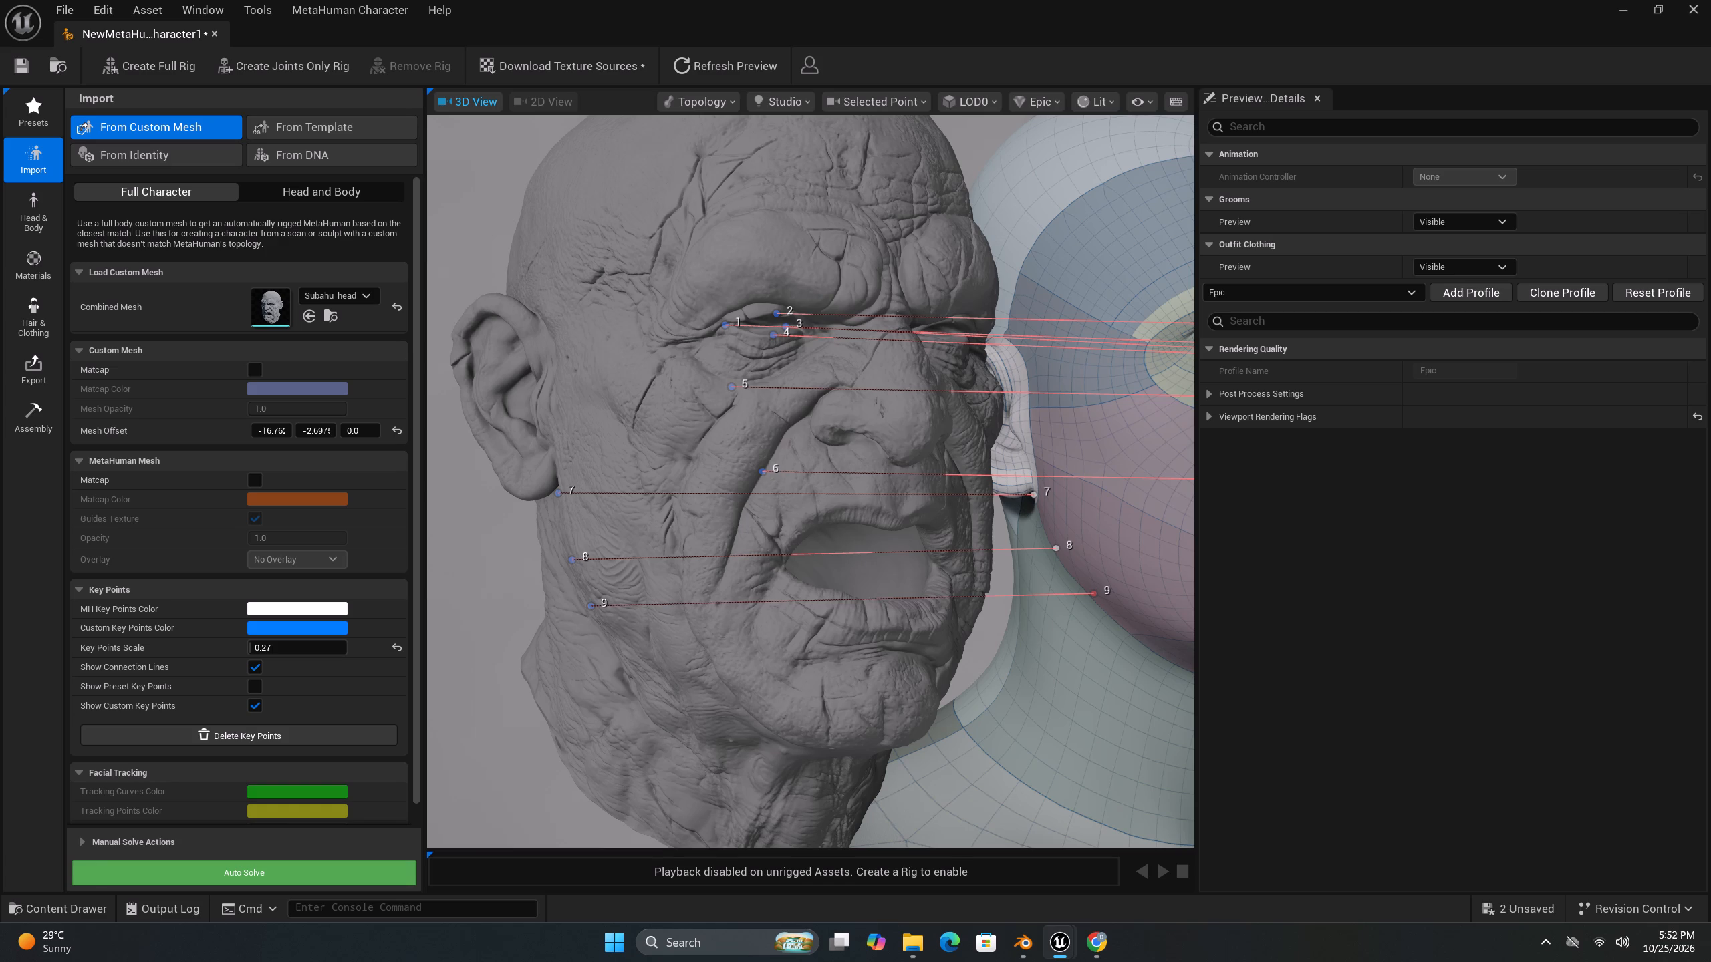
Inspect the alignment of key point pairs 1 to 9 on both heads from several angles.
middle_click_drag(1102, 667, 1263, 633)
middle_click_drag(1007, 653, 946, 669, "ctrl")
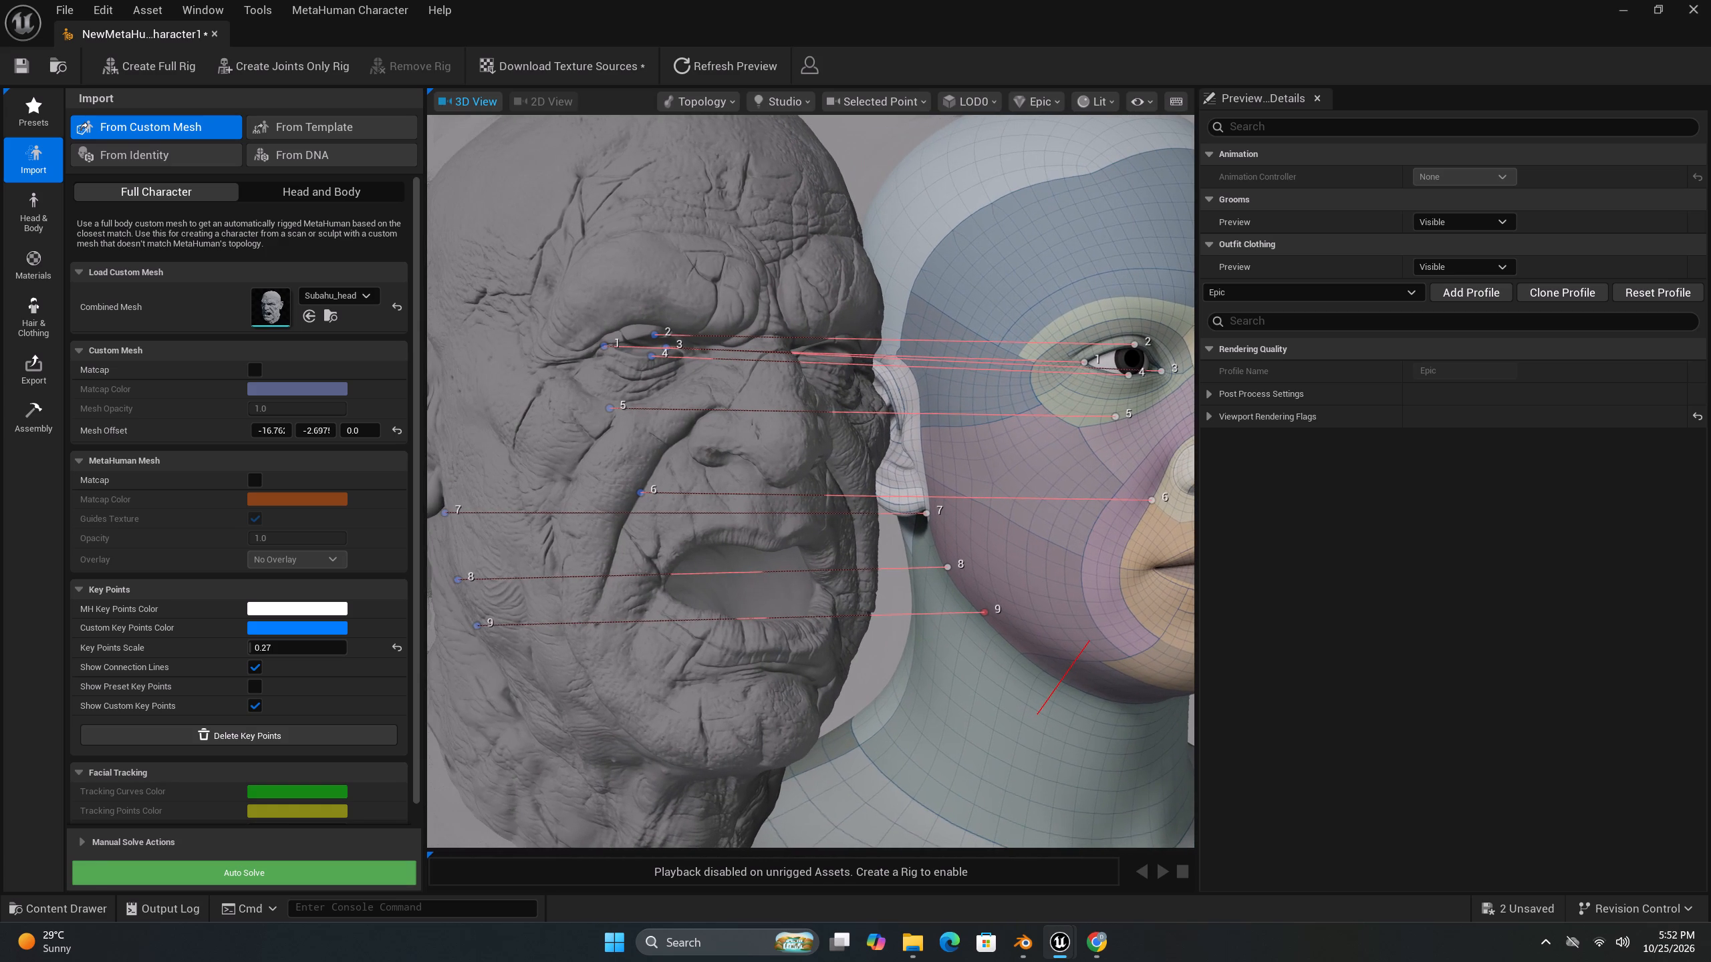
left_click_drag(866, 160, 740, 200, "ctrl")
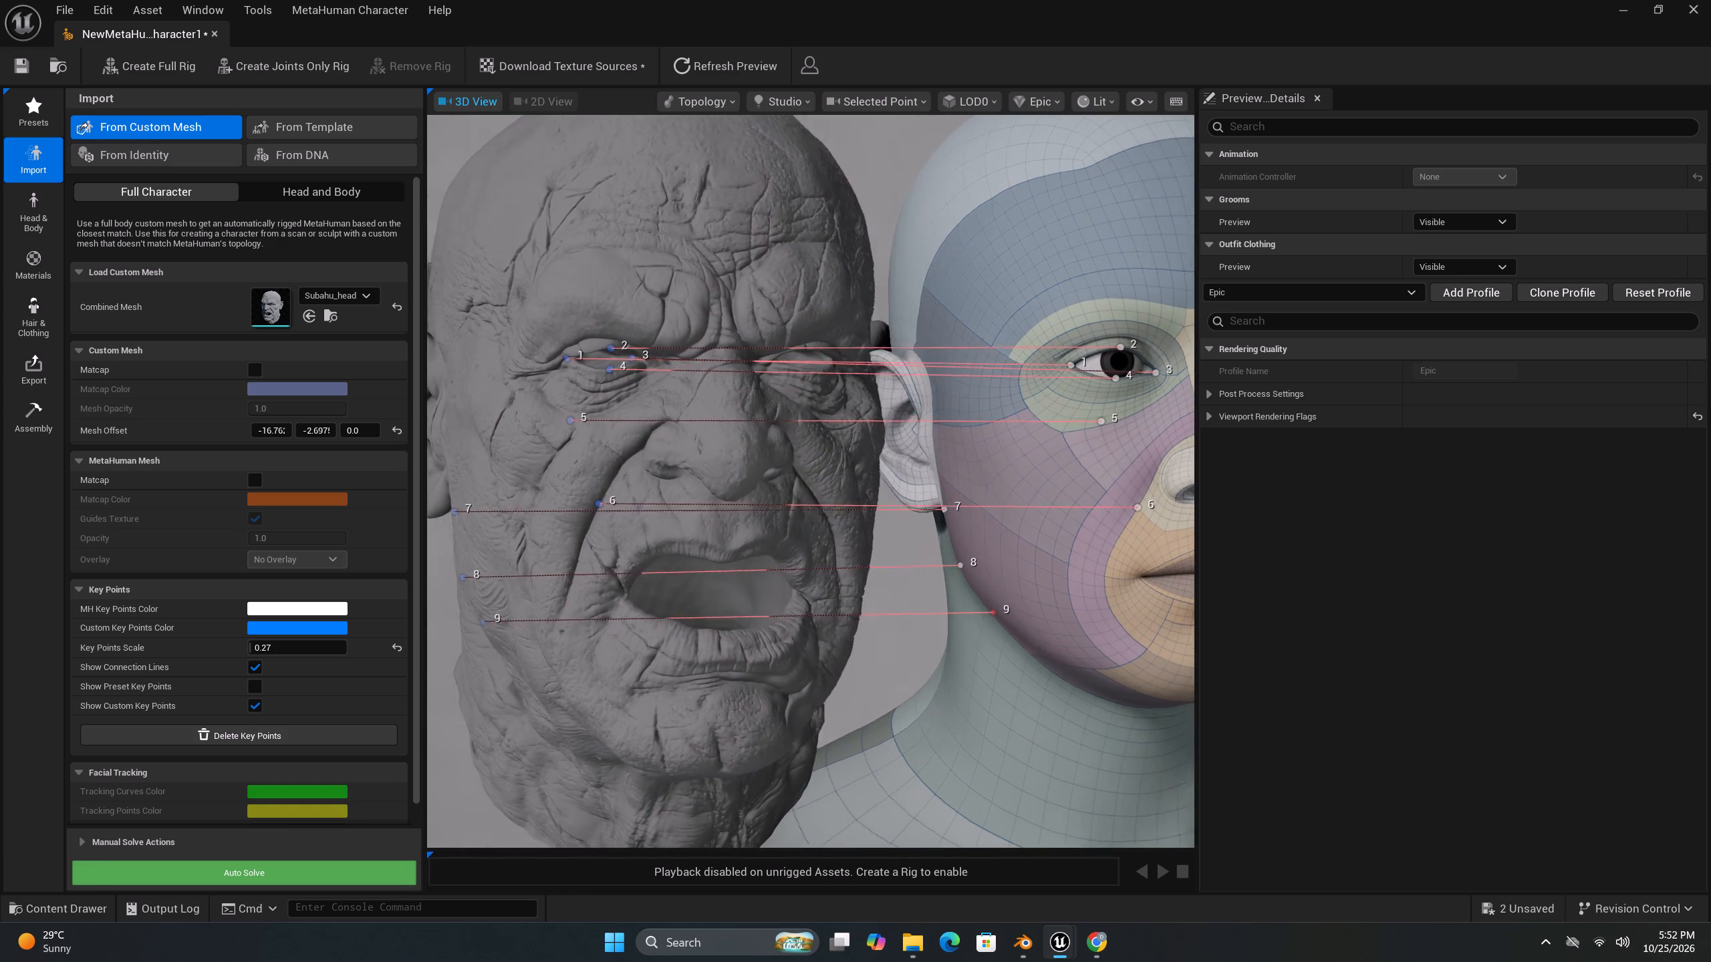
left_click_drag(740, 200, 604, 158, "ctrl")
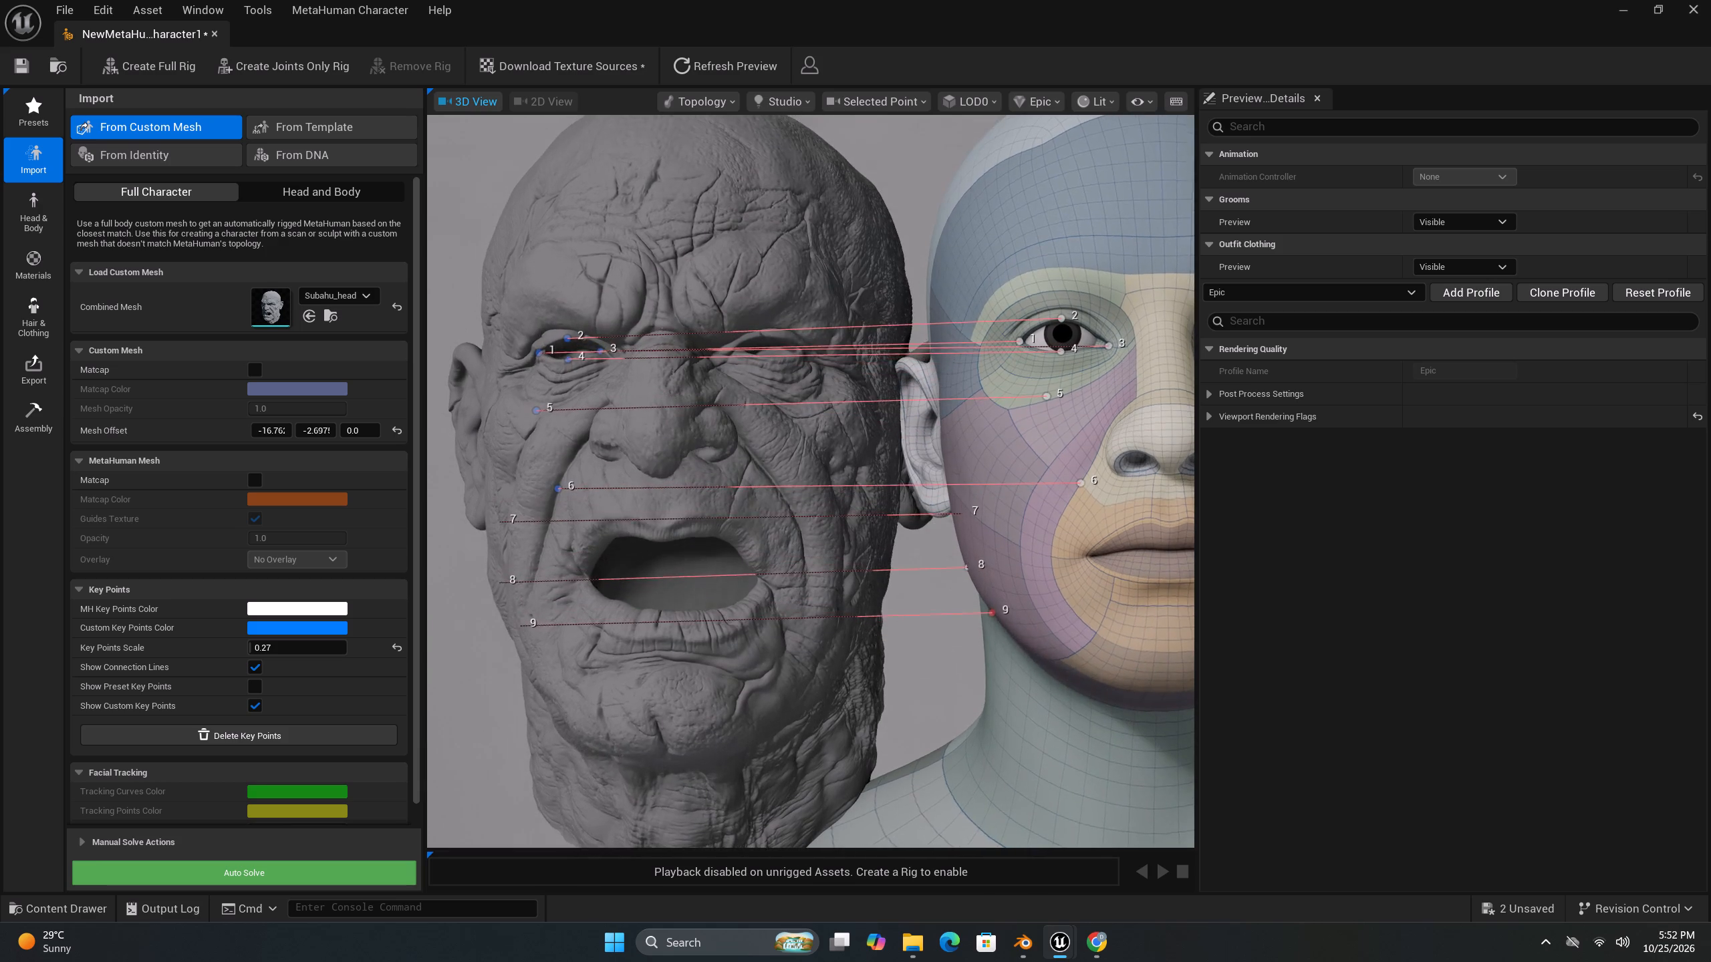
left_click_drag(604, 158, 974, 281, "ctrl")
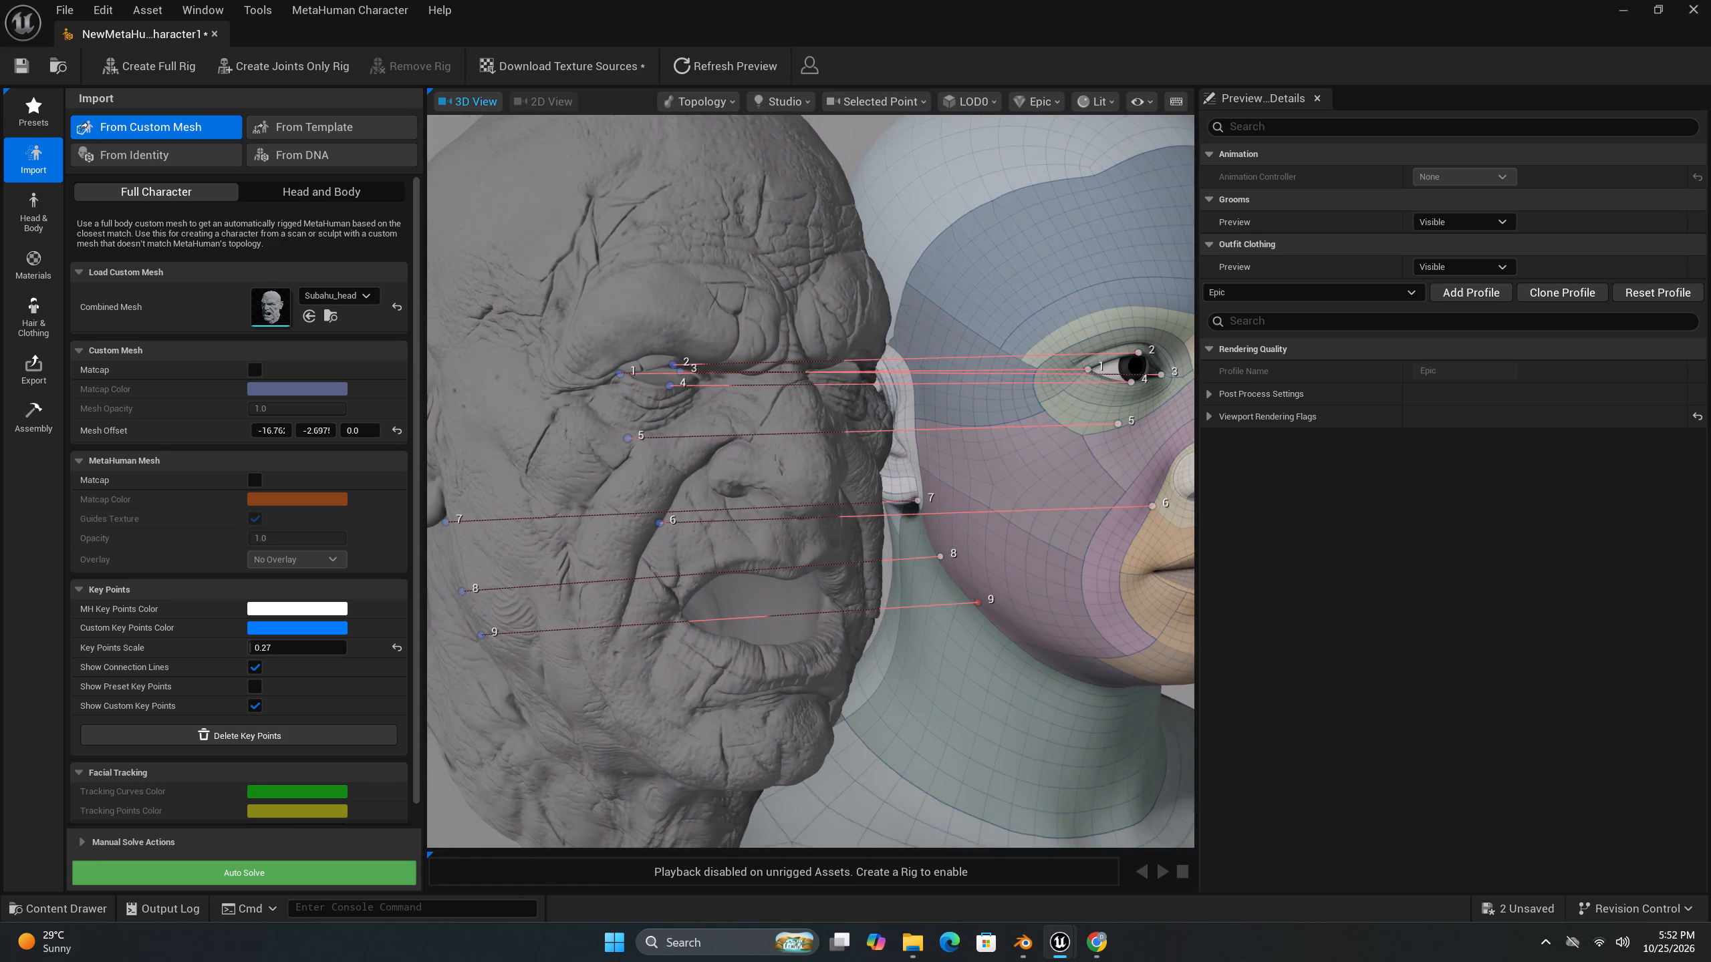
left_click_drag(974, 281, 966, 248, "ctrl")
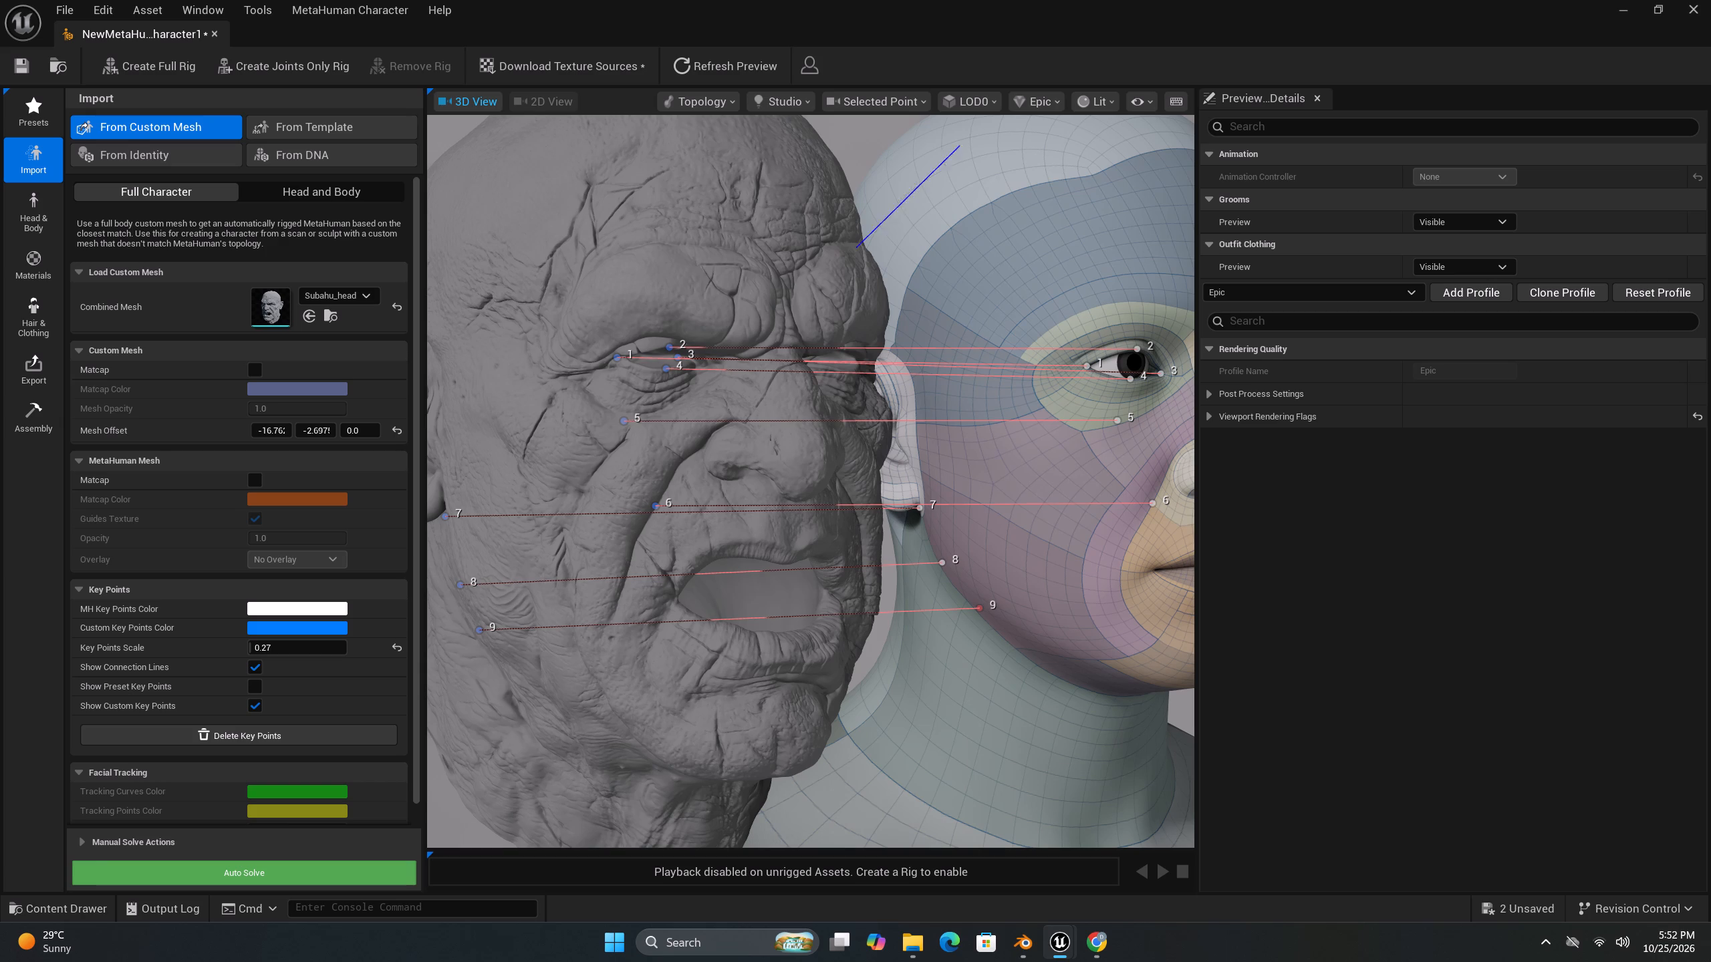
left_click_drag(861, 144, 604, 181, "ctrl")
scroll(974, 324, "down", 4, "ctrl")
scroll(954, 395, "down", 5, "ctrl")
middle_click_drag(953, 678, 939, 669, "ctrl")
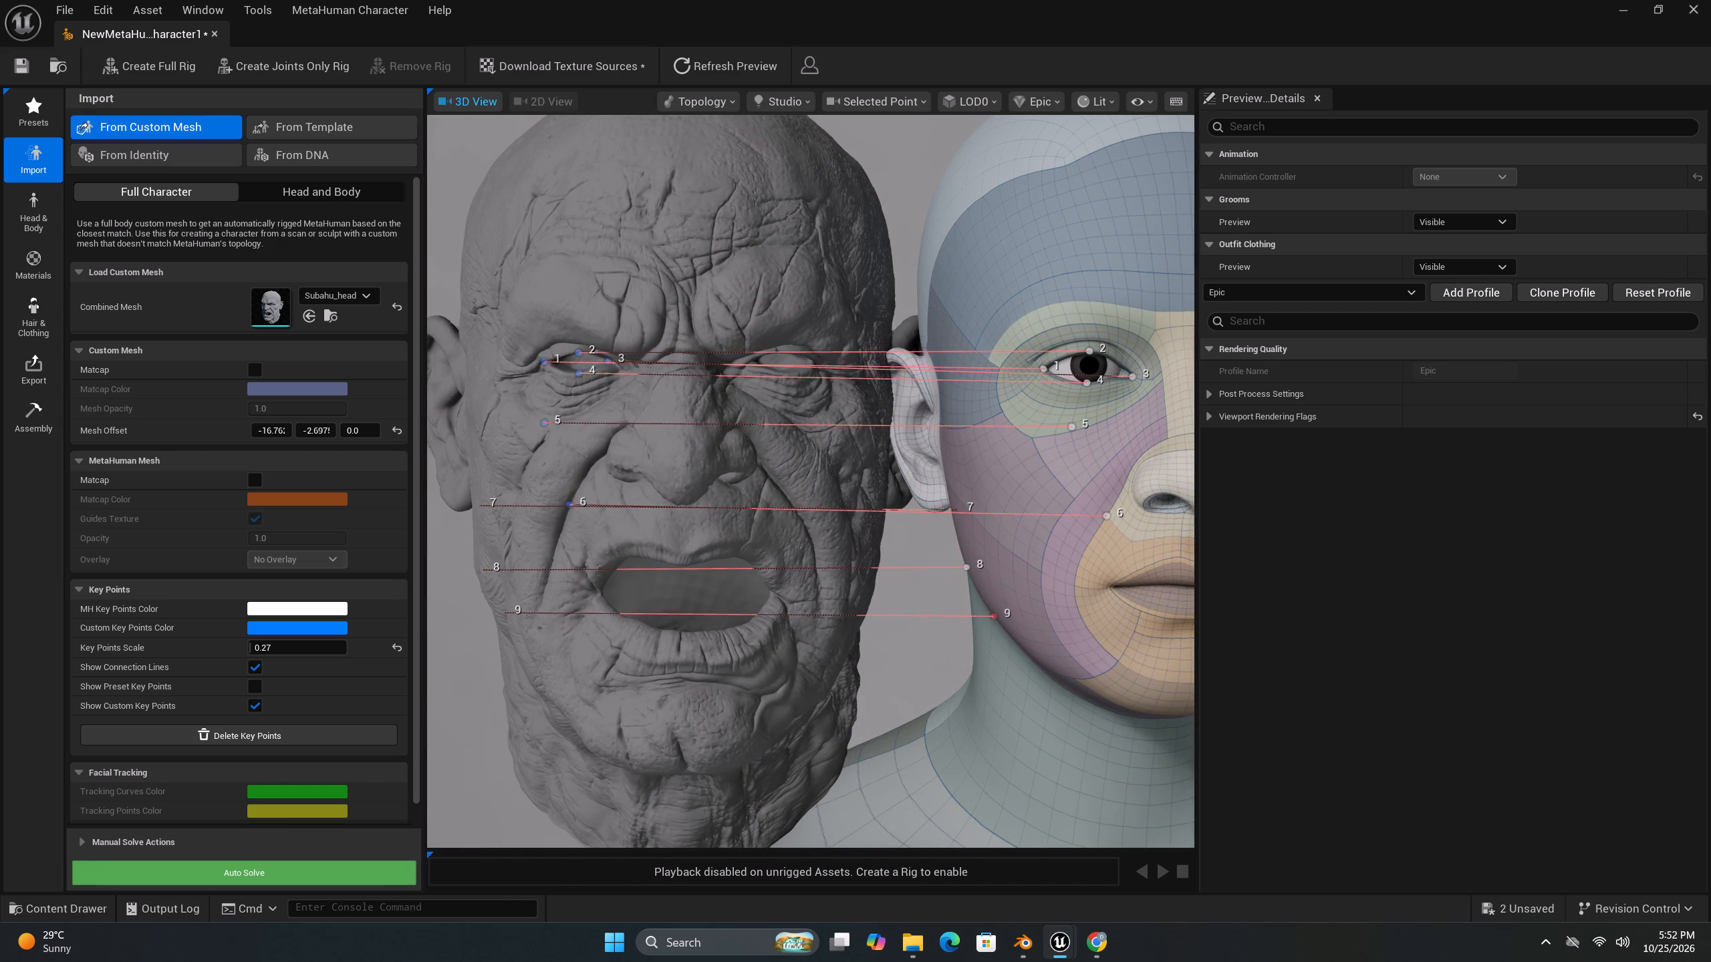
middle_click_drag(939, 669, 940, 678, "ctrl")
Show the preset key points and examine their locations around the MetaHuman's ear, jaw, nose and mouth against the custom pairs.
left_click(260, 685)
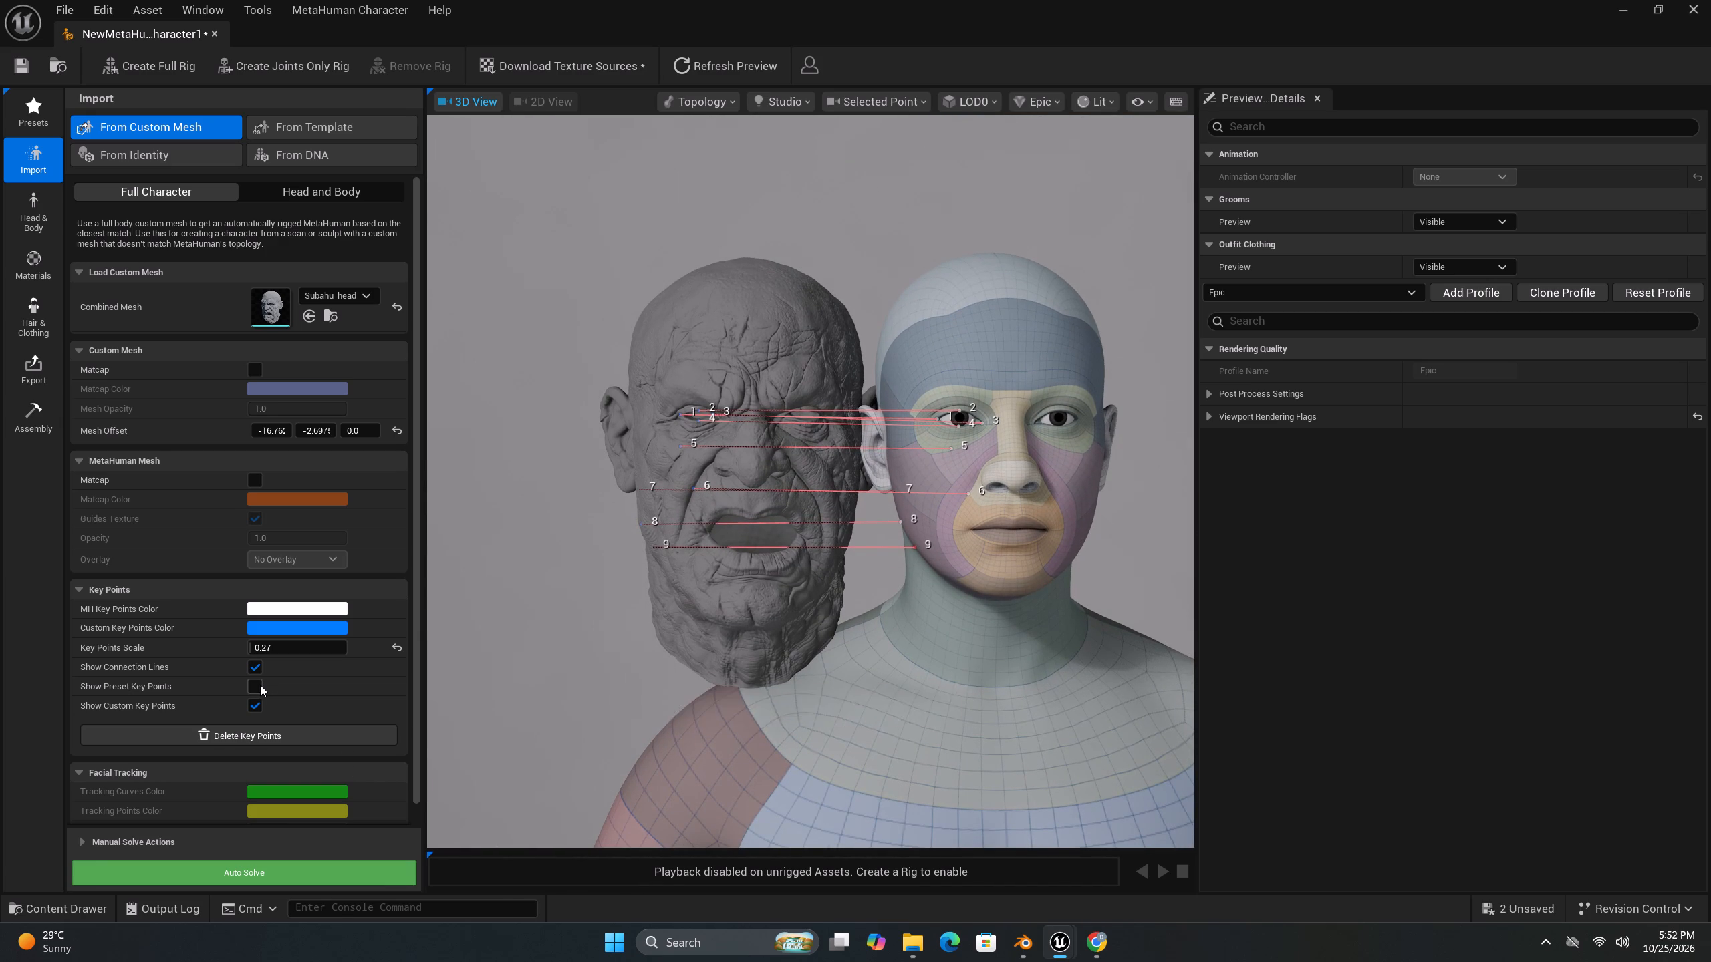
scroll(938, 563, "up", 4)
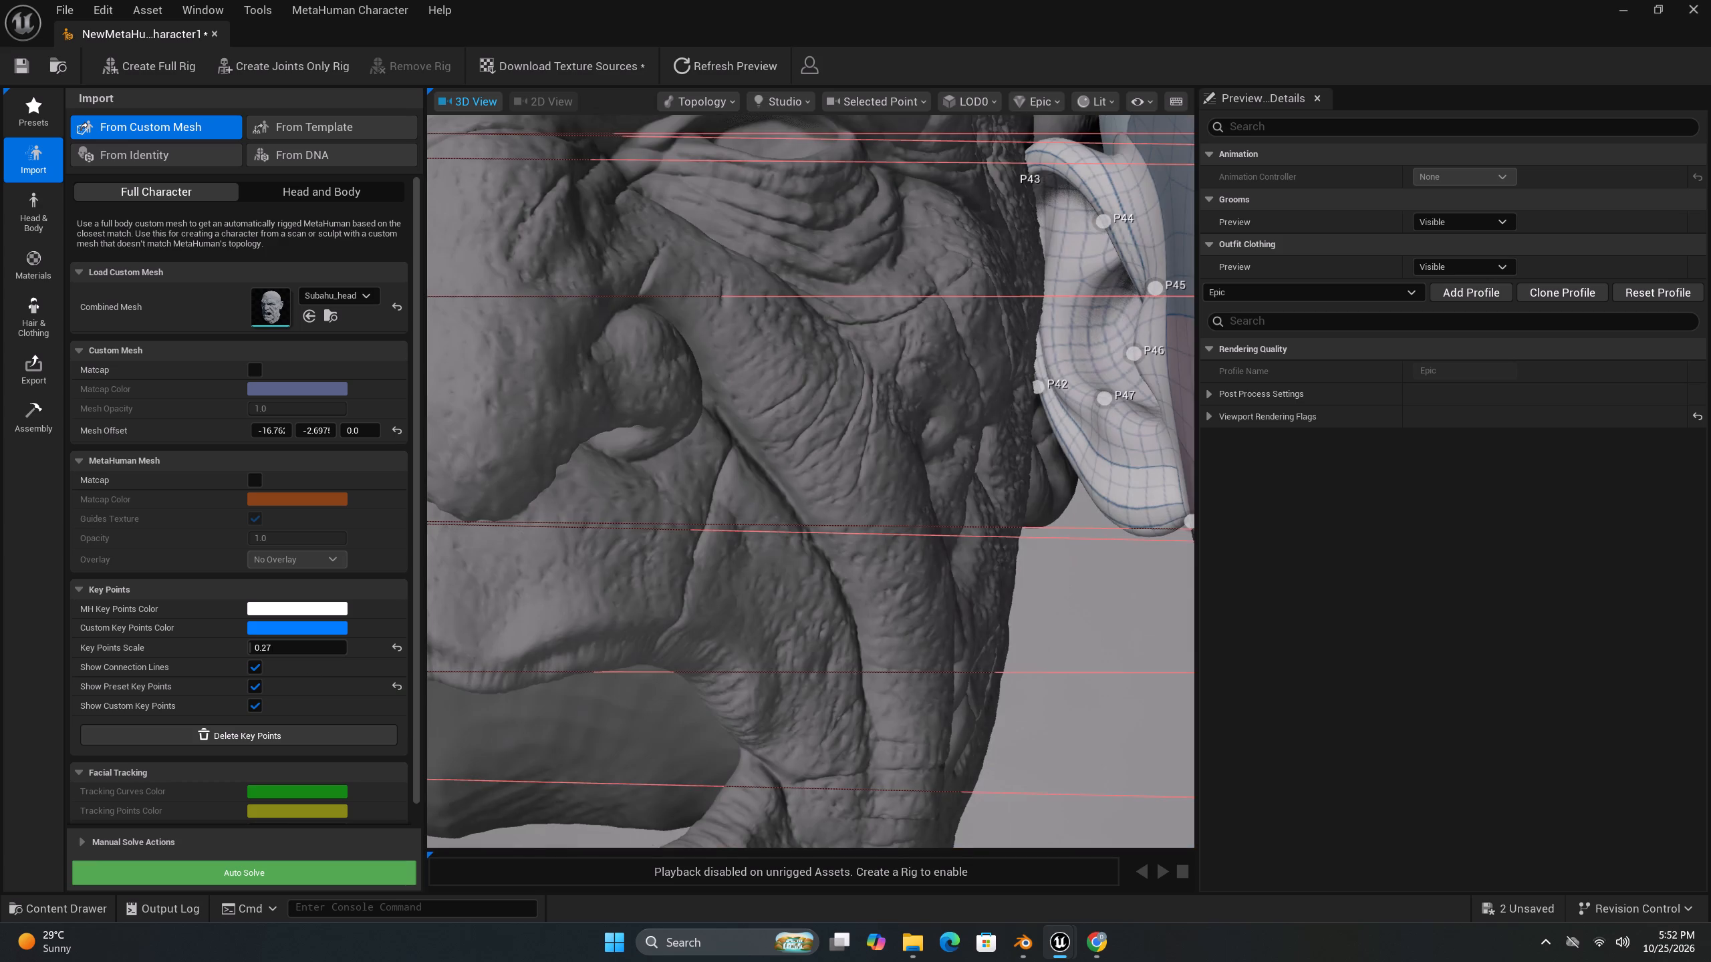
middle_click_drag(1024, 511, 1458, 372)
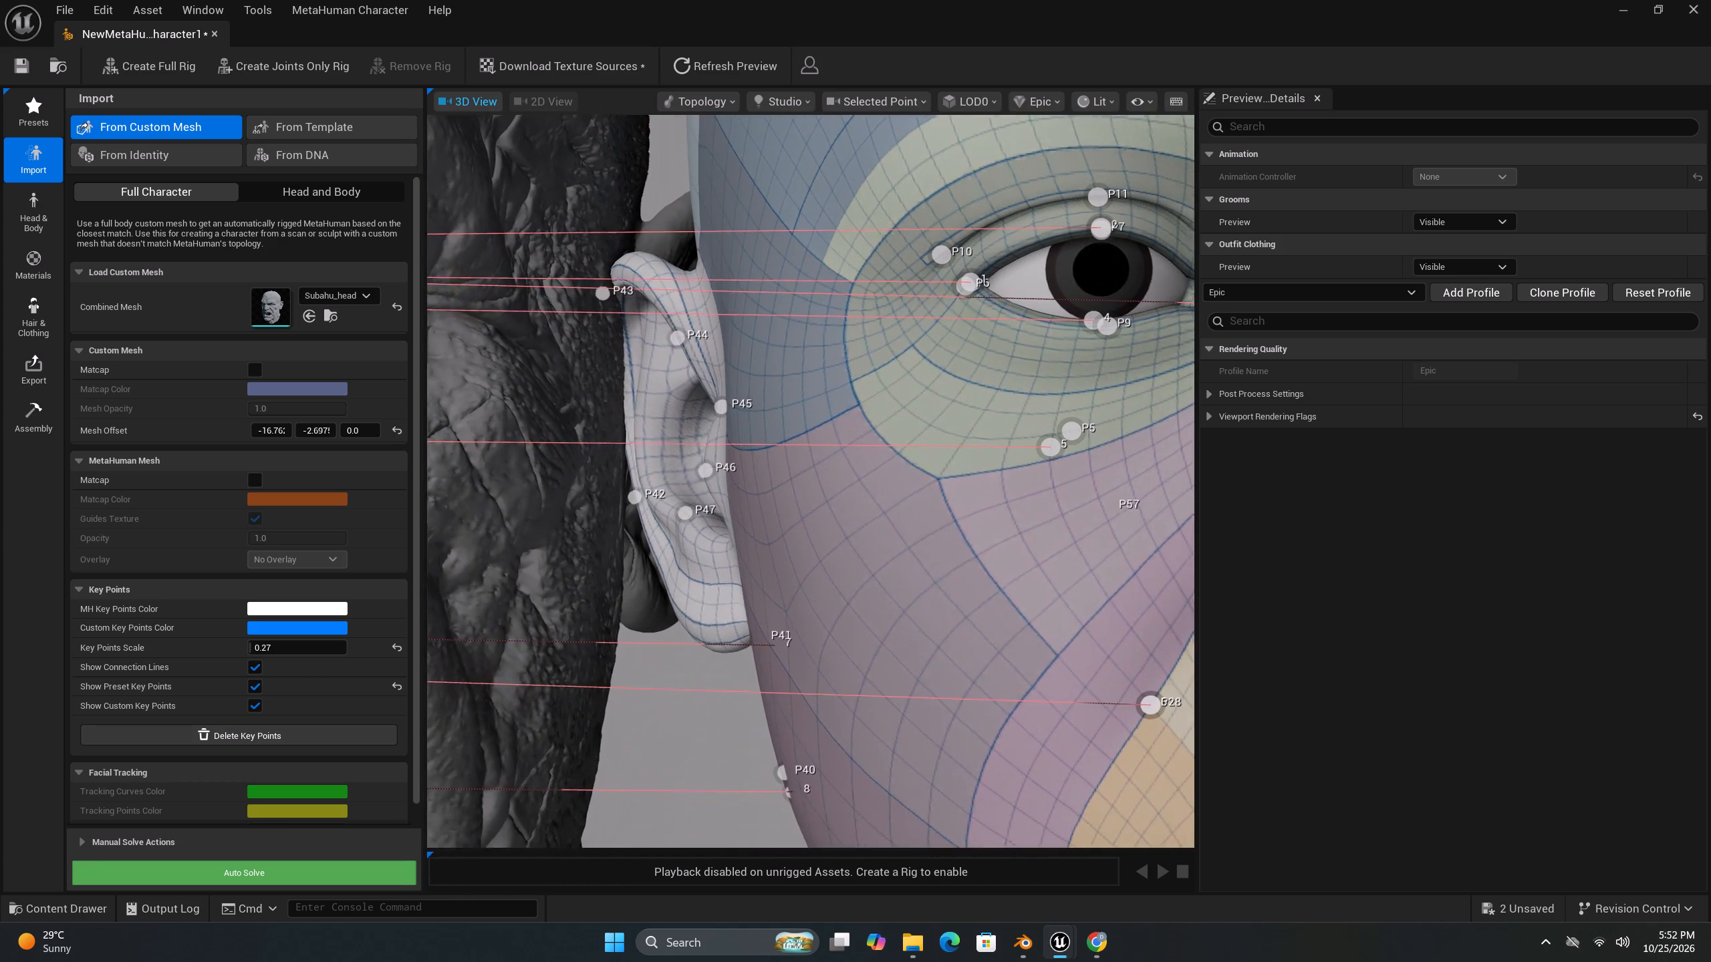
middle_click_drag(1458, 372, 1559, 402)
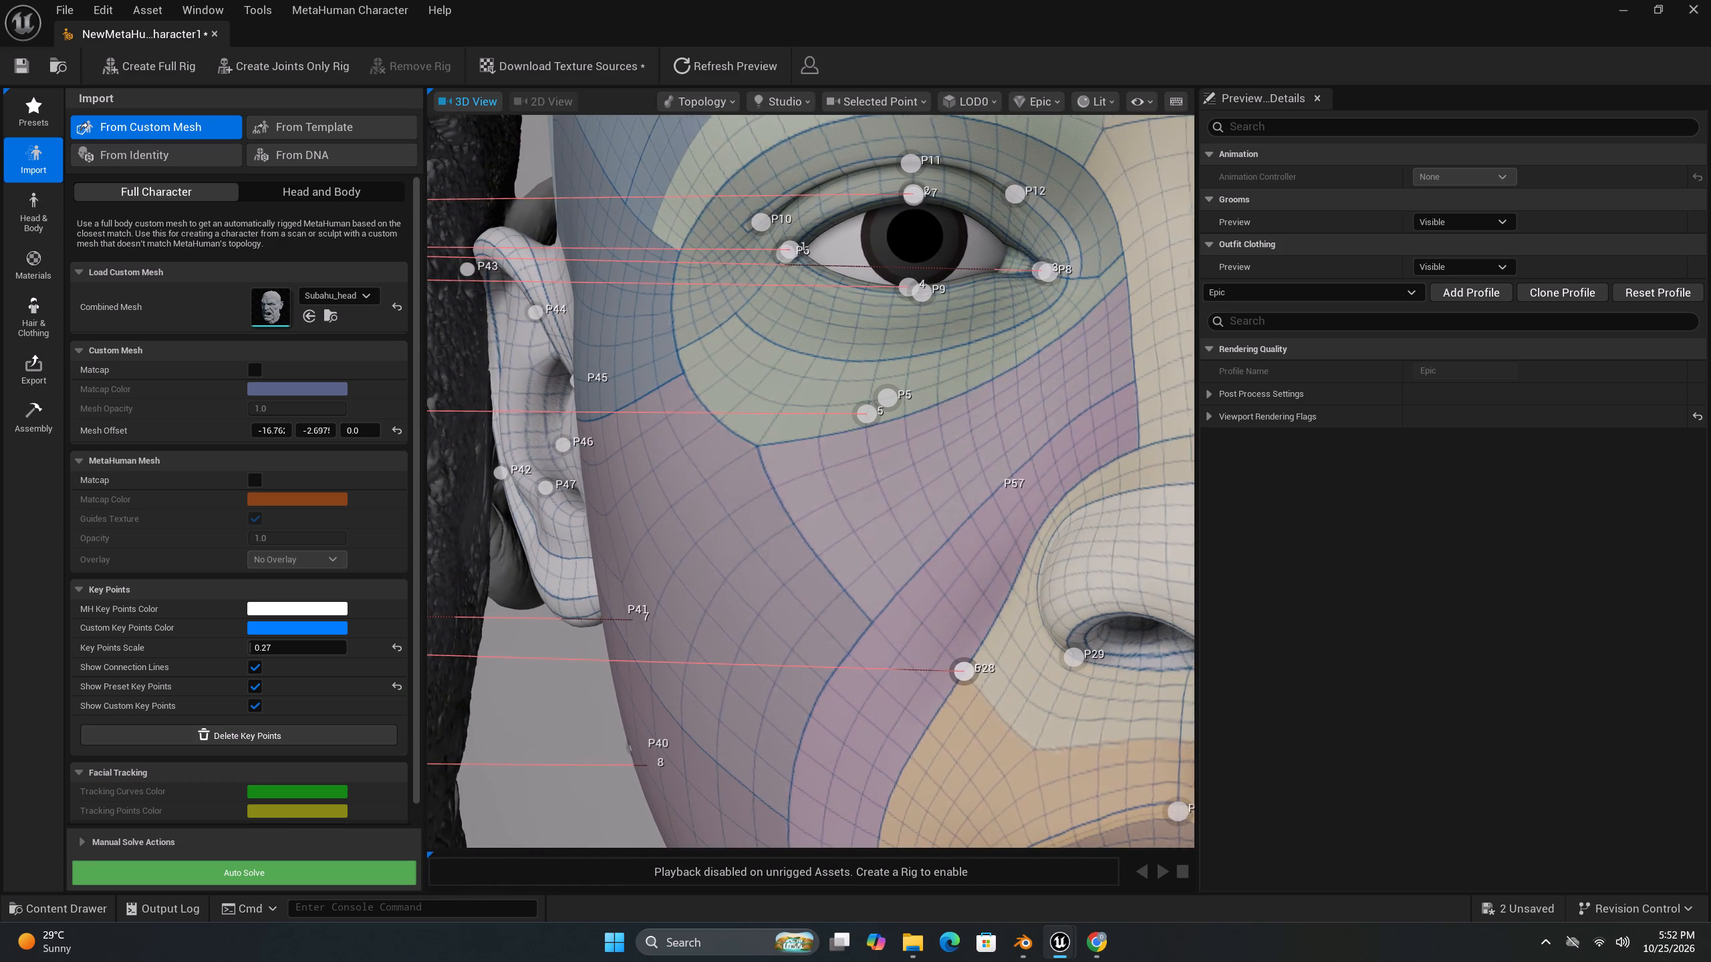
middle_click_drag(1559, 402, 1551, 605)
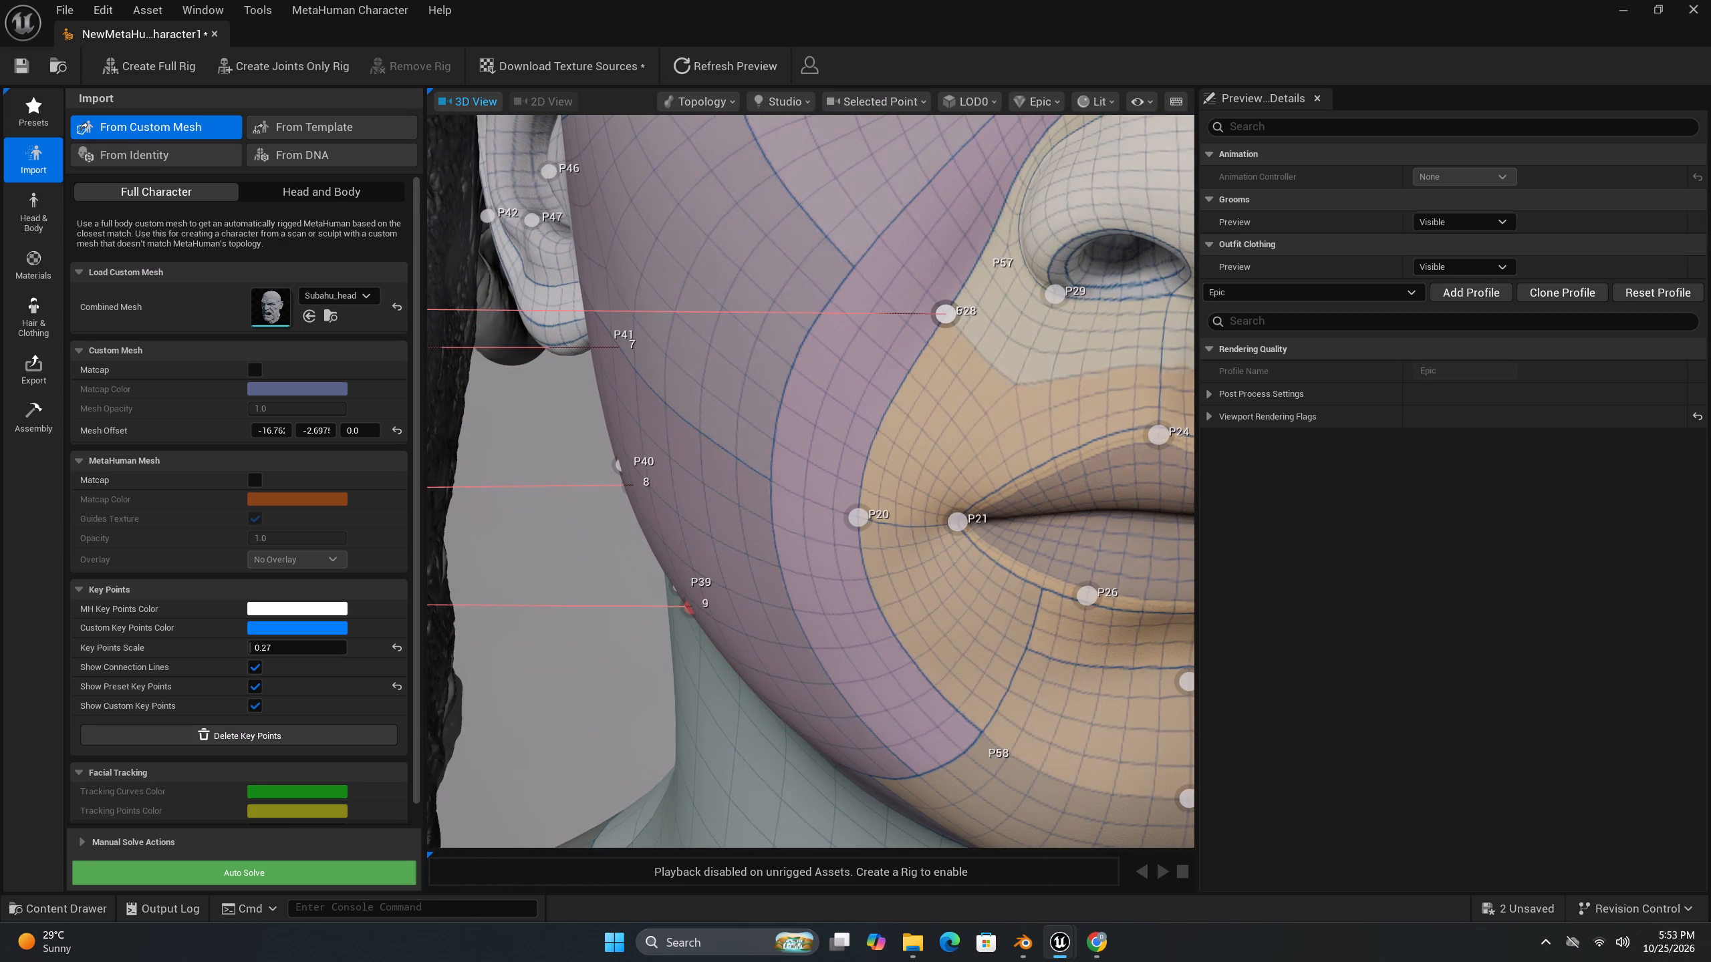
scroll(781, 563, "down", 16)
scroll(725, 553, "up", 1)
scroll(725, 553, "down", 5)
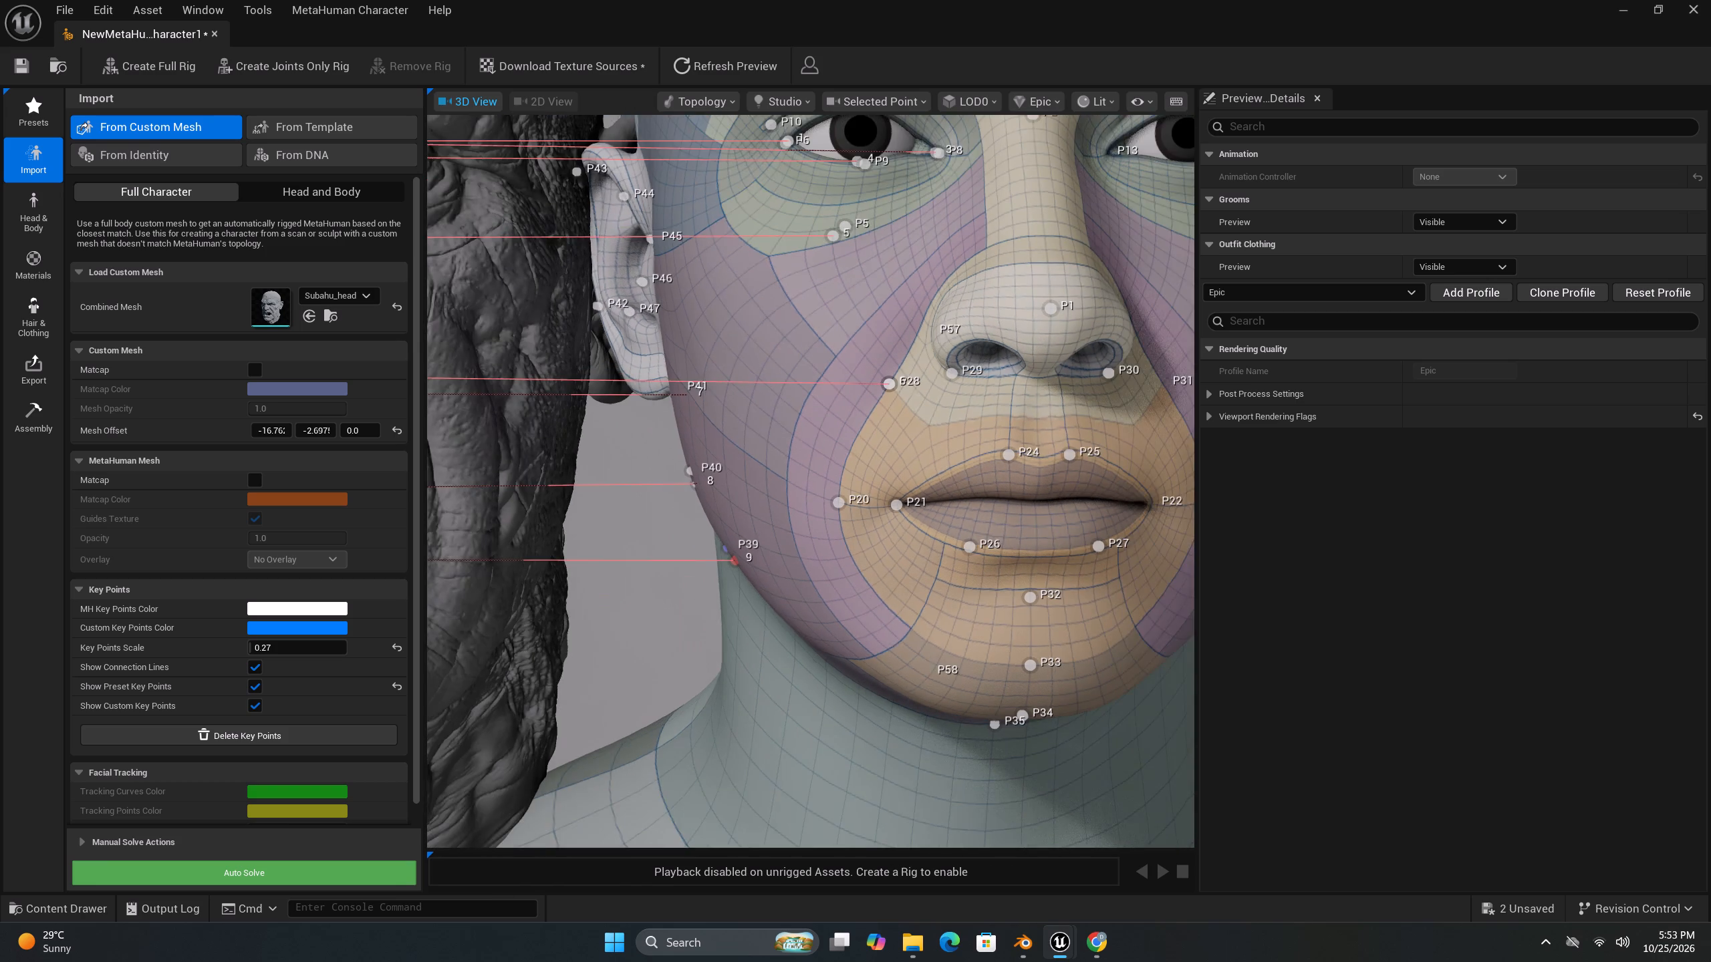
middle_click_drag(681, 564, 612, 559)
scroll(708, 555, "down", 4)
scroll(763, 548, "down", 5)
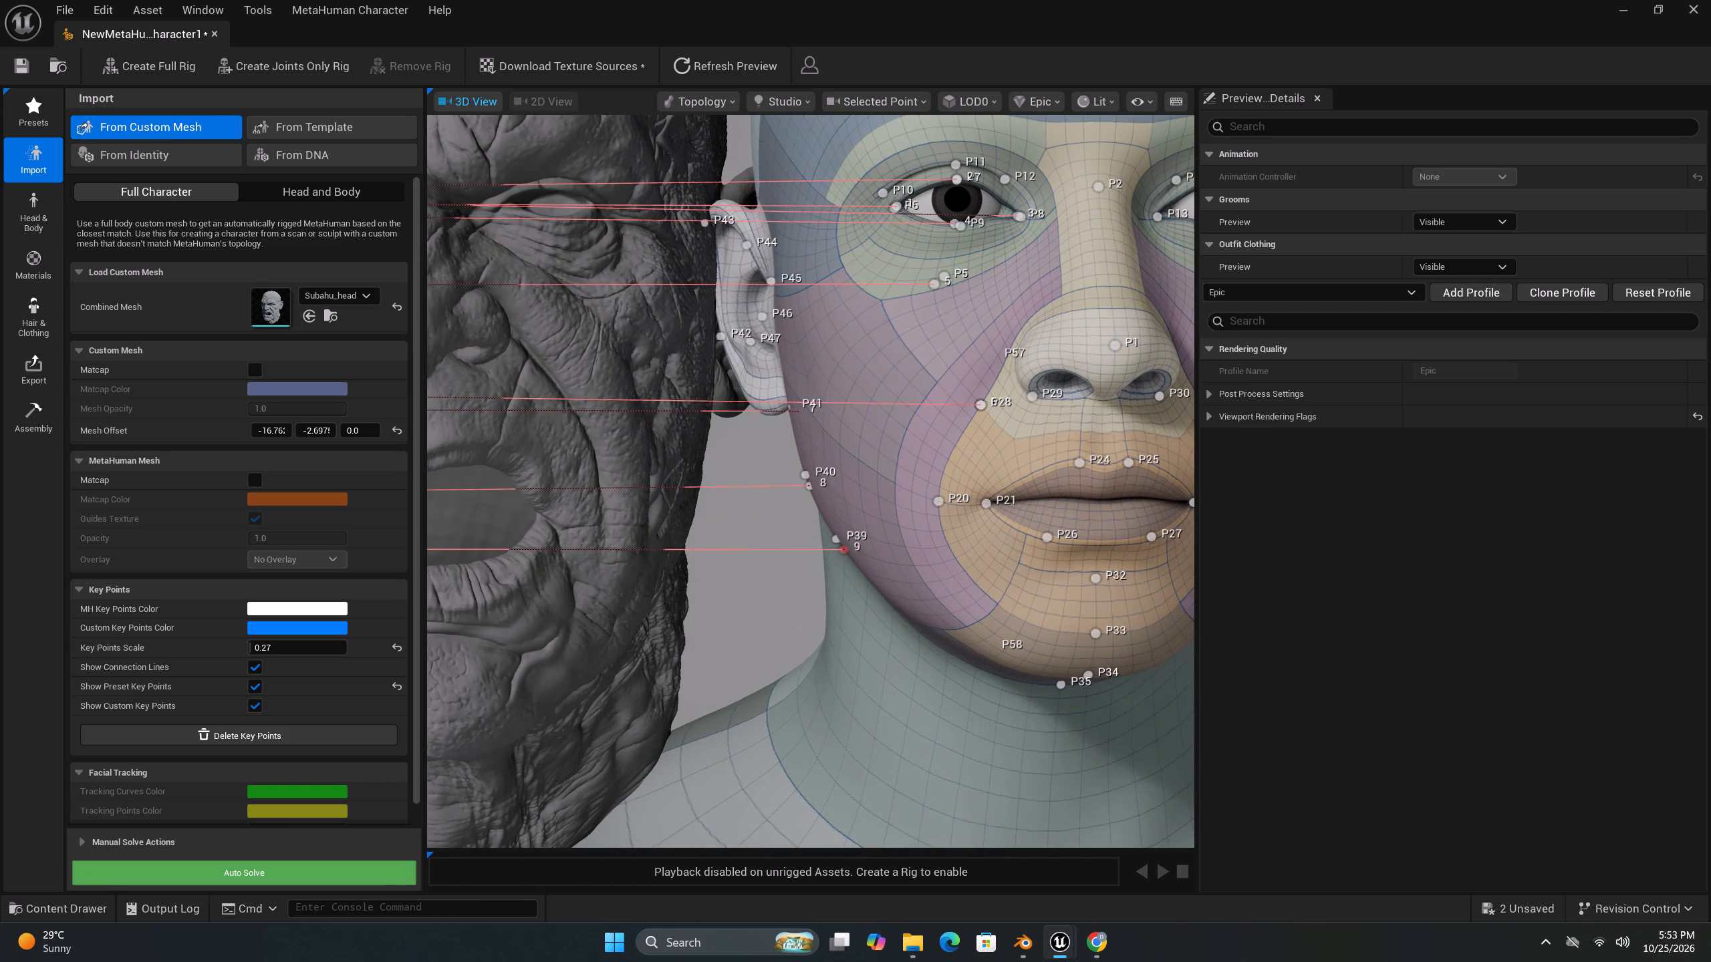
scroll(767, 548, "down", 5)
middle_click_drag(720, 554, 745, 552)
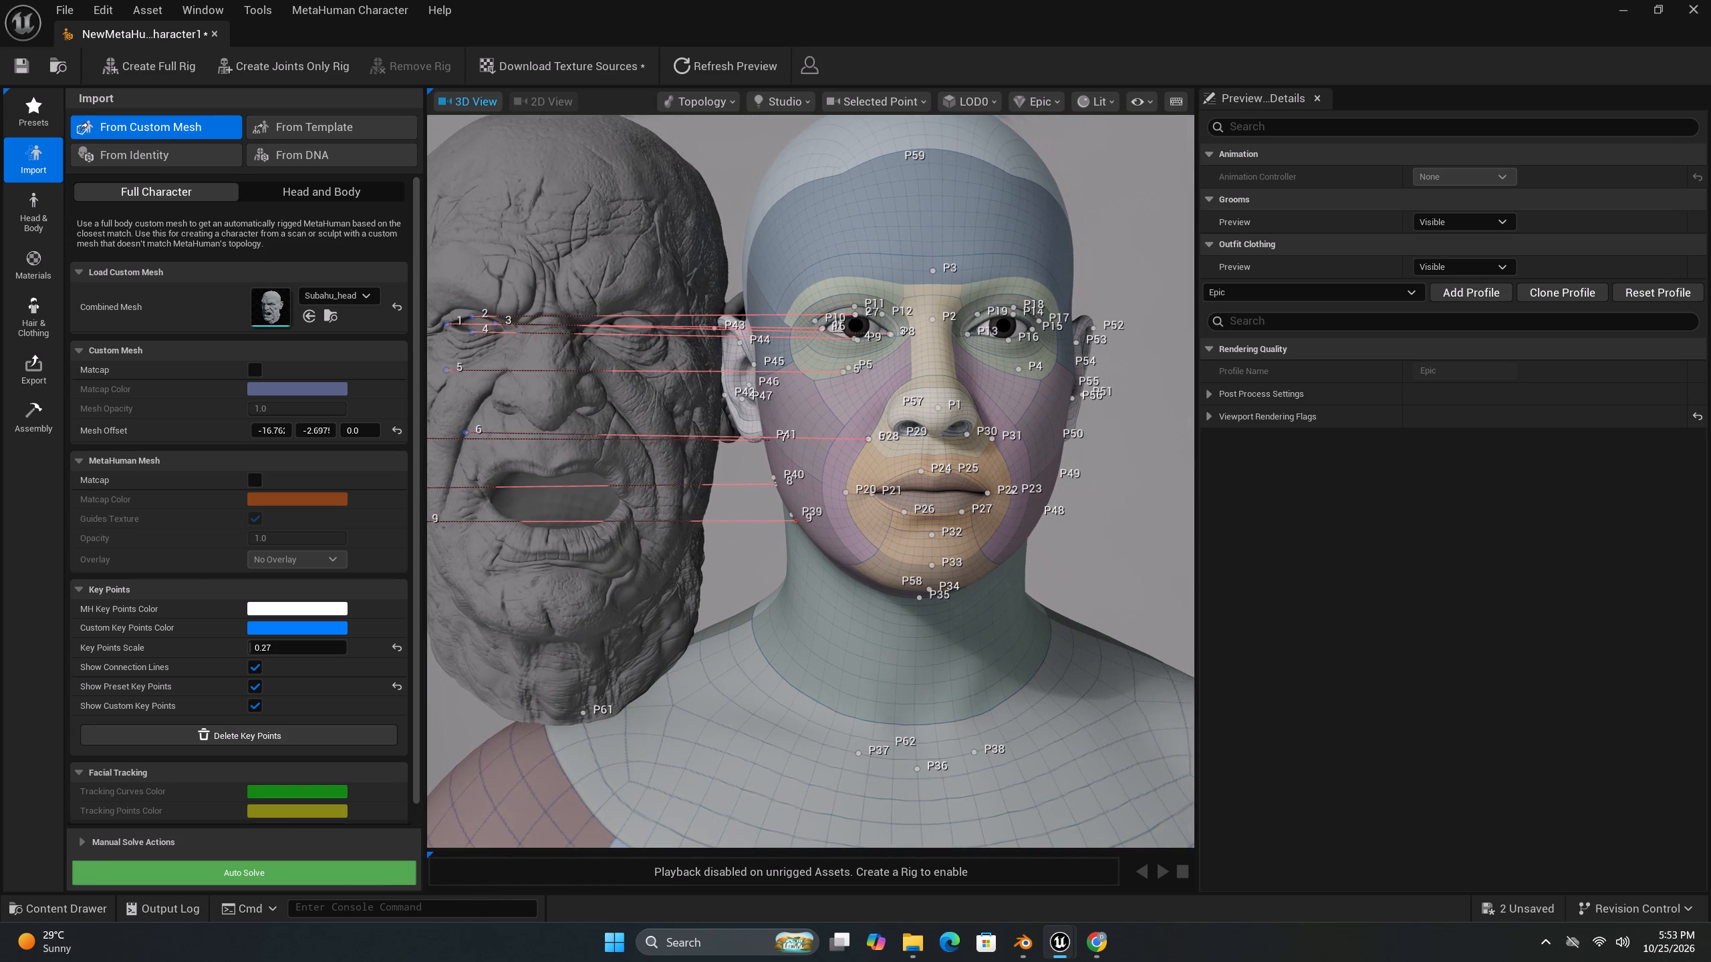
middle_click_drag(745, 552, 695, 552)
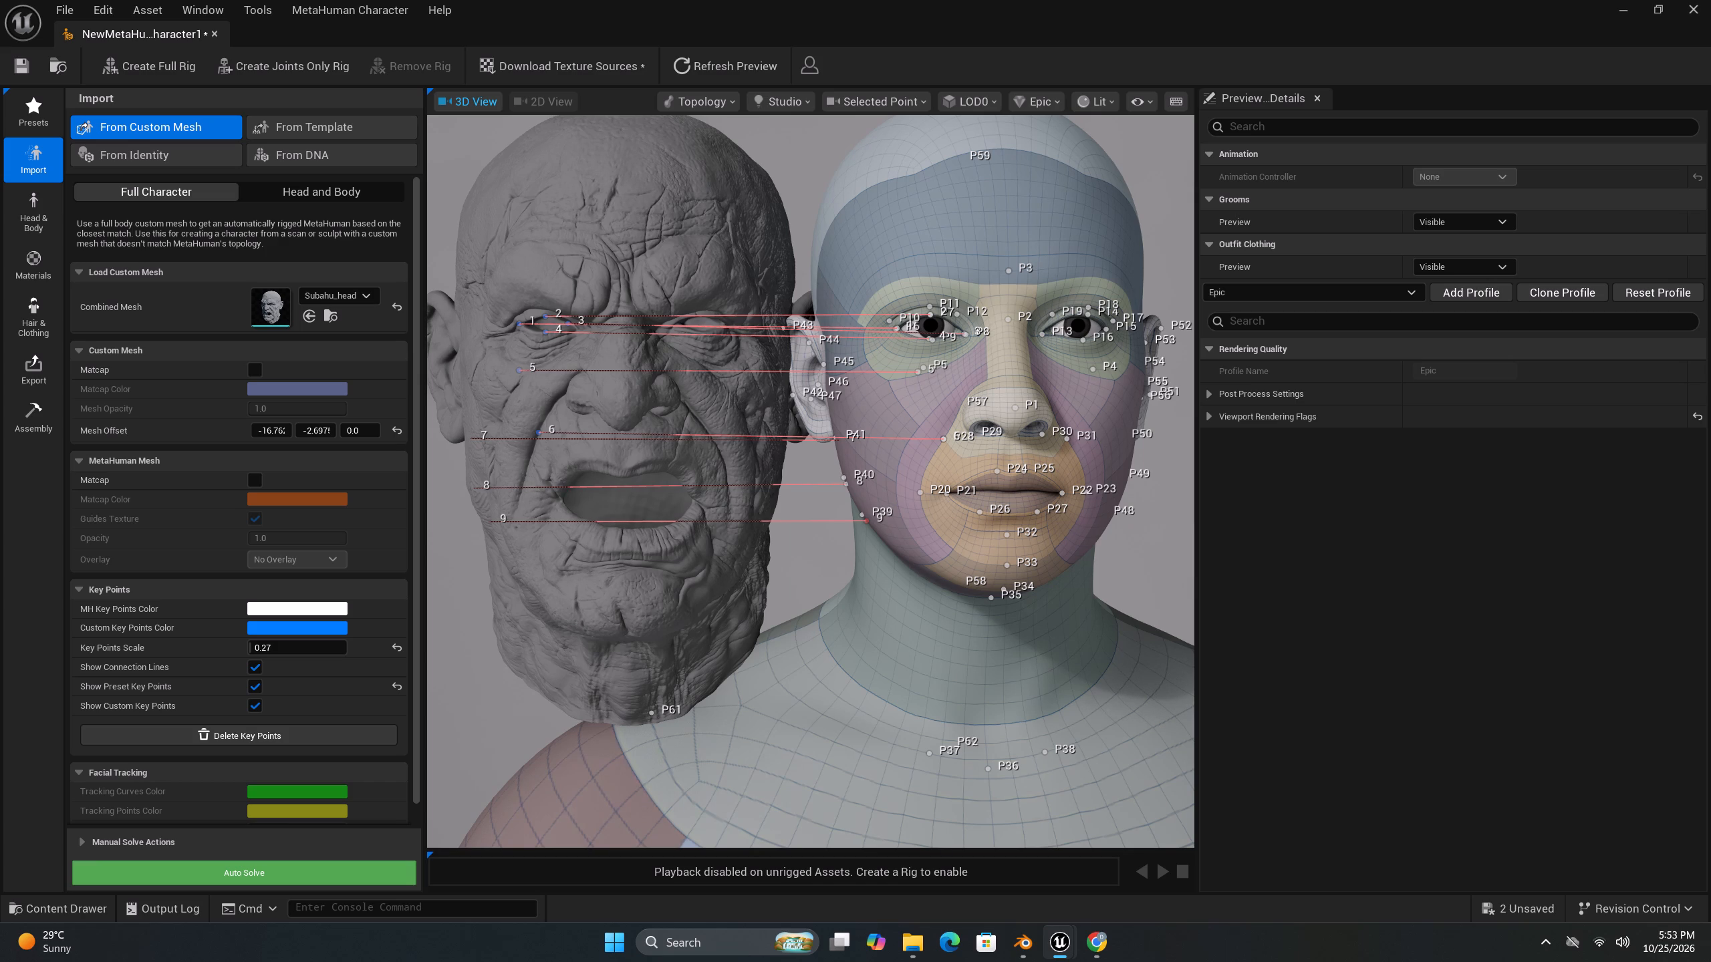
Hide the preset key points and match pair 10 on the outer nostril wing of both heads, on the side already matched.
left_click(255, 688)
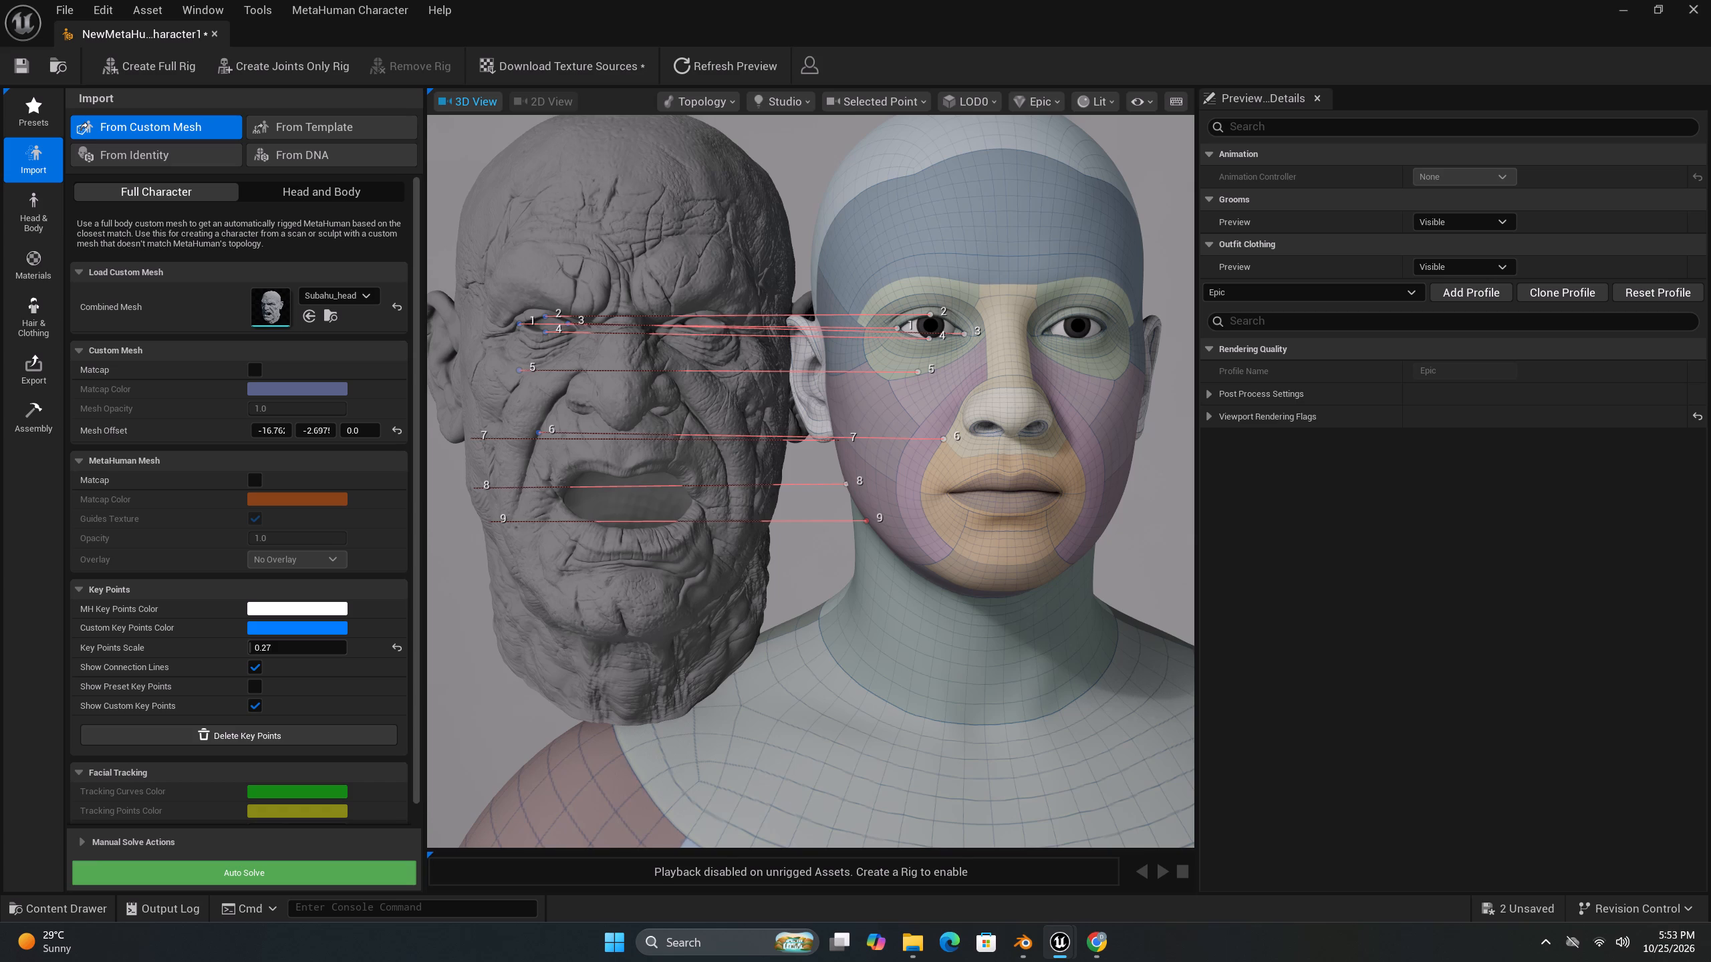
right_click(581, 387, "ctrl")
left_click(979, 410, "ctrl")
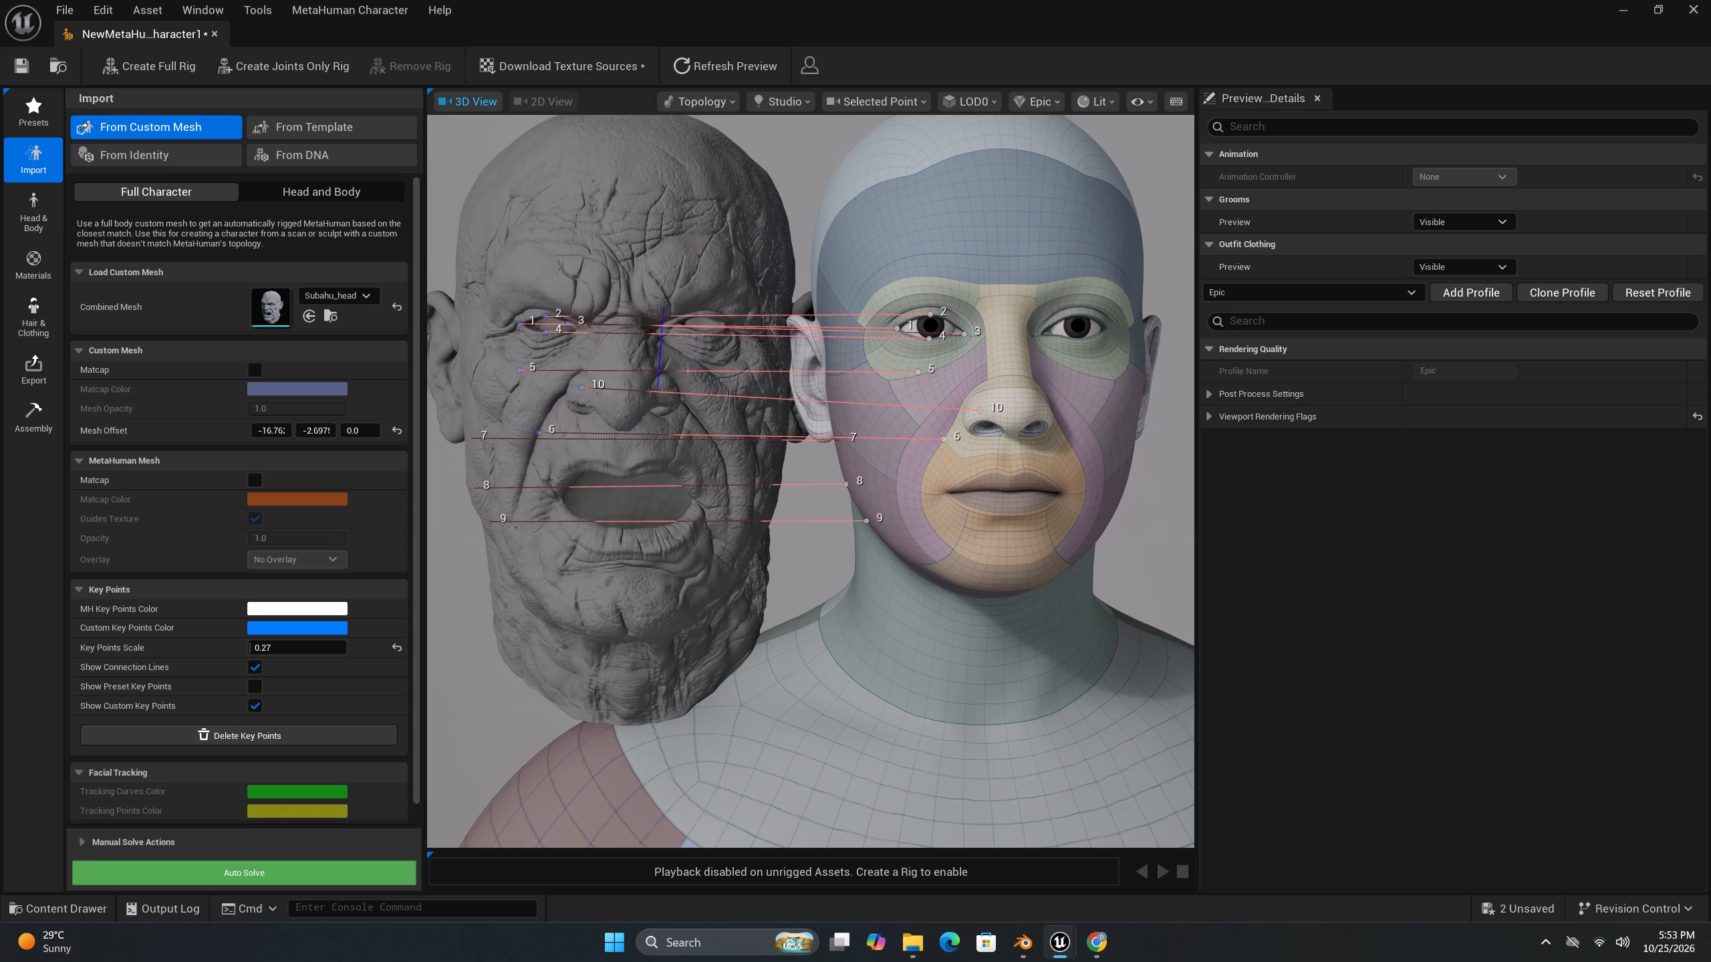
Match pair 11 on the opposite nostril wing of both heads, undoing the stray placement of its MetaHuman point at the mouth.
right_click(658, 387, "ctrl")
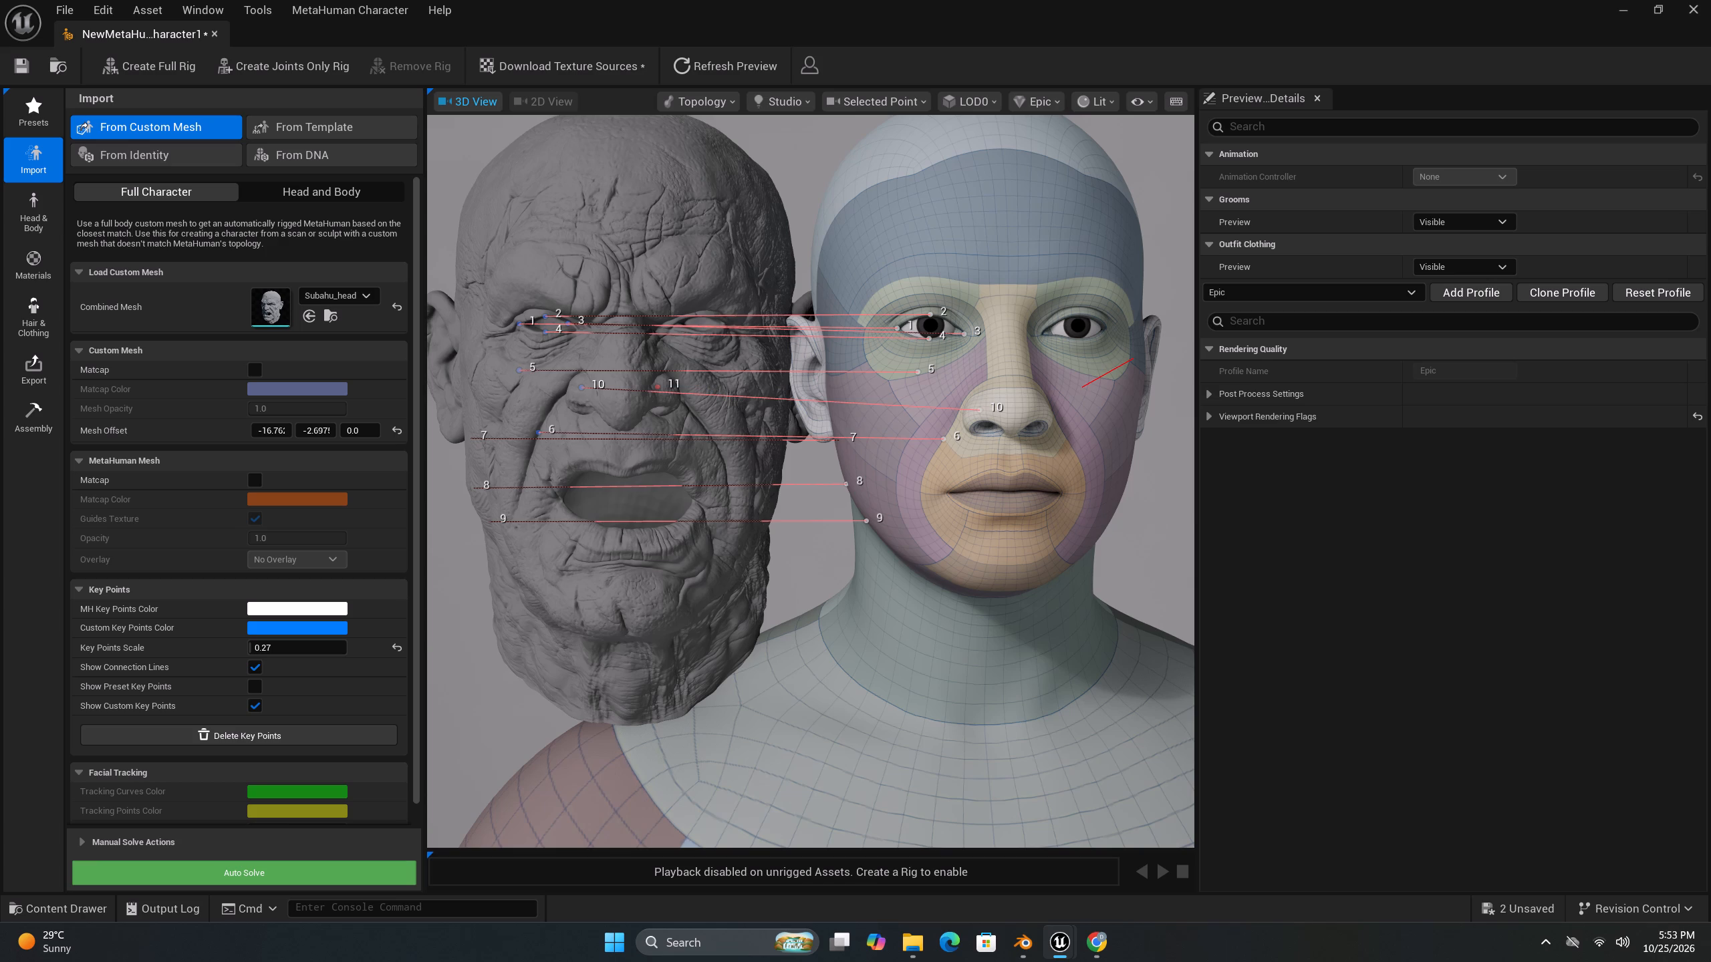
left_click(1041, 409, "ctrl")
middle_click_drag(1076, 493, 1043, 494, "ctrl")
left_click_drag(1084, 501, 1033, 502, "ctrl")
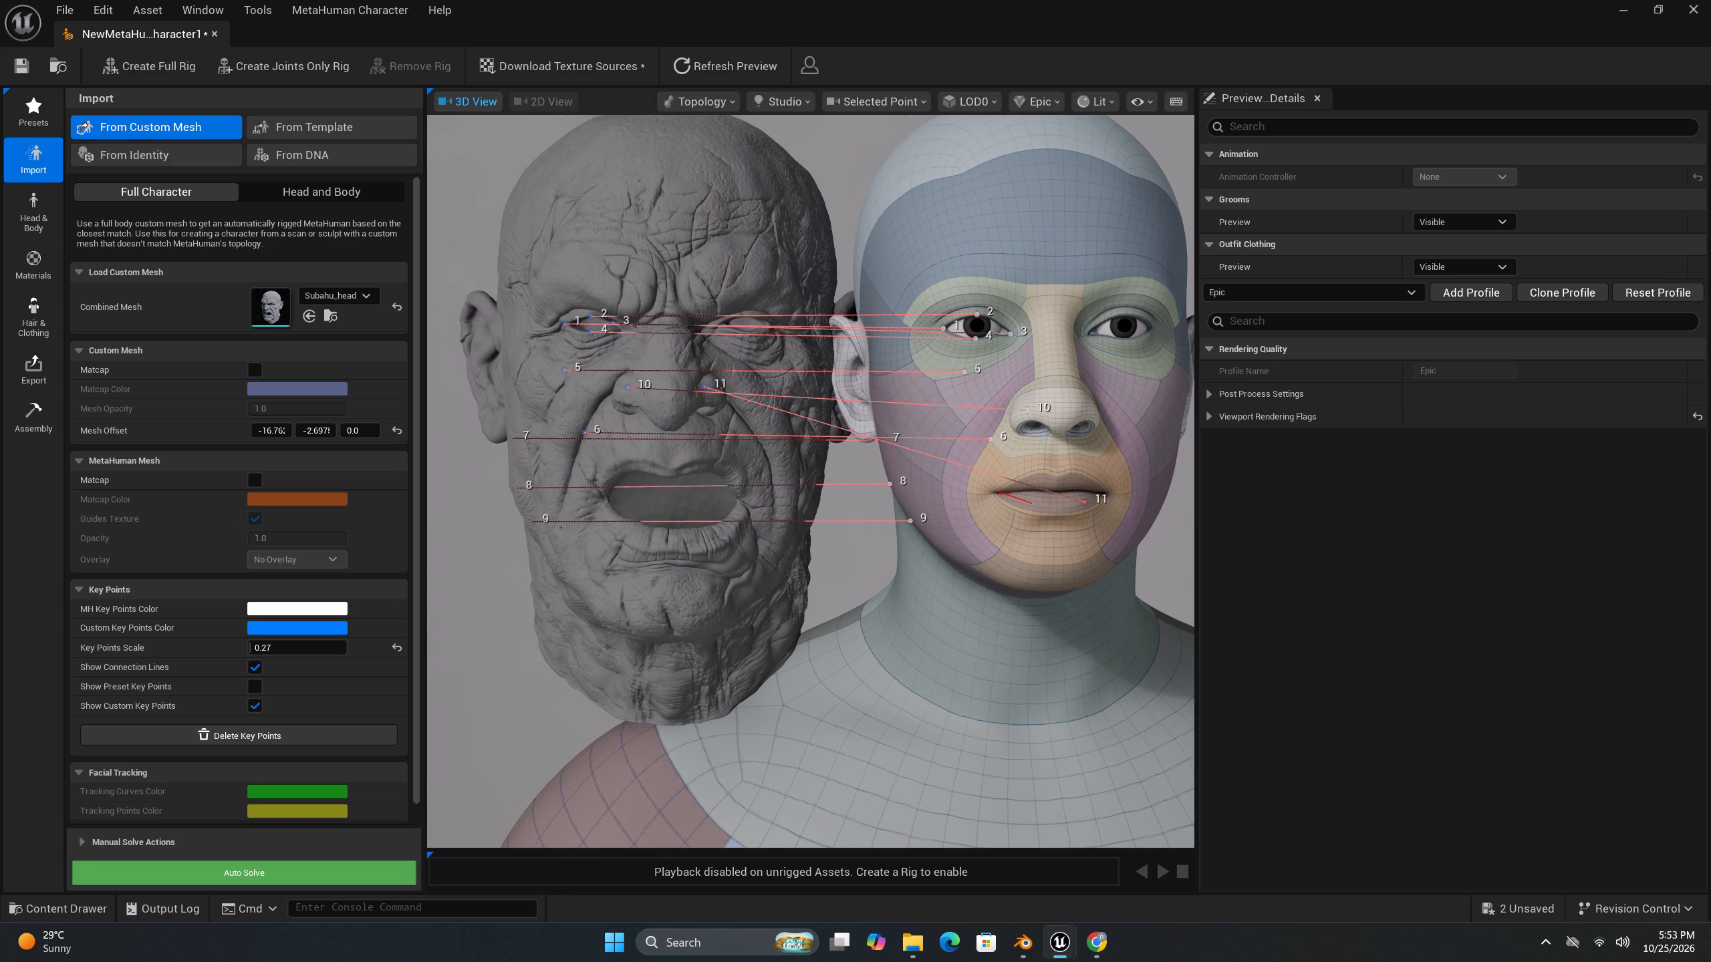
key("ctrl+z")
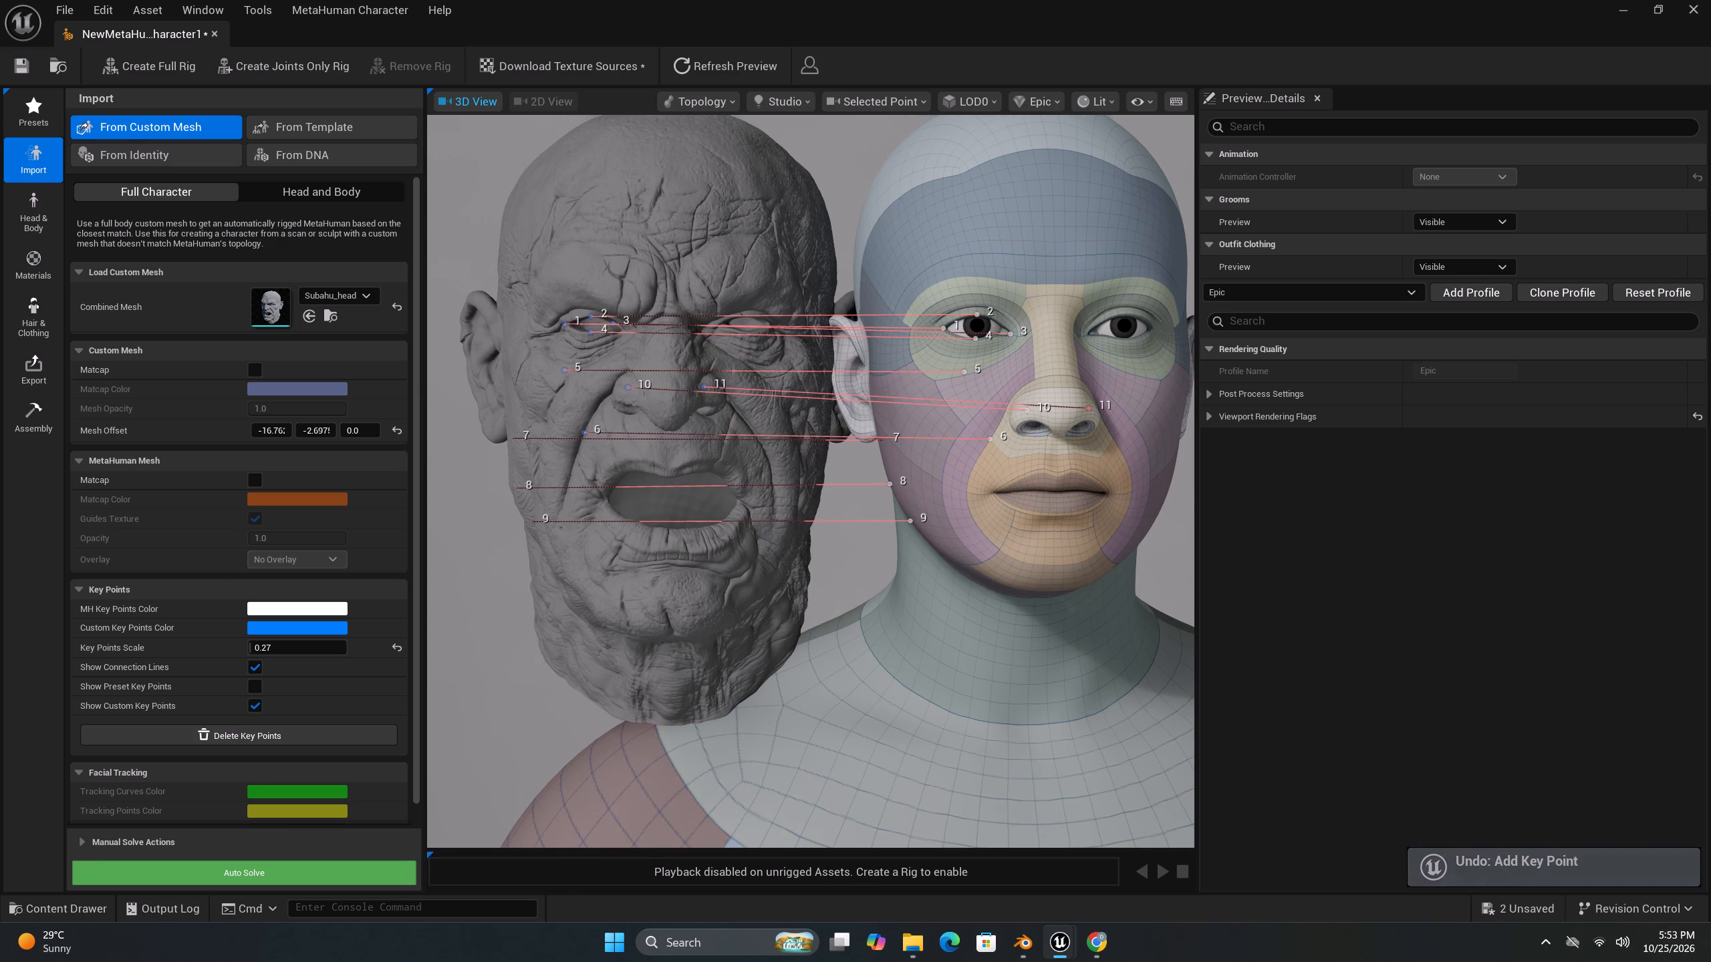
Match key point pair 12 on the nose tip of both heads.
middle_click_drag(1168, 576, 1149, 575)
left_click_drag(1184, 566, 1002, 579, "ctrl")
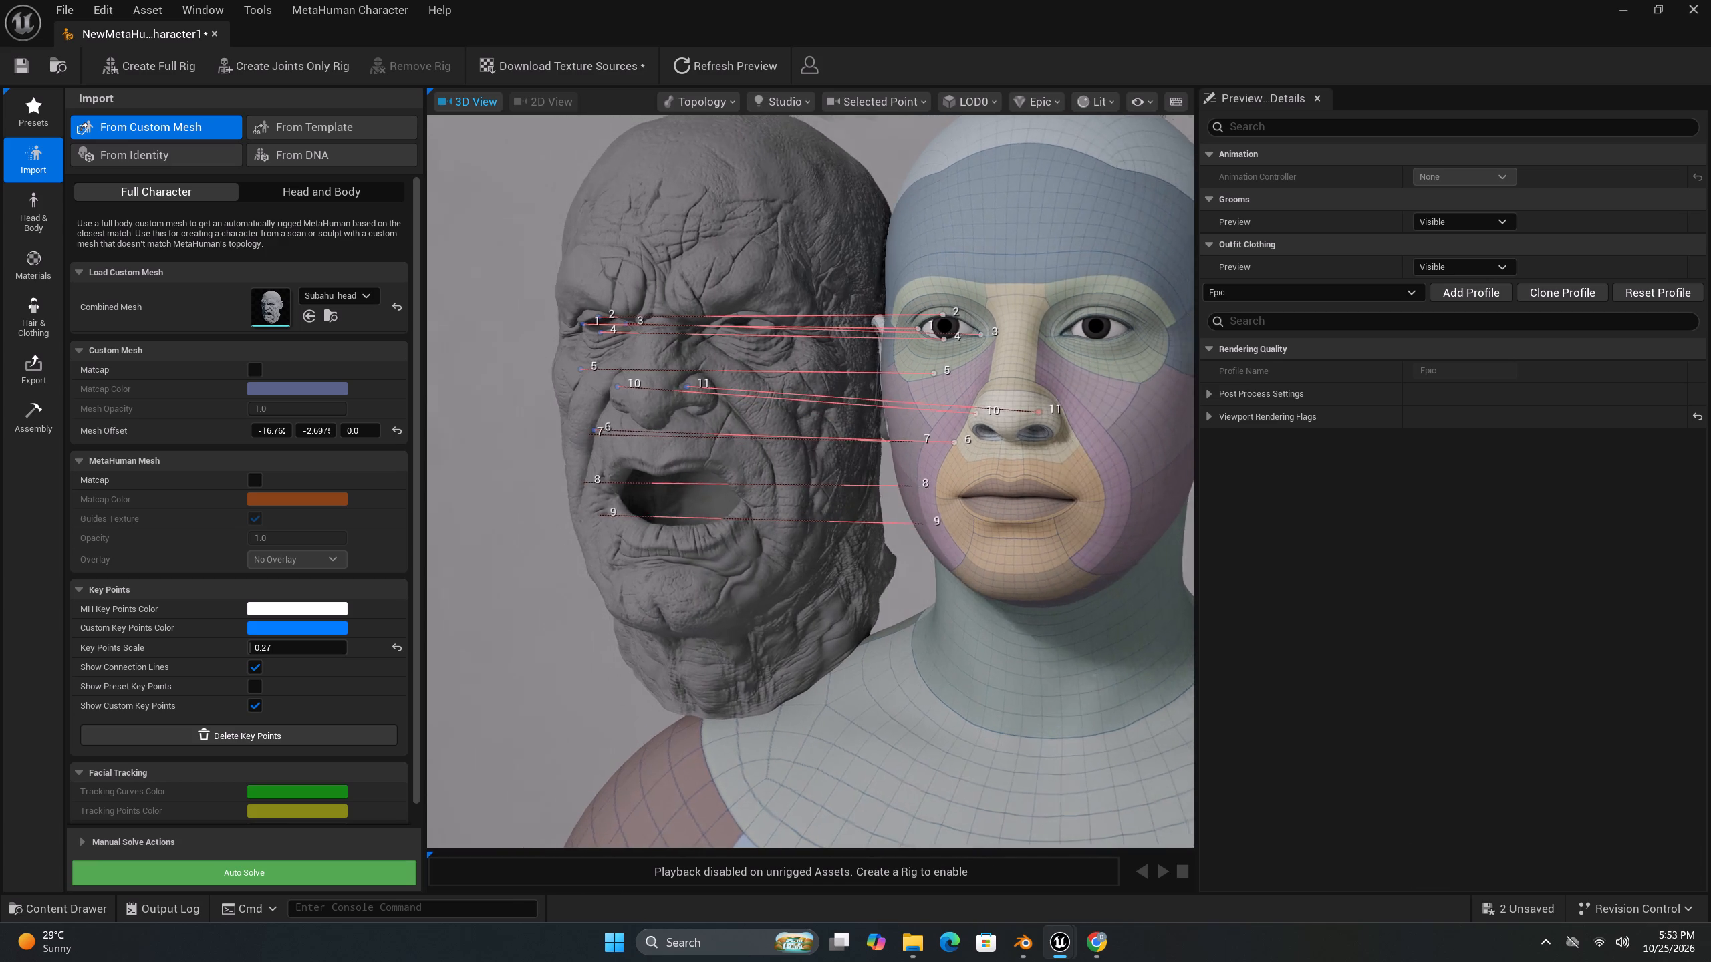
left_click_drag(1002, 579, 1111, 703, "ctrl")
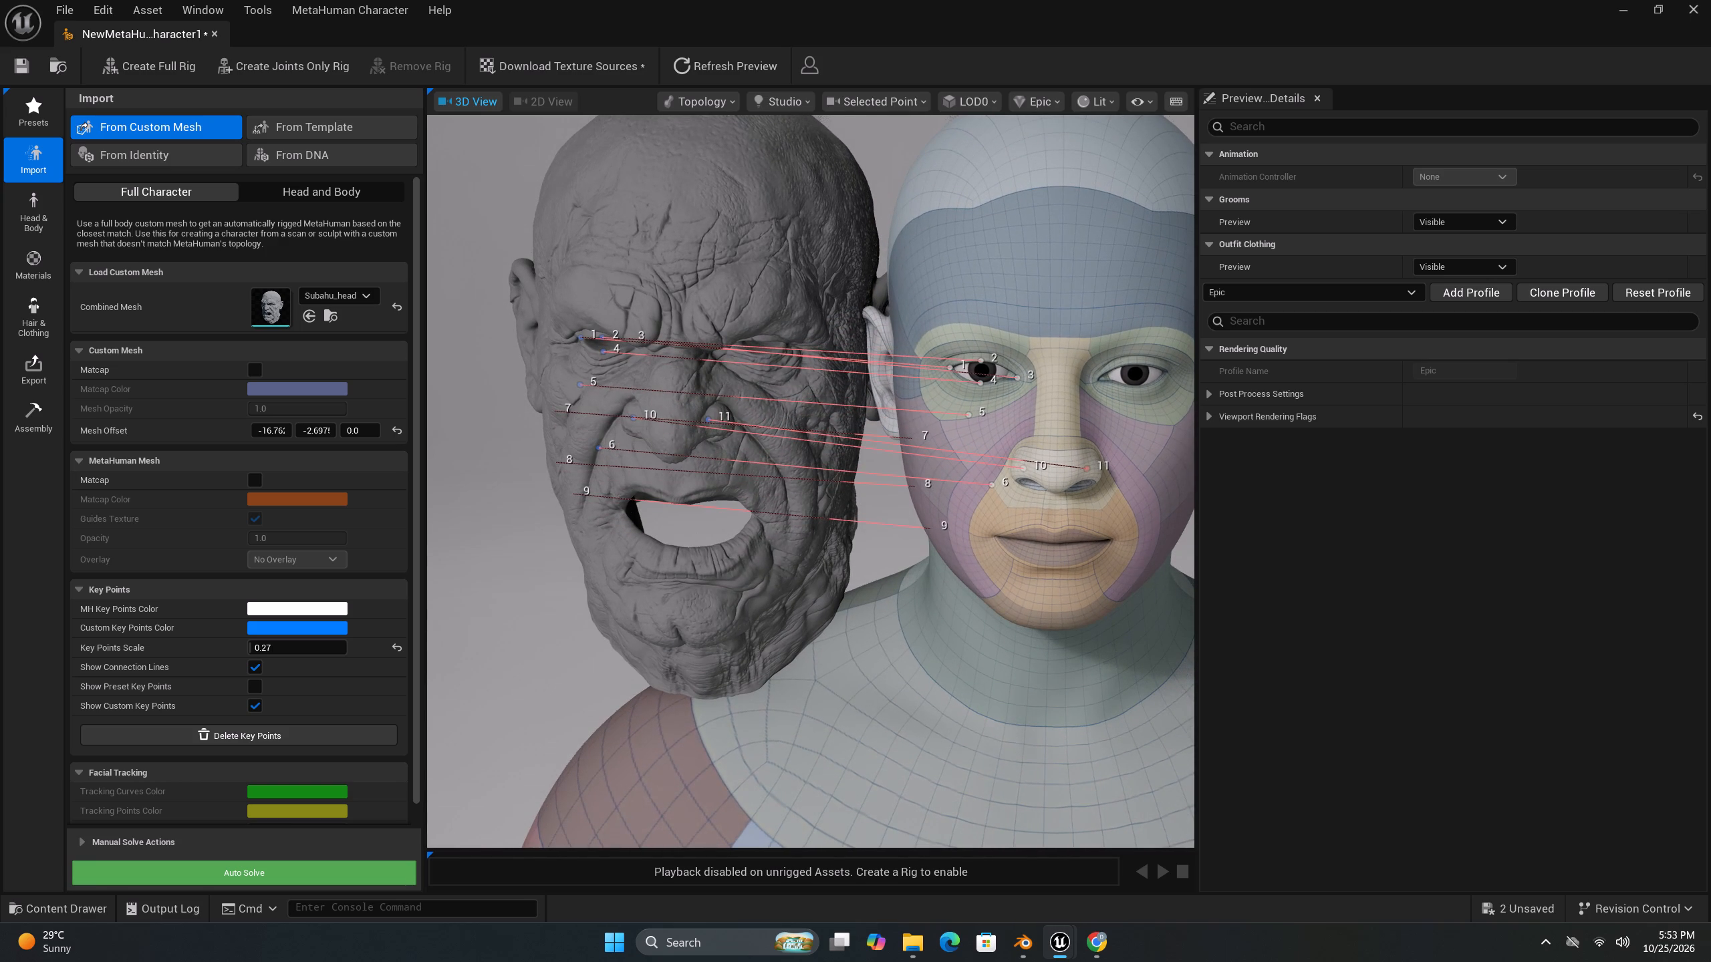
right_click(668, 442, "ctrl")
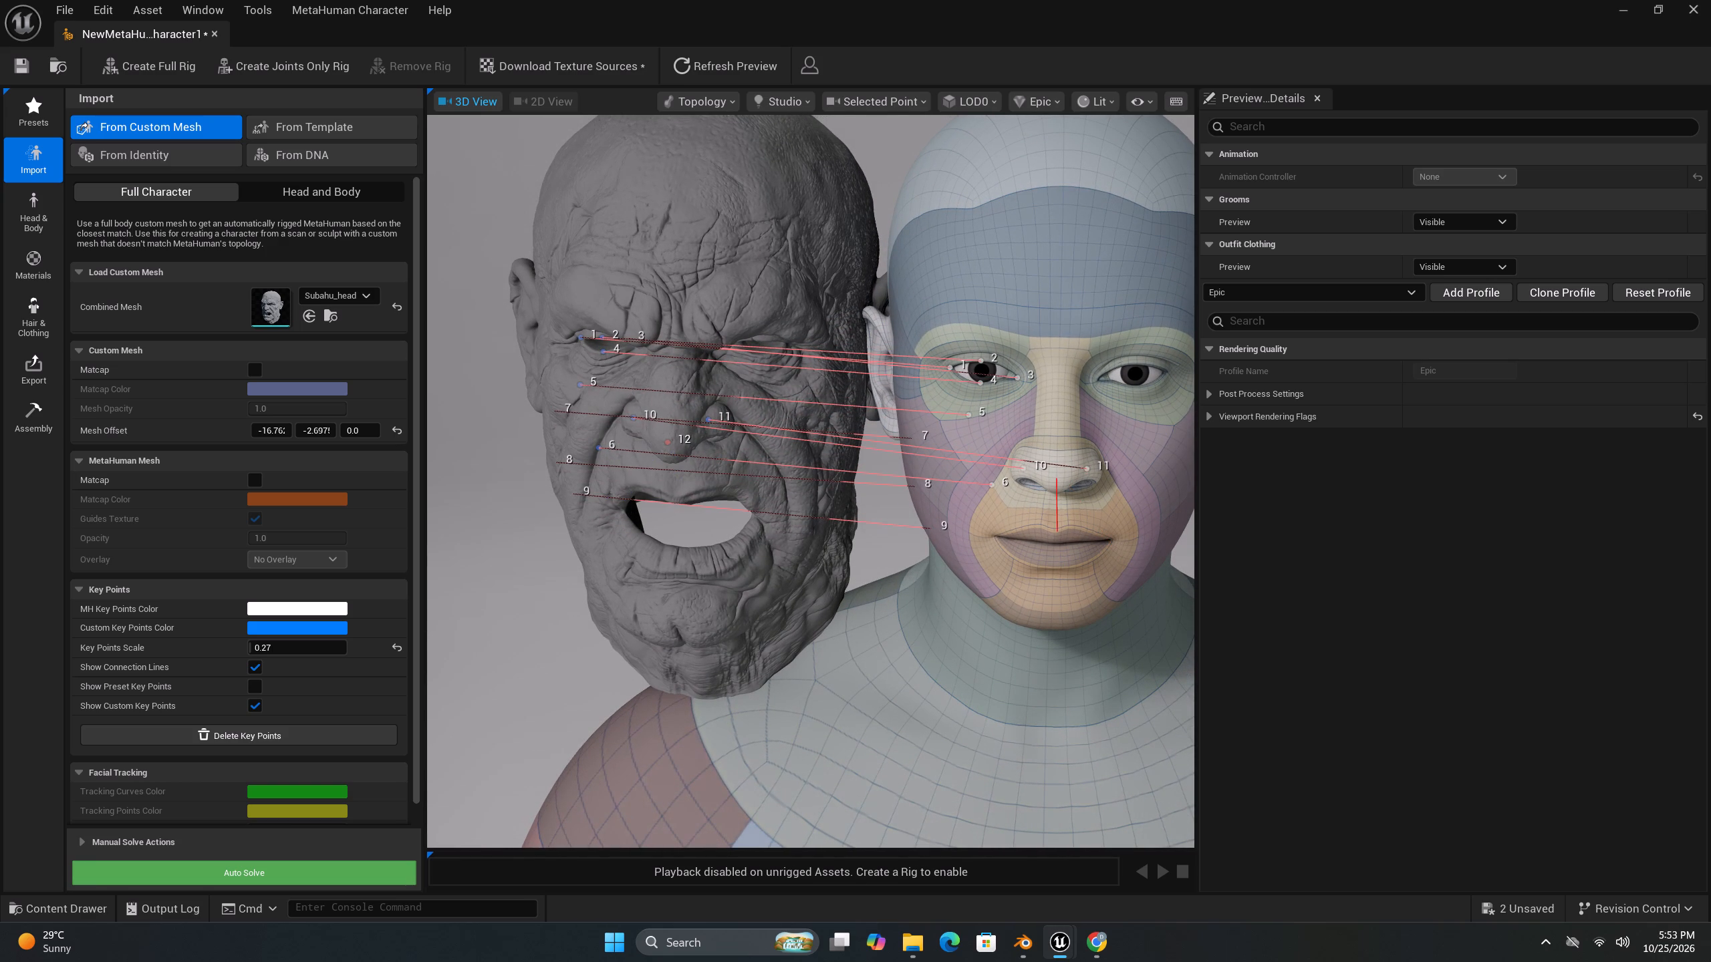
right_click(1056, 478, "ctrl")
left_click(1059, 478, "ctrl")
Match pairs 13 and 14 on the outer end and middle of the brow of both heads, on the side with the matched eye.
left_click_drag(878, 544, 882, 532, "ctrl")
left_click_drag(882, 532, 954, 449, "ctrl")
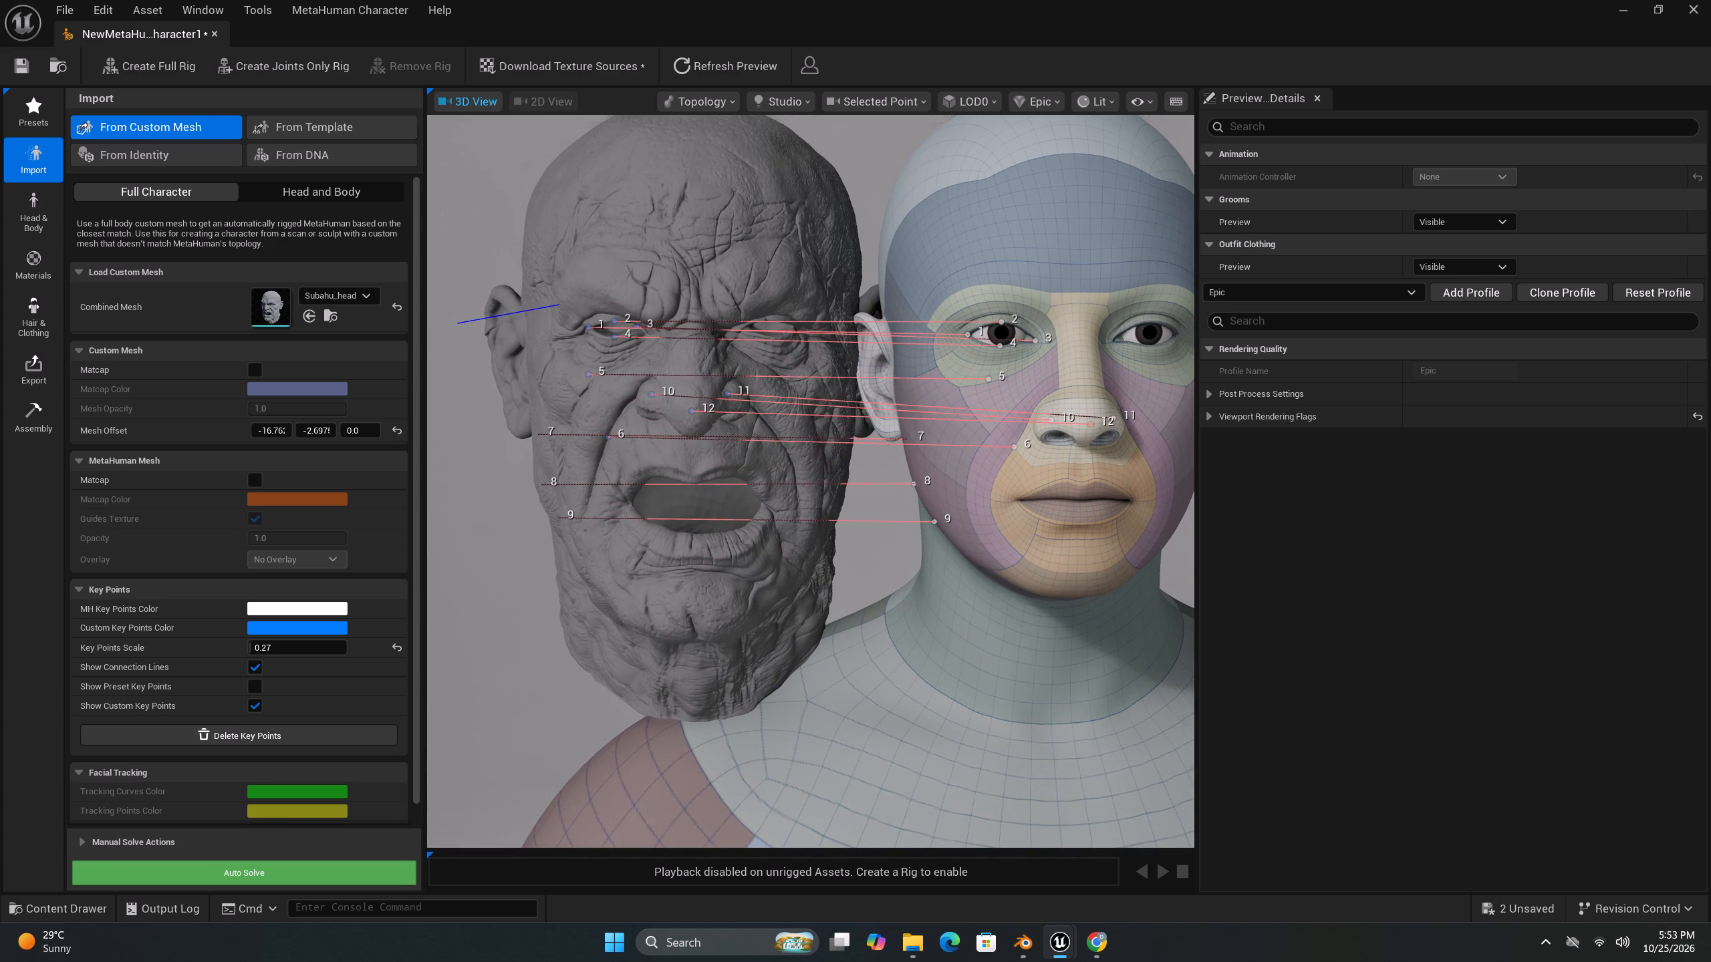
right_click(559, 309, "ctrl")
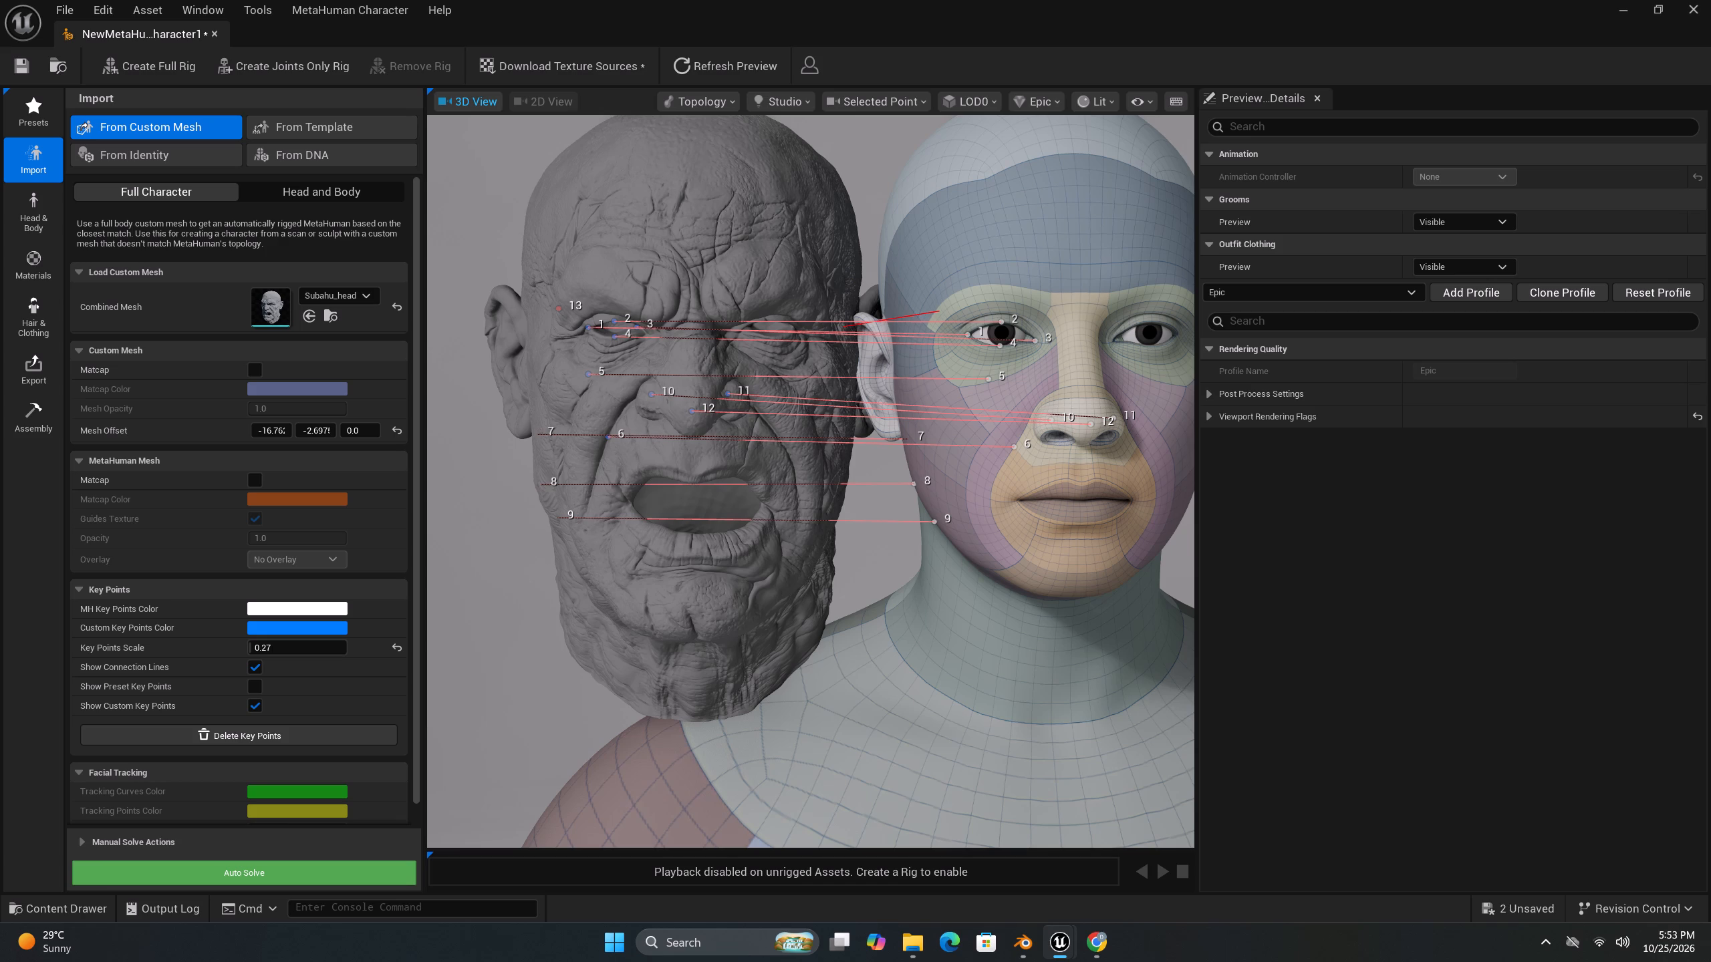
left_click(938, 309, "ctrl")
right_click(602, 289, "ctrl")
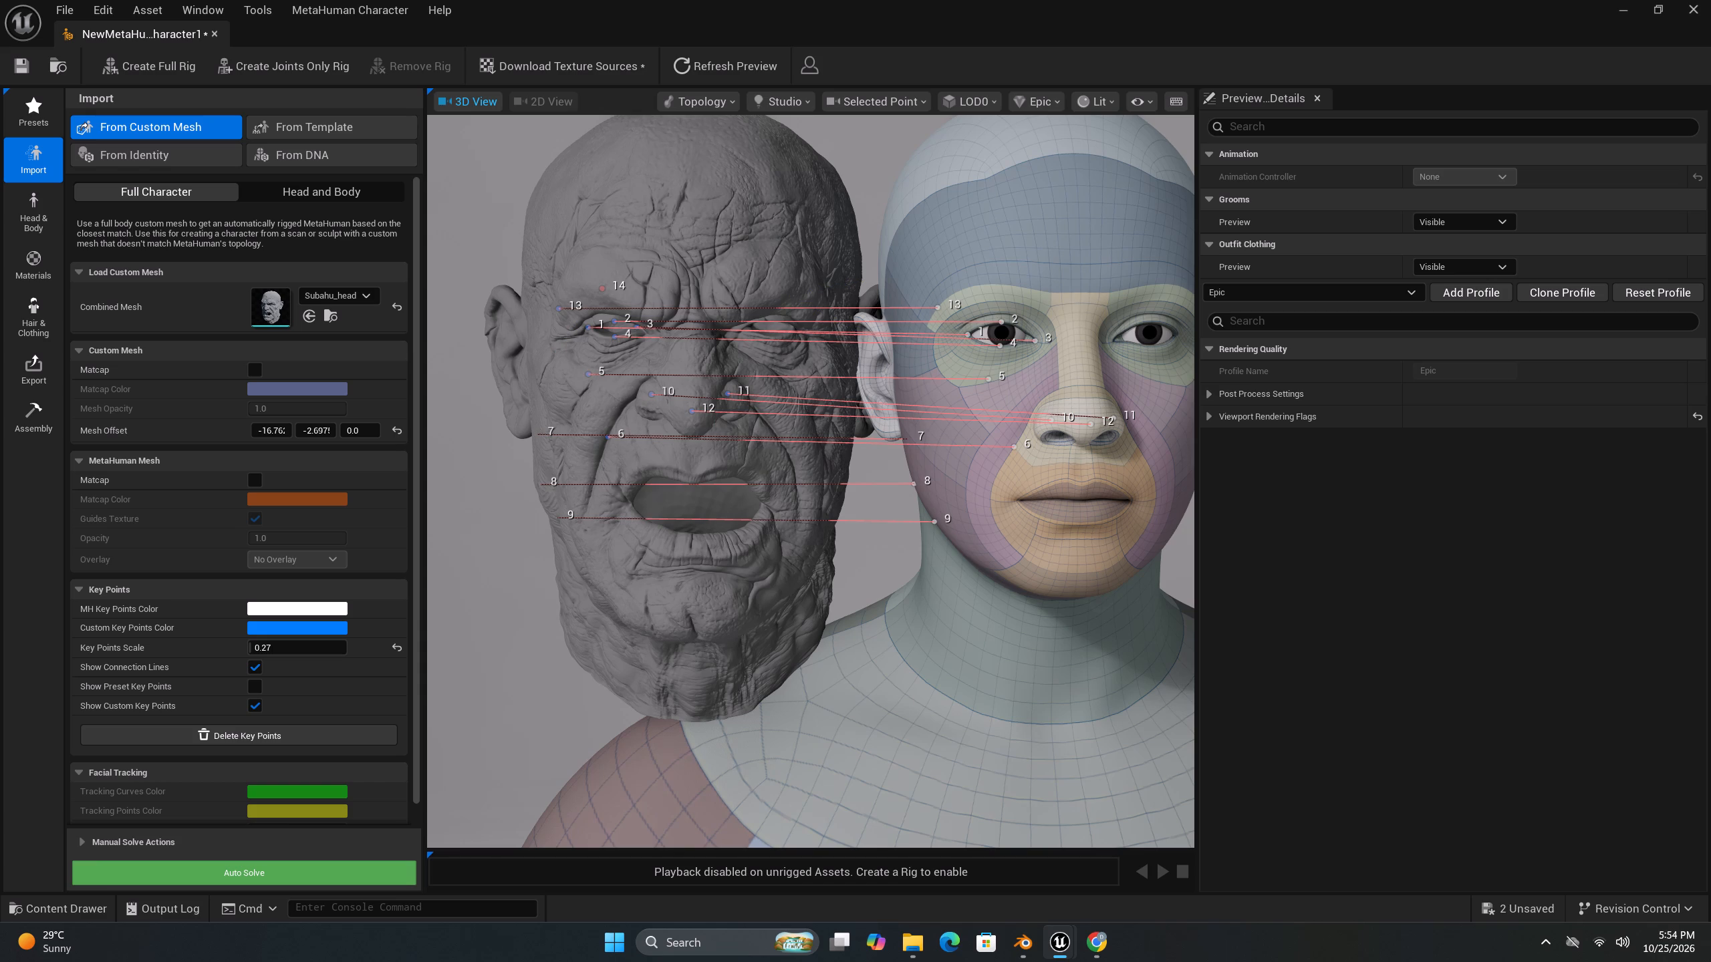
left_click(988, 283, "ctrl")
Match pair 15 on the inner end of the same brow, above the inner eye corner of both heads.
scroll(593, 300, "up", 3)
scroll(605, 291, "down", 2)
middle_click_drag(614, 273, 737, 377)
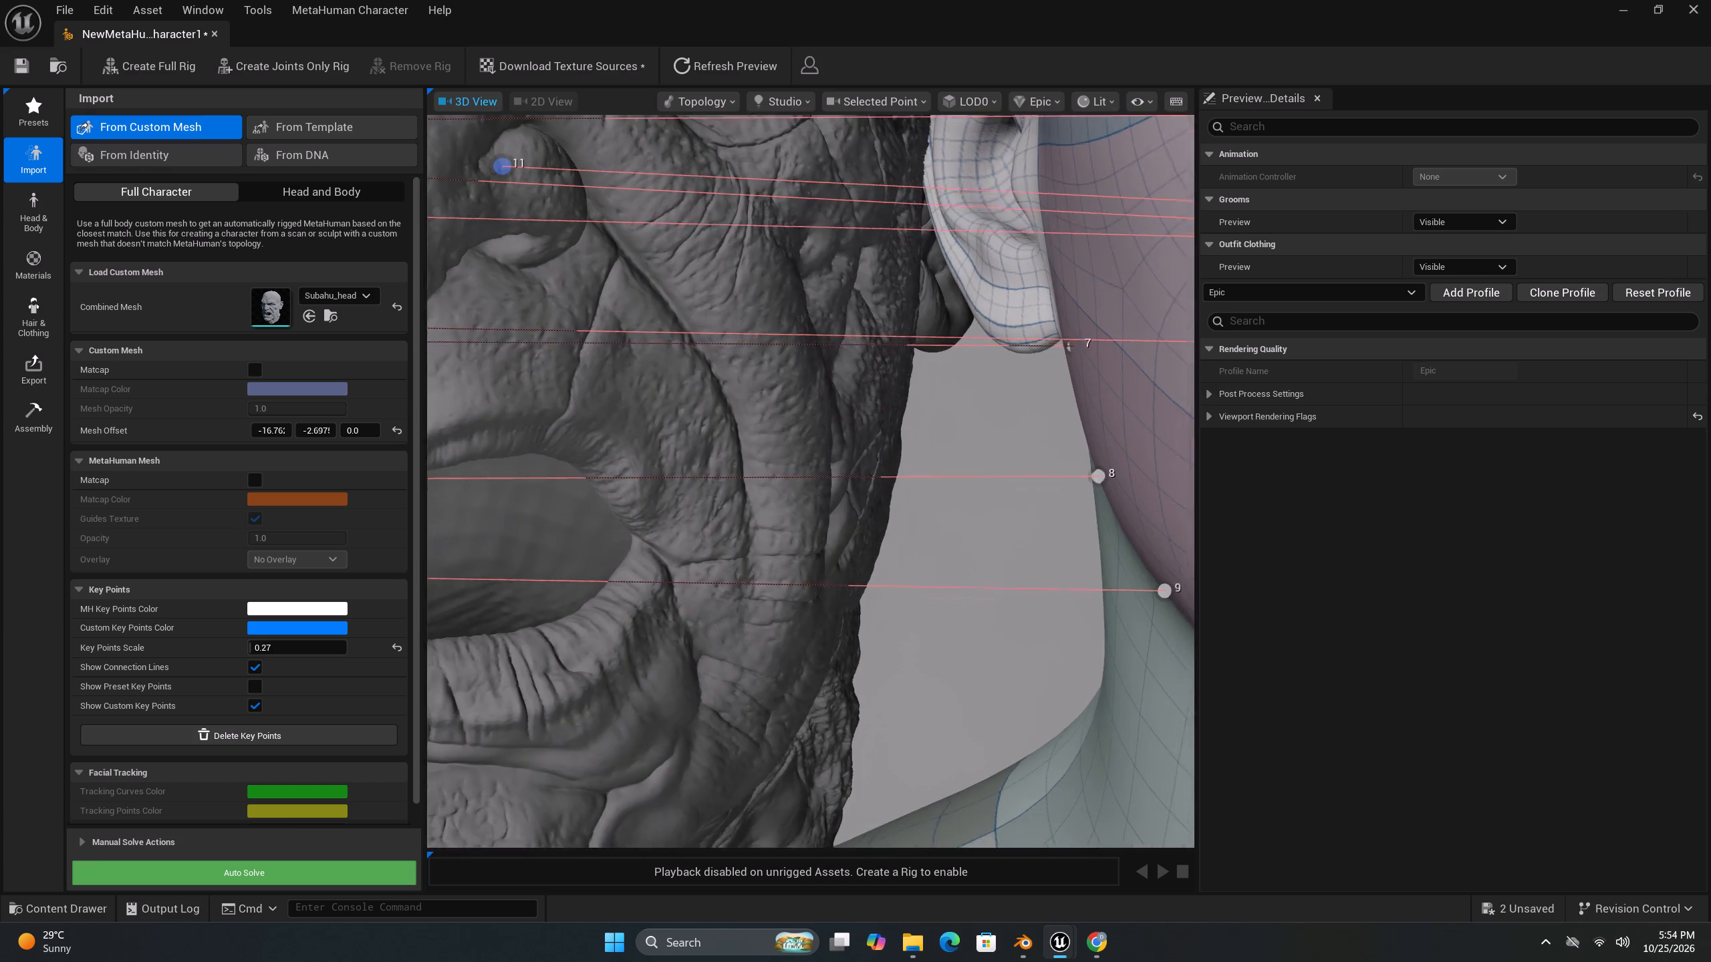
middle_click_drag(737, 377, 210, 1)
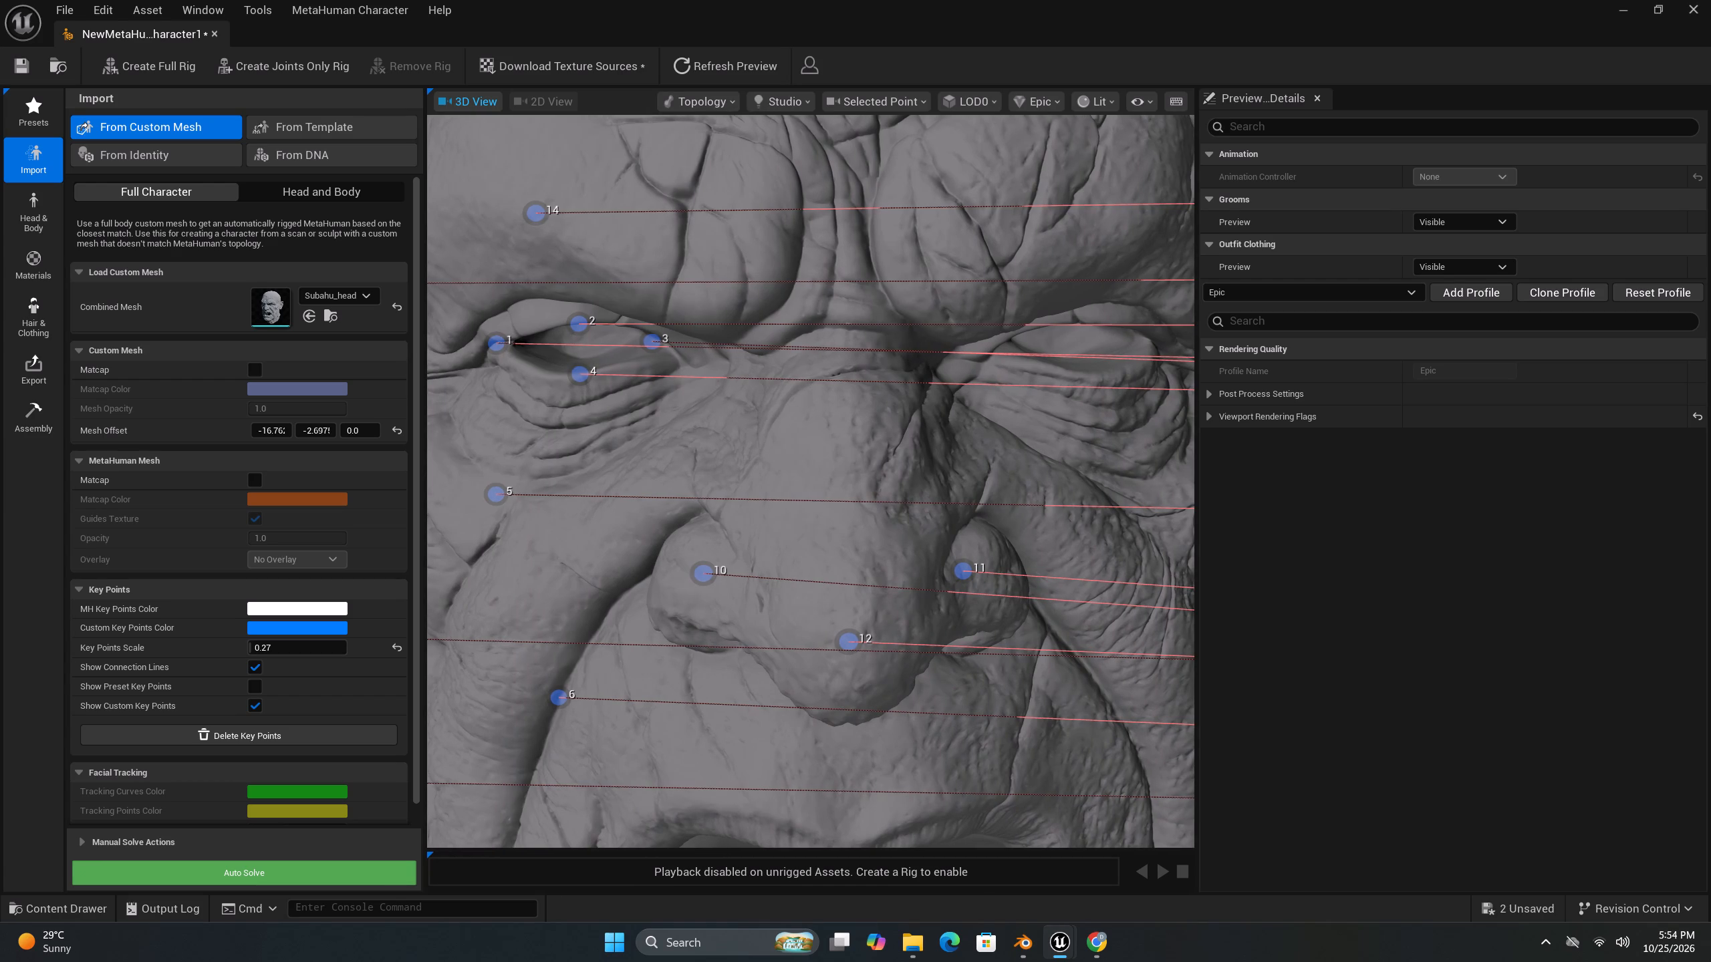
right_click(708, 313, "ctrl")
scroll(821, 421, "down", 8)
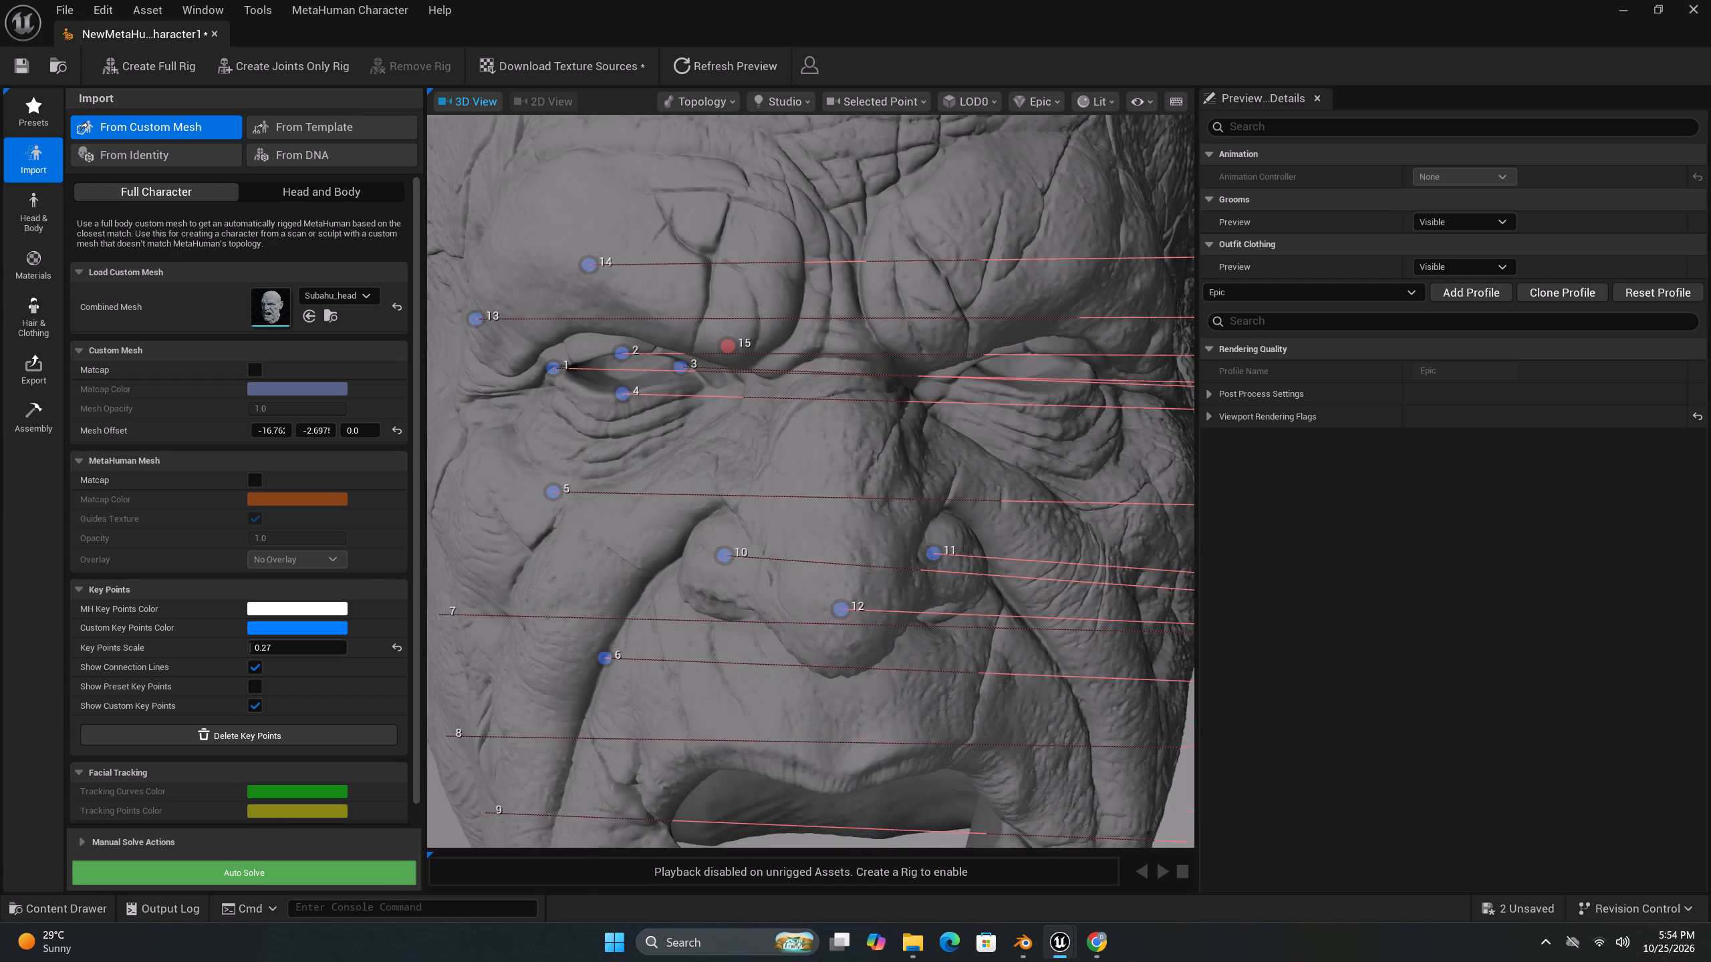
scroll(835, 426, "down", 3)
scroll(871, 443, "up", 1)
scroll(871, 443, "down", 6)
middle_click_drag(928, 494, 1105, 507)
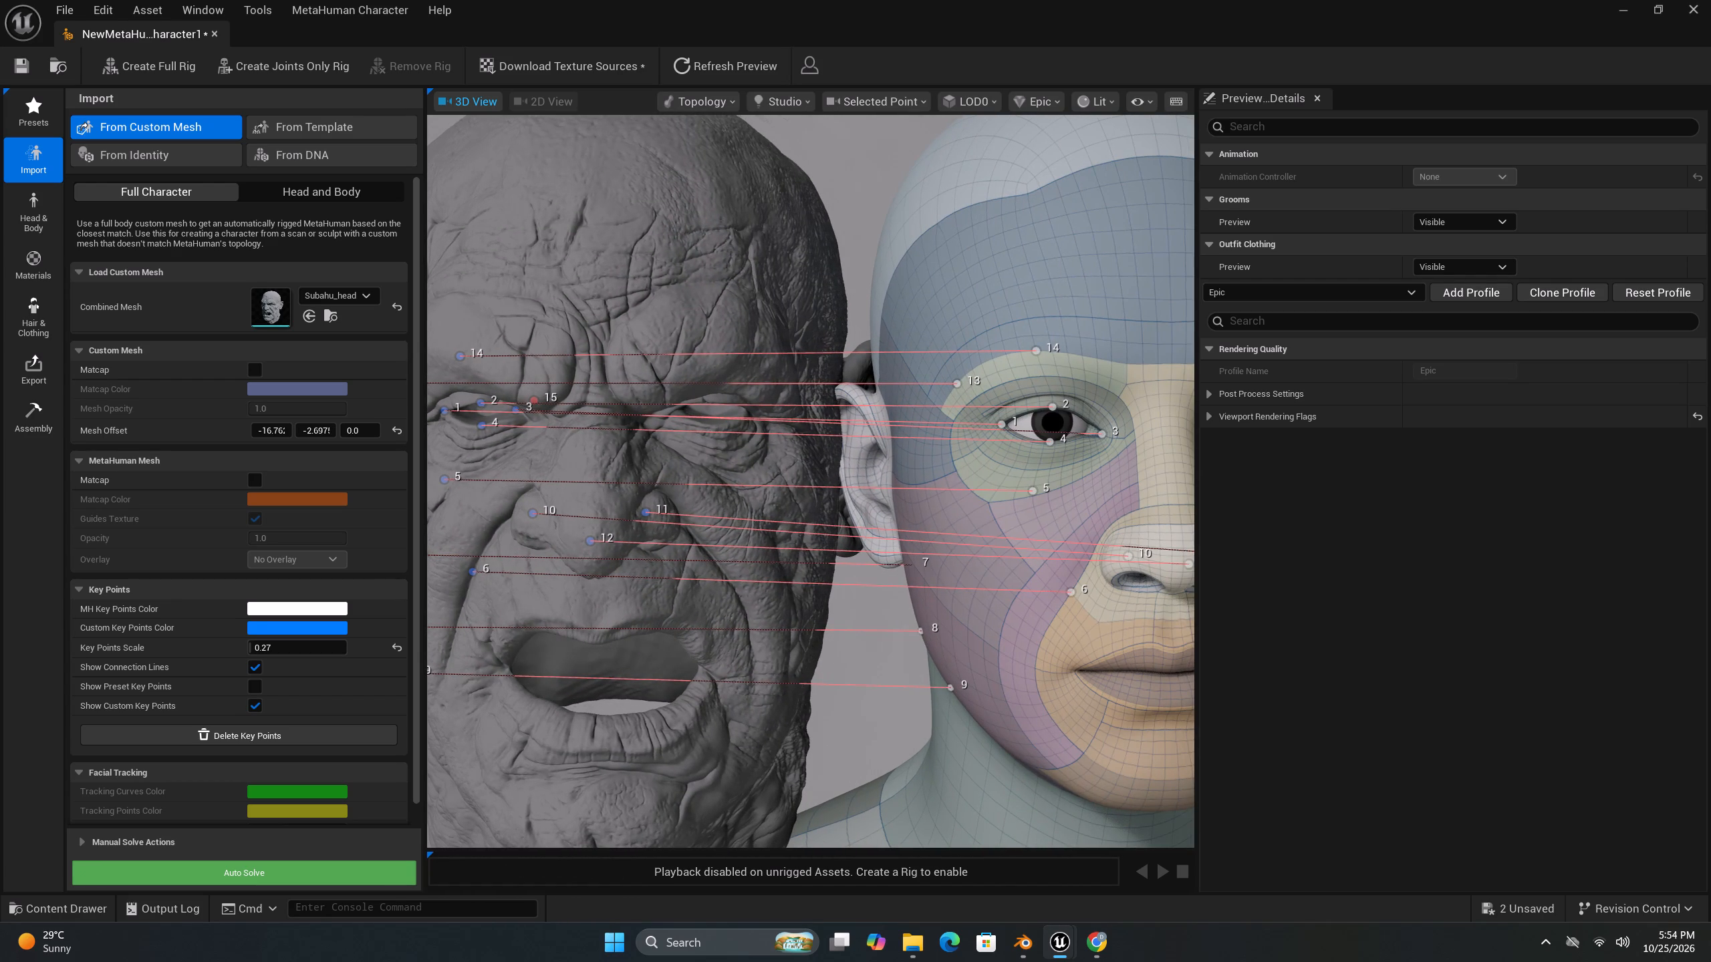
left_click(1123, 383, "ctrl")
scroll(1116, 415, "down", 2)
scroll(1116, 415, "up", 1)
scroll(1116, 415, "down", 2)
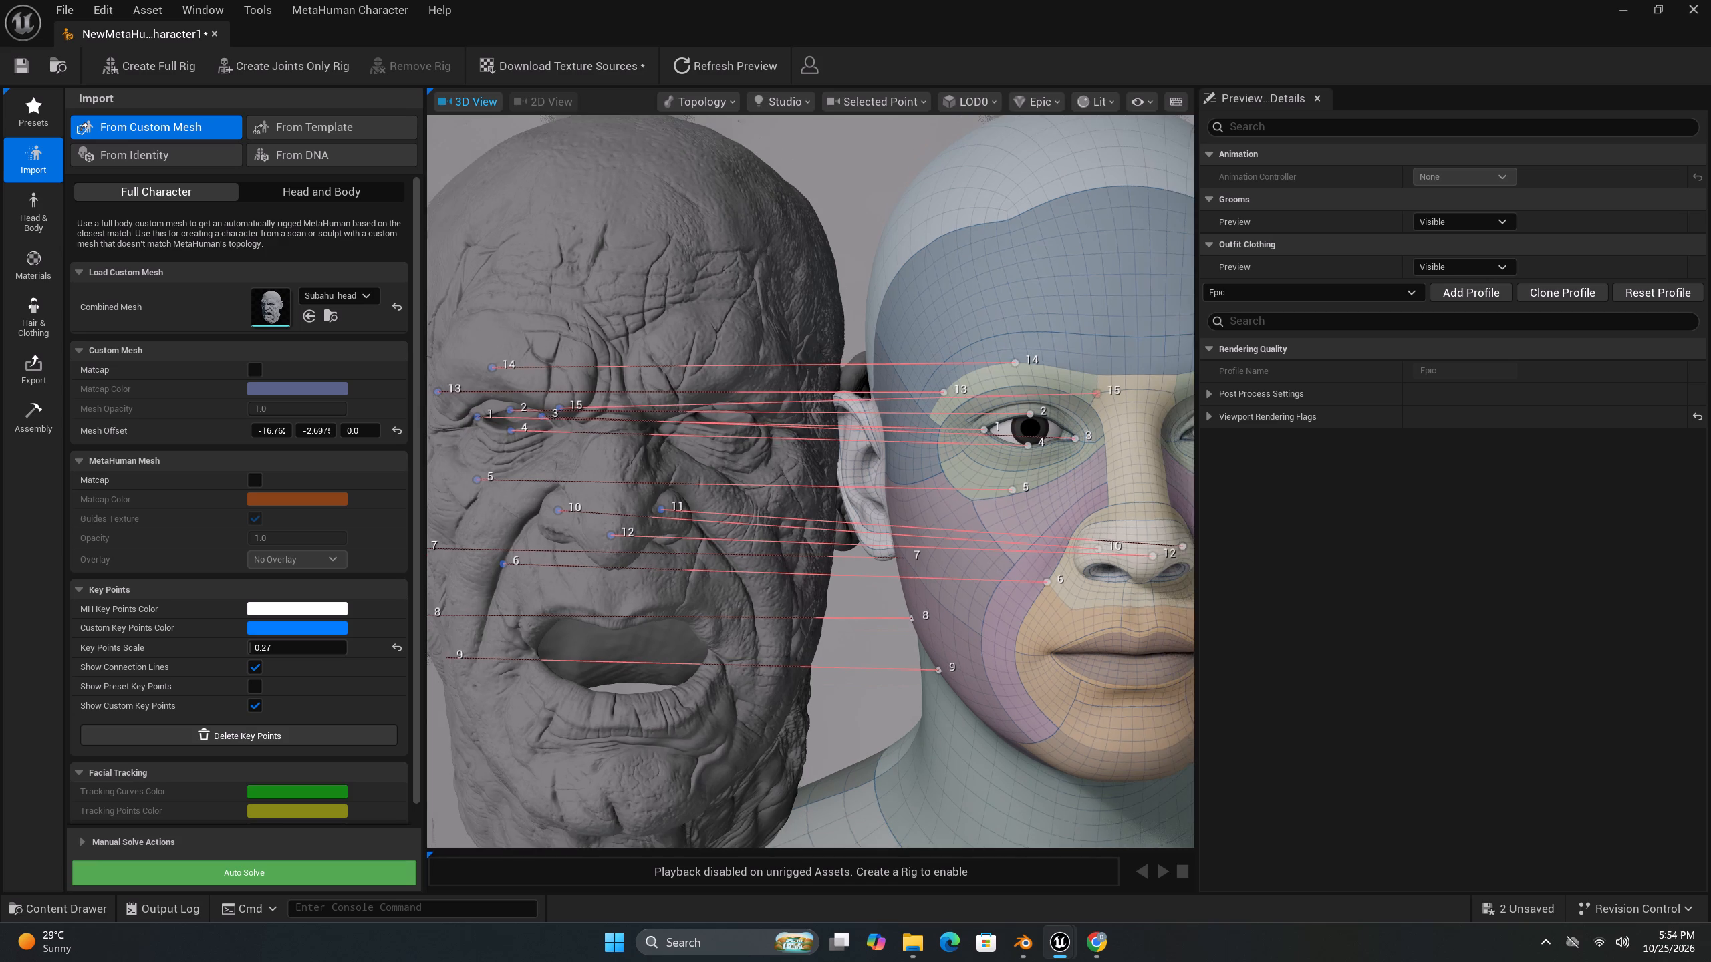
Adjust the custom mesh offset to about -10.39 and -3.17, bringing the monster head closer to the MetaHuman.
scroll(1116, 415, "down", 11)
scroll(1099, 456, "up", 4)
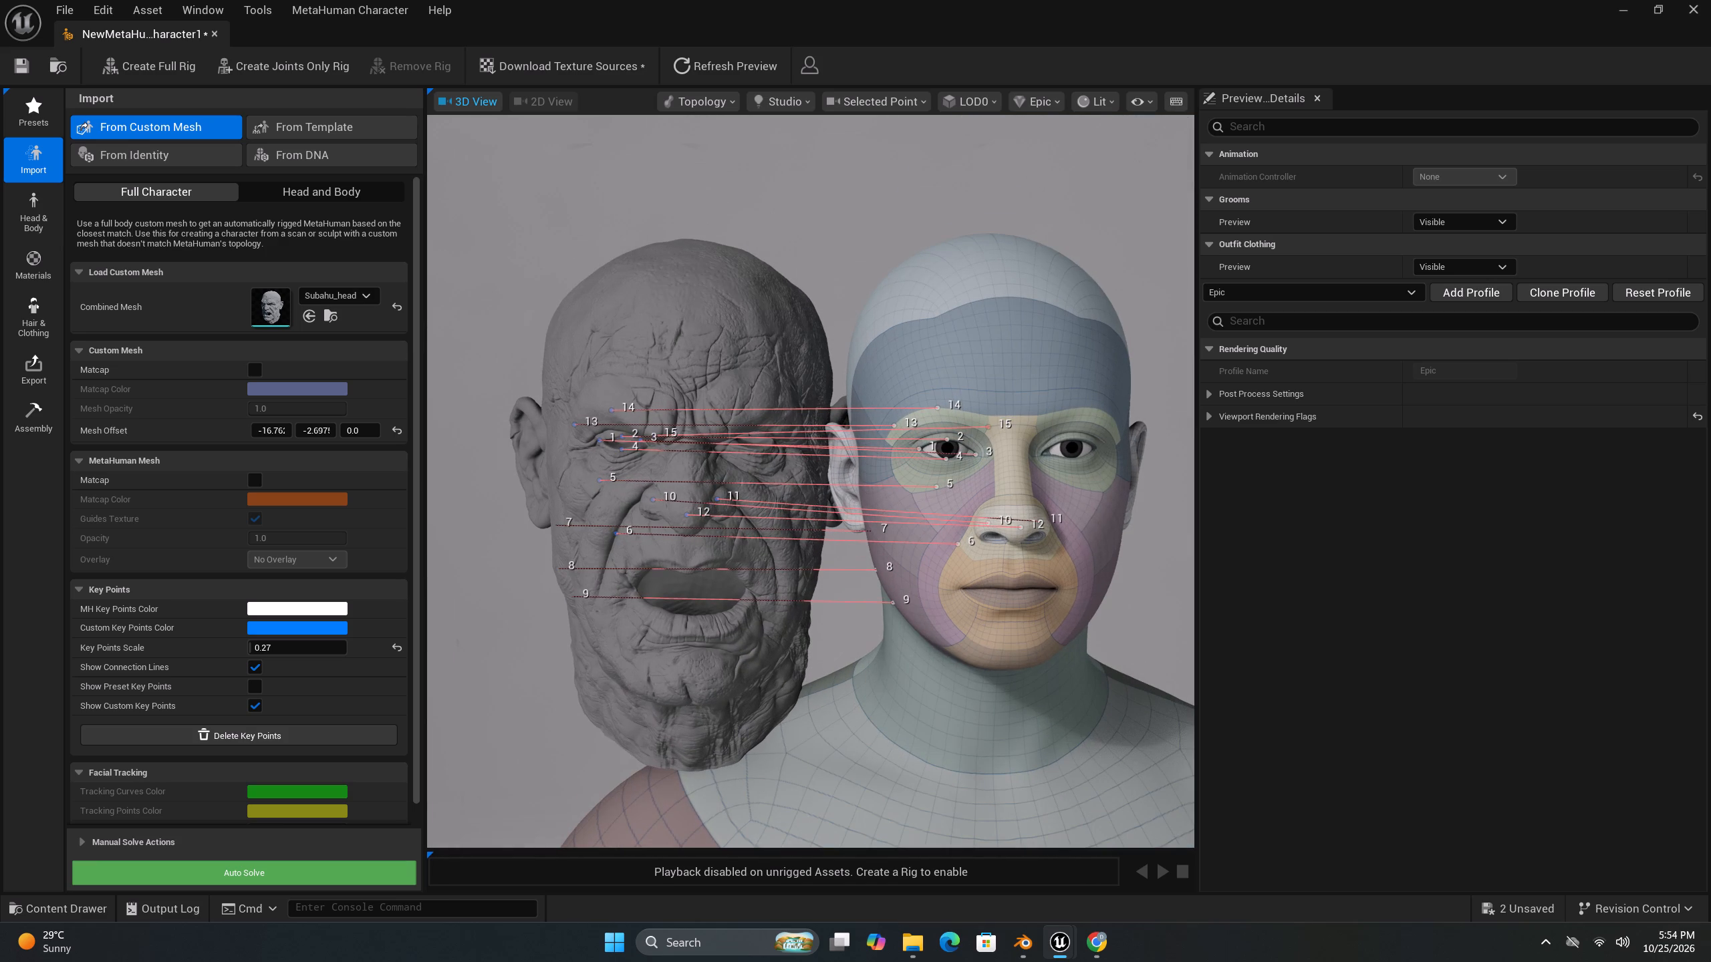
scroll(660, 619, "up", 2)
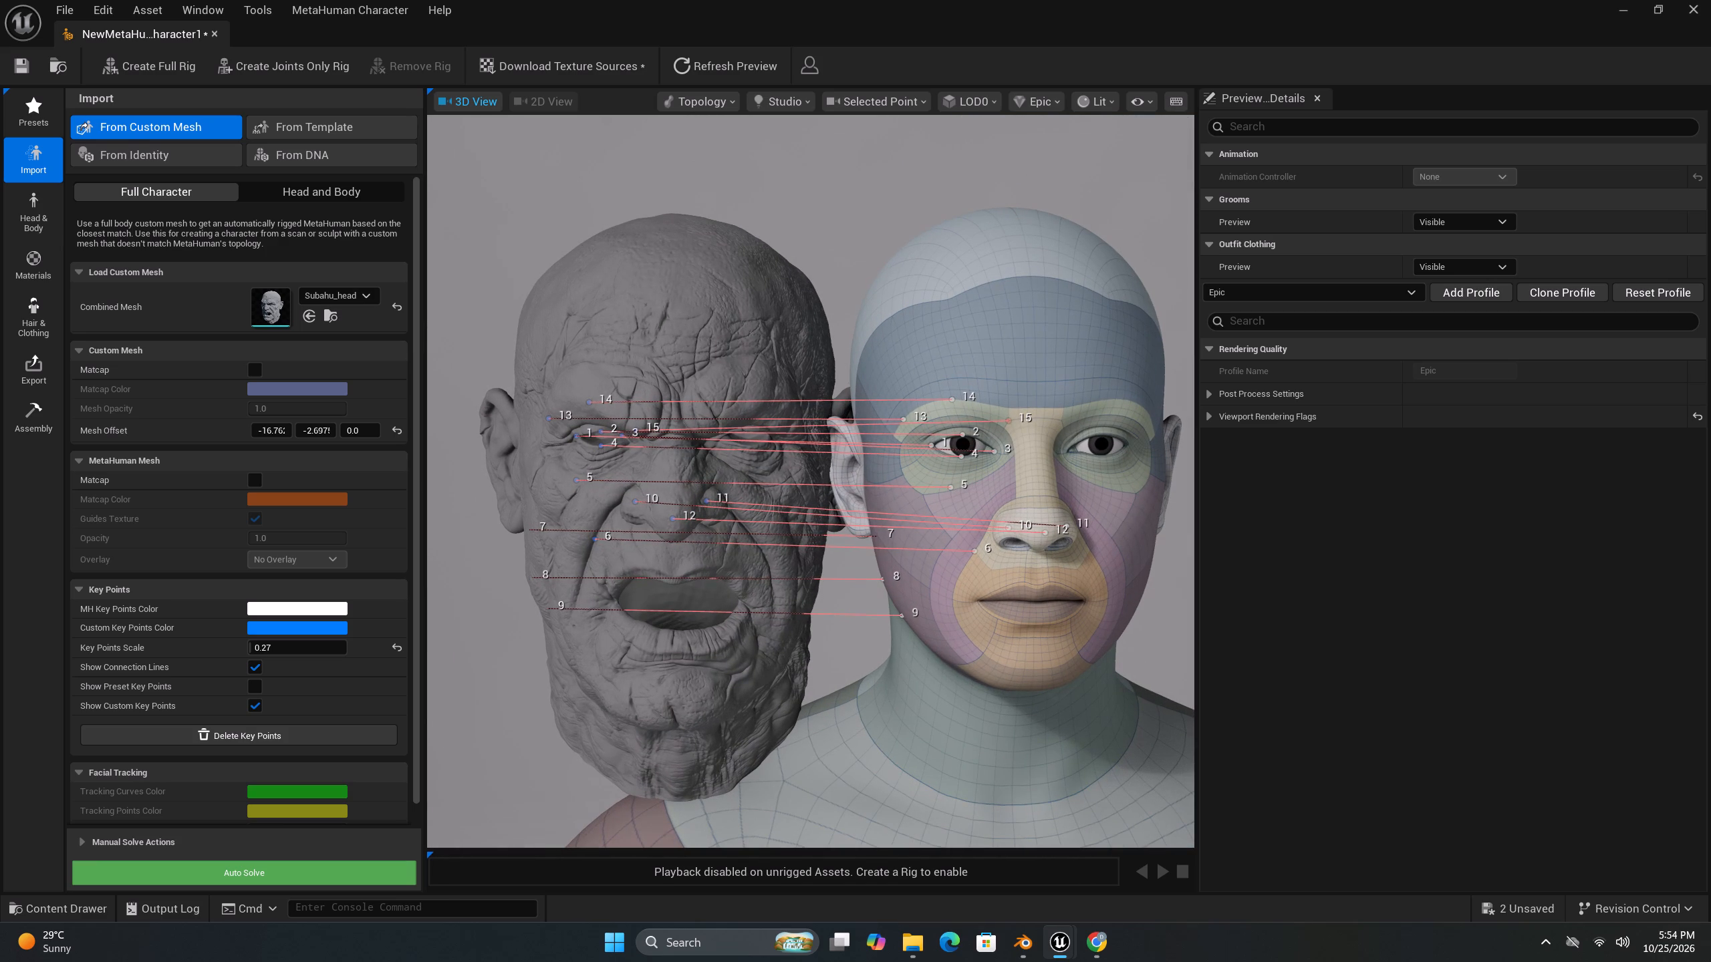
middle_click_drag(718, 700, 728, 756)
scroll(781, 661, "up", 3)
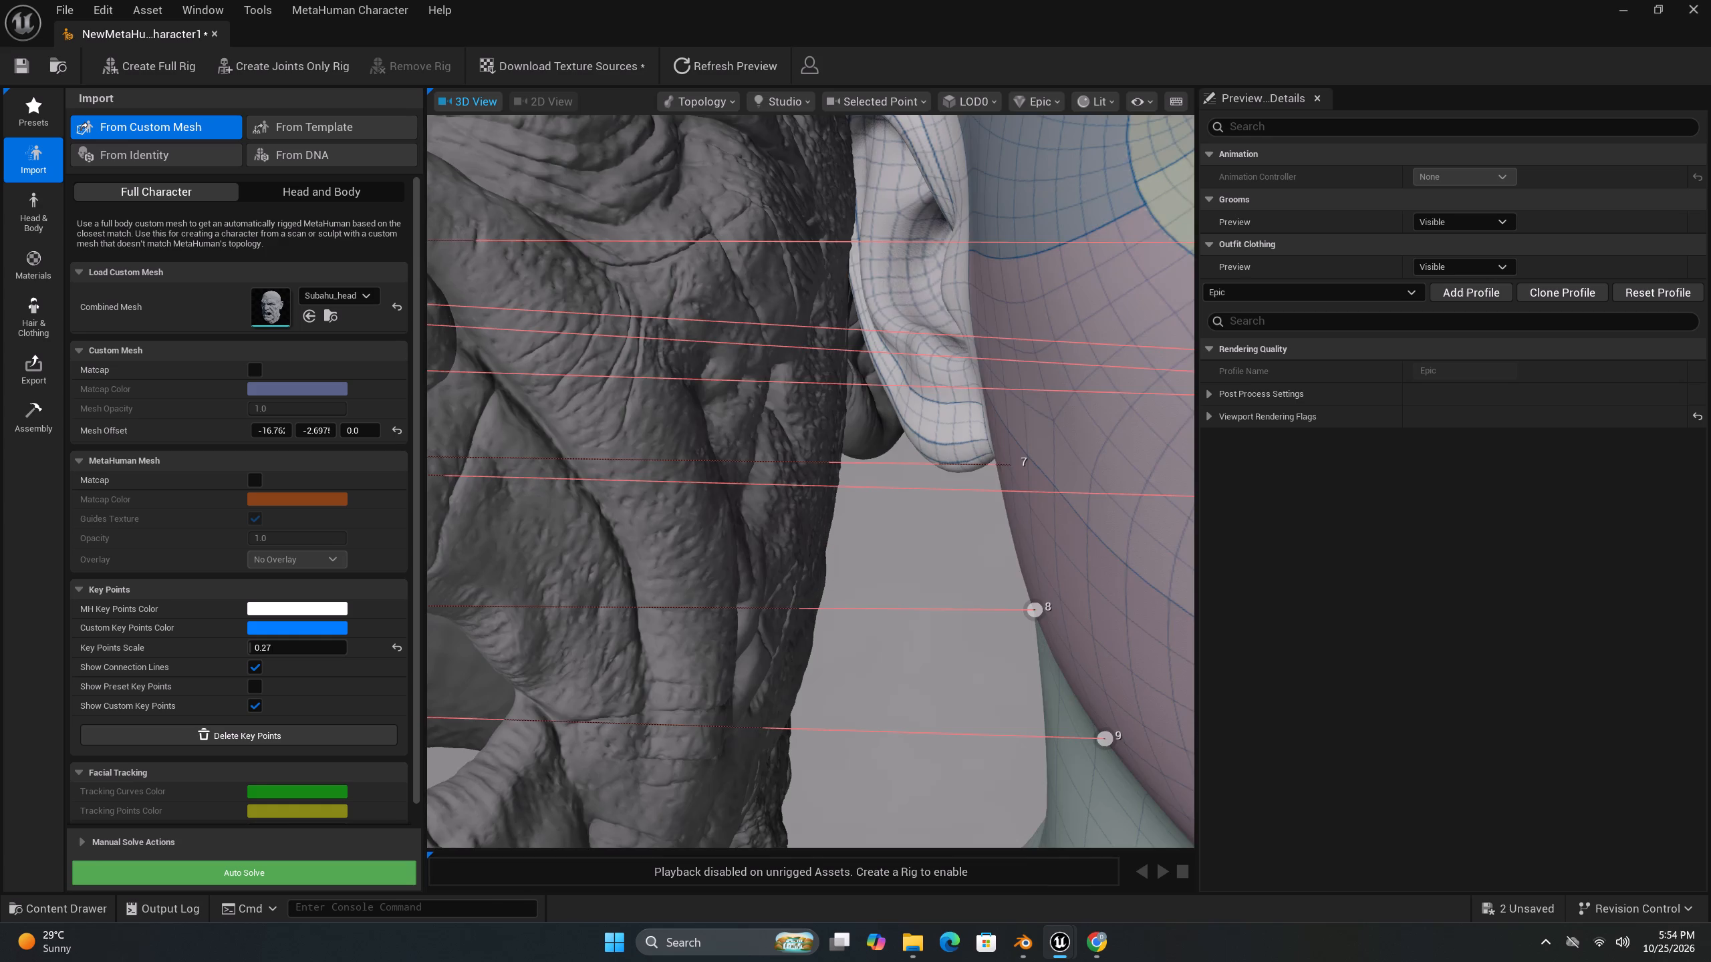
scroll(783, 661, "down", 14)
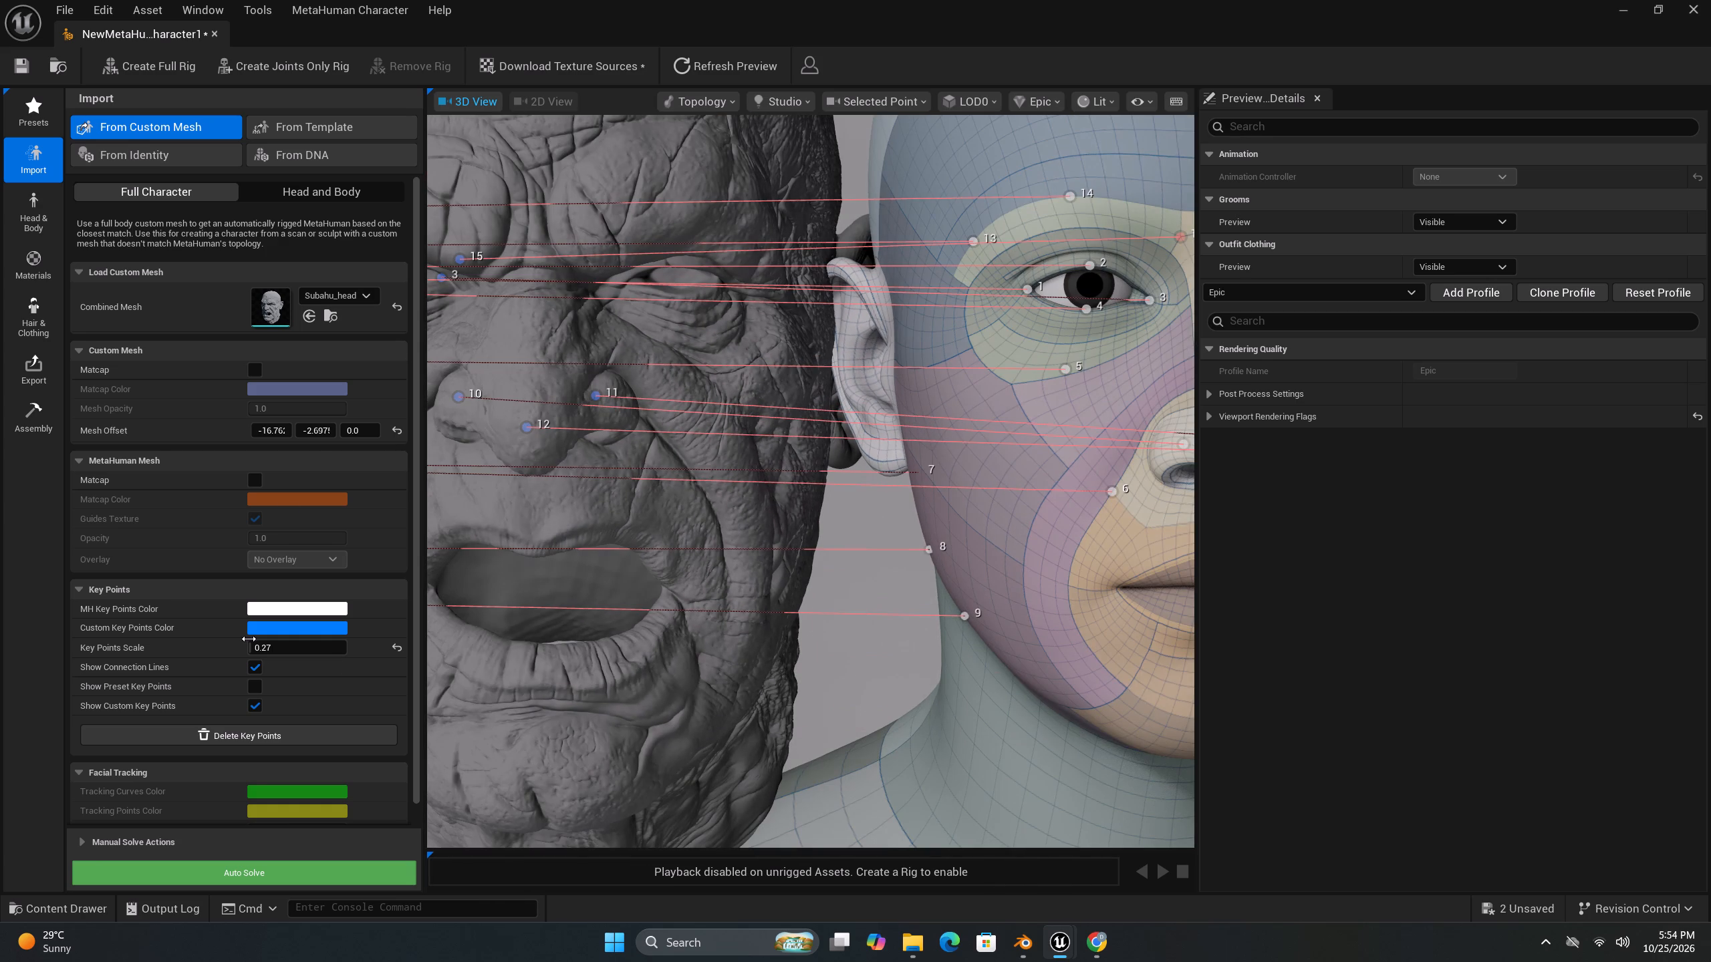
left_click_drag(304, 430, 304, 434)
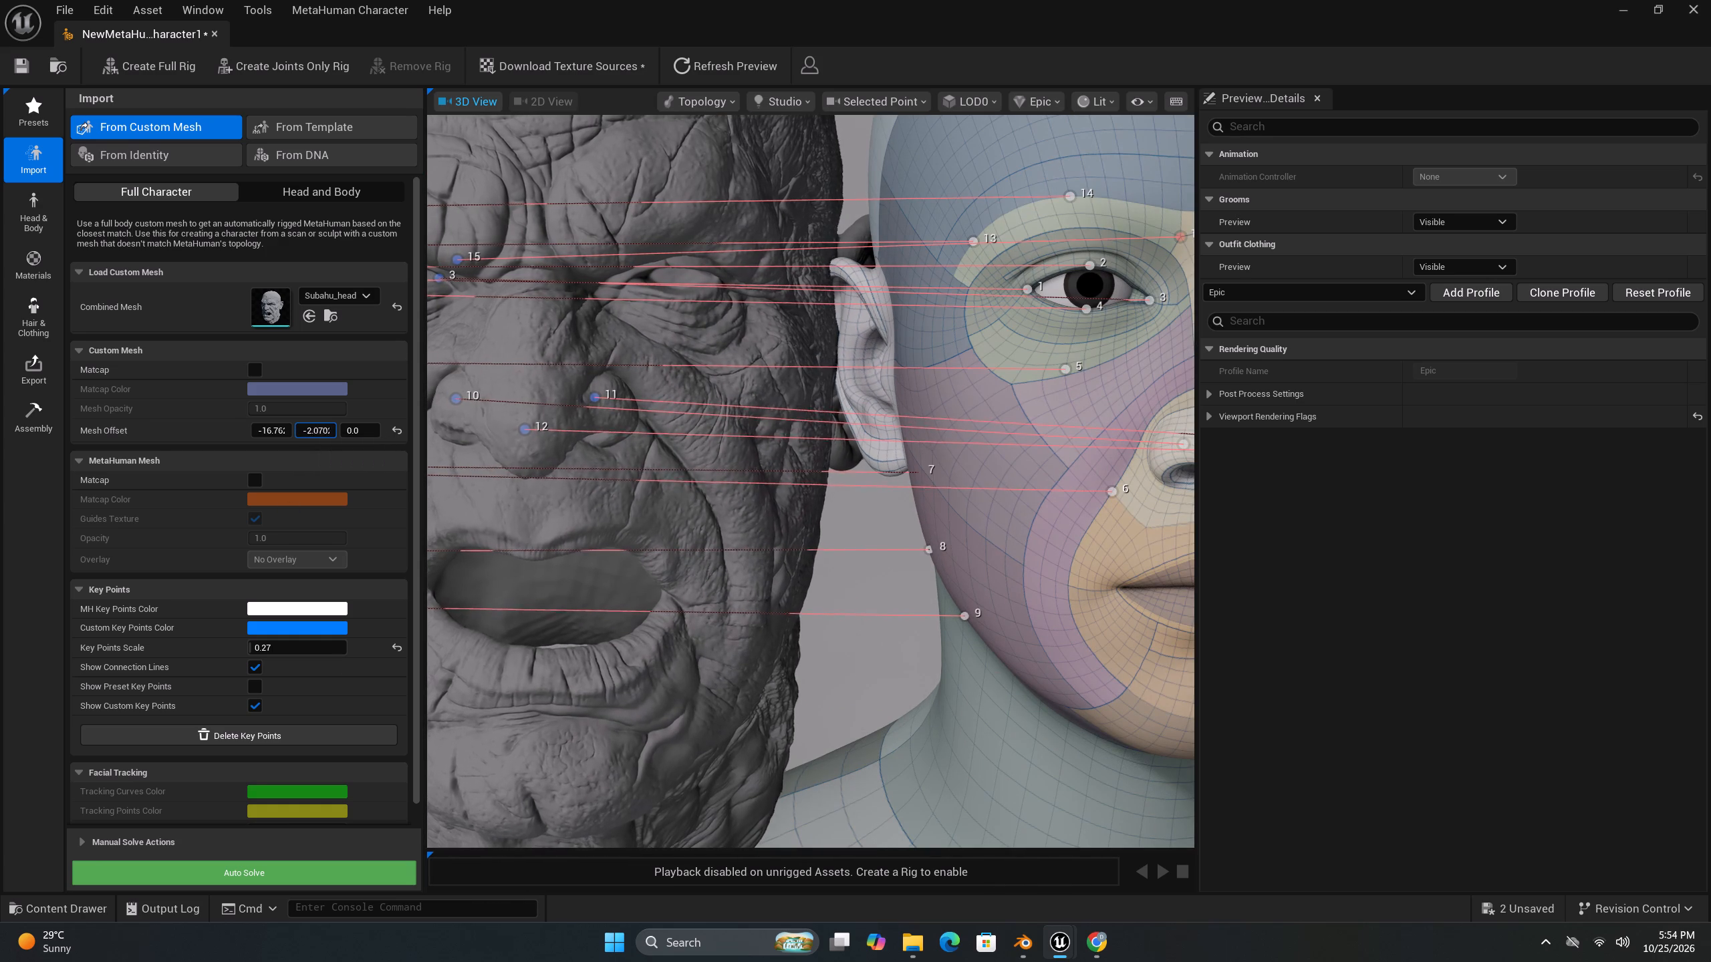
left_click_drag(304, 434, 296, 436)
left_click_drag(268, 434, 297, 436)
middle_click_drag(691, 583, 885, 583)
scroll(640, 595, "up", 2)
scroll(640, 595, "down", 11)
scroll(632, 577, "up", 1)
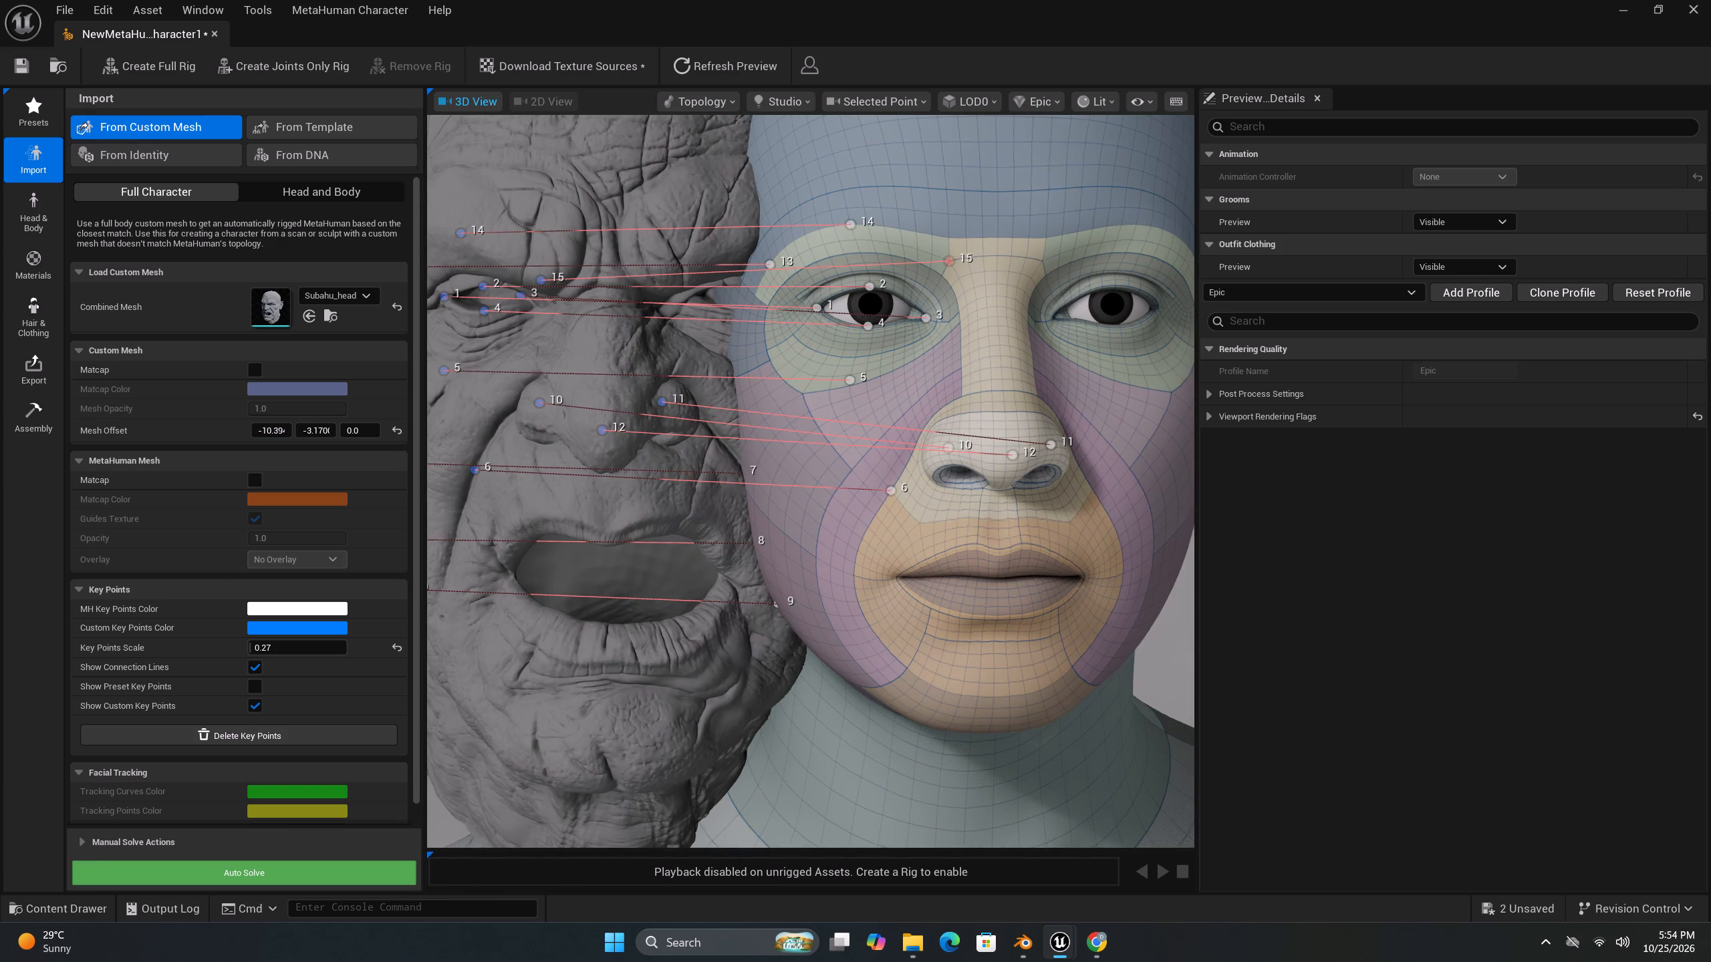
Match pair 16 on the upper lip's centre and pair 17 on the mouth corner of both heads, on the side already matched.
right_click(583, 537, "ctrl")
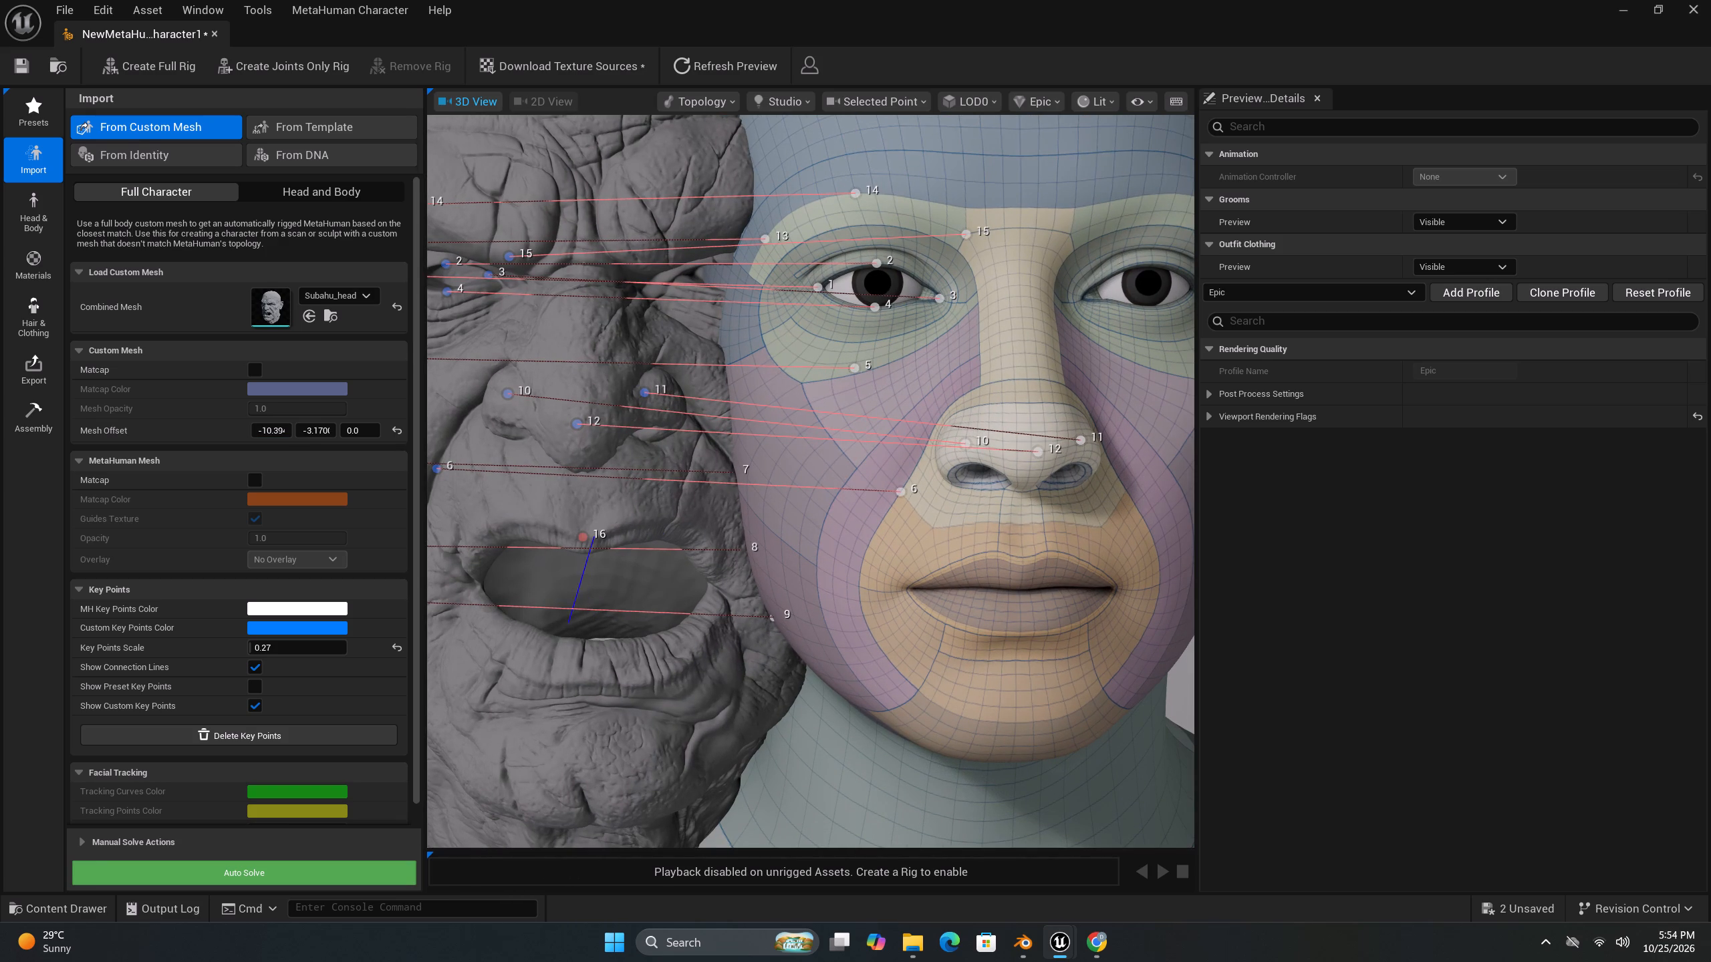
left_click(1021, 563, "ctrl")
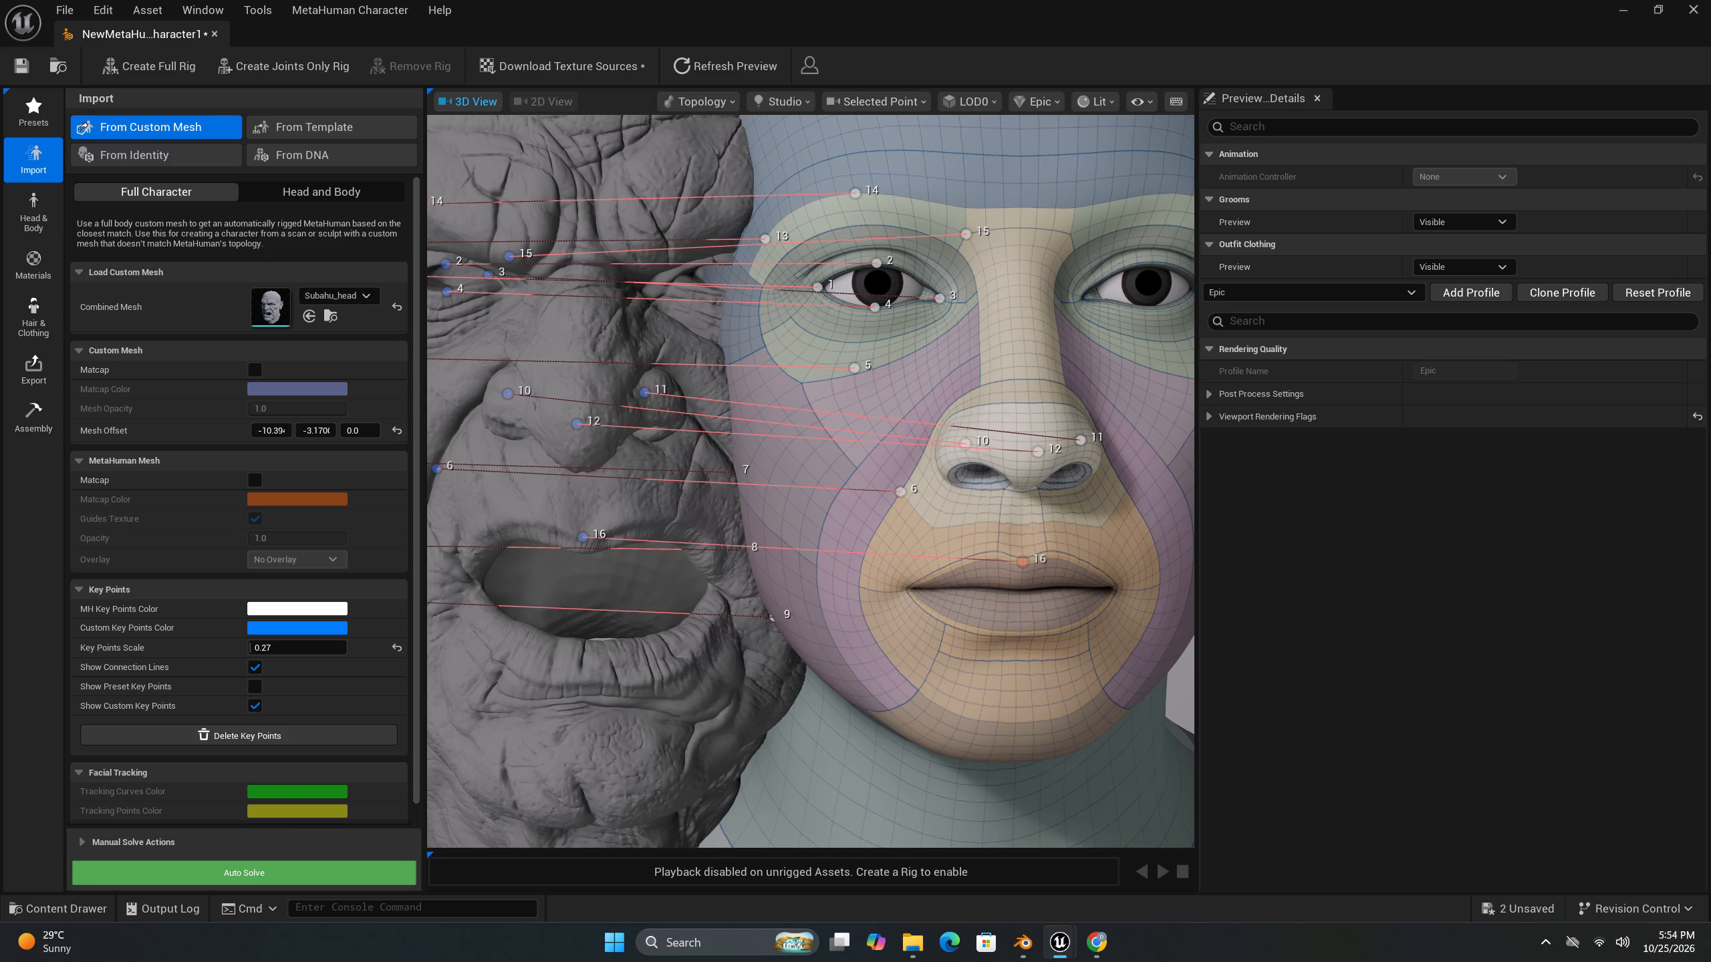
right_click(467, 580, "ctrl")
left_click(906, 587, "ctrl")
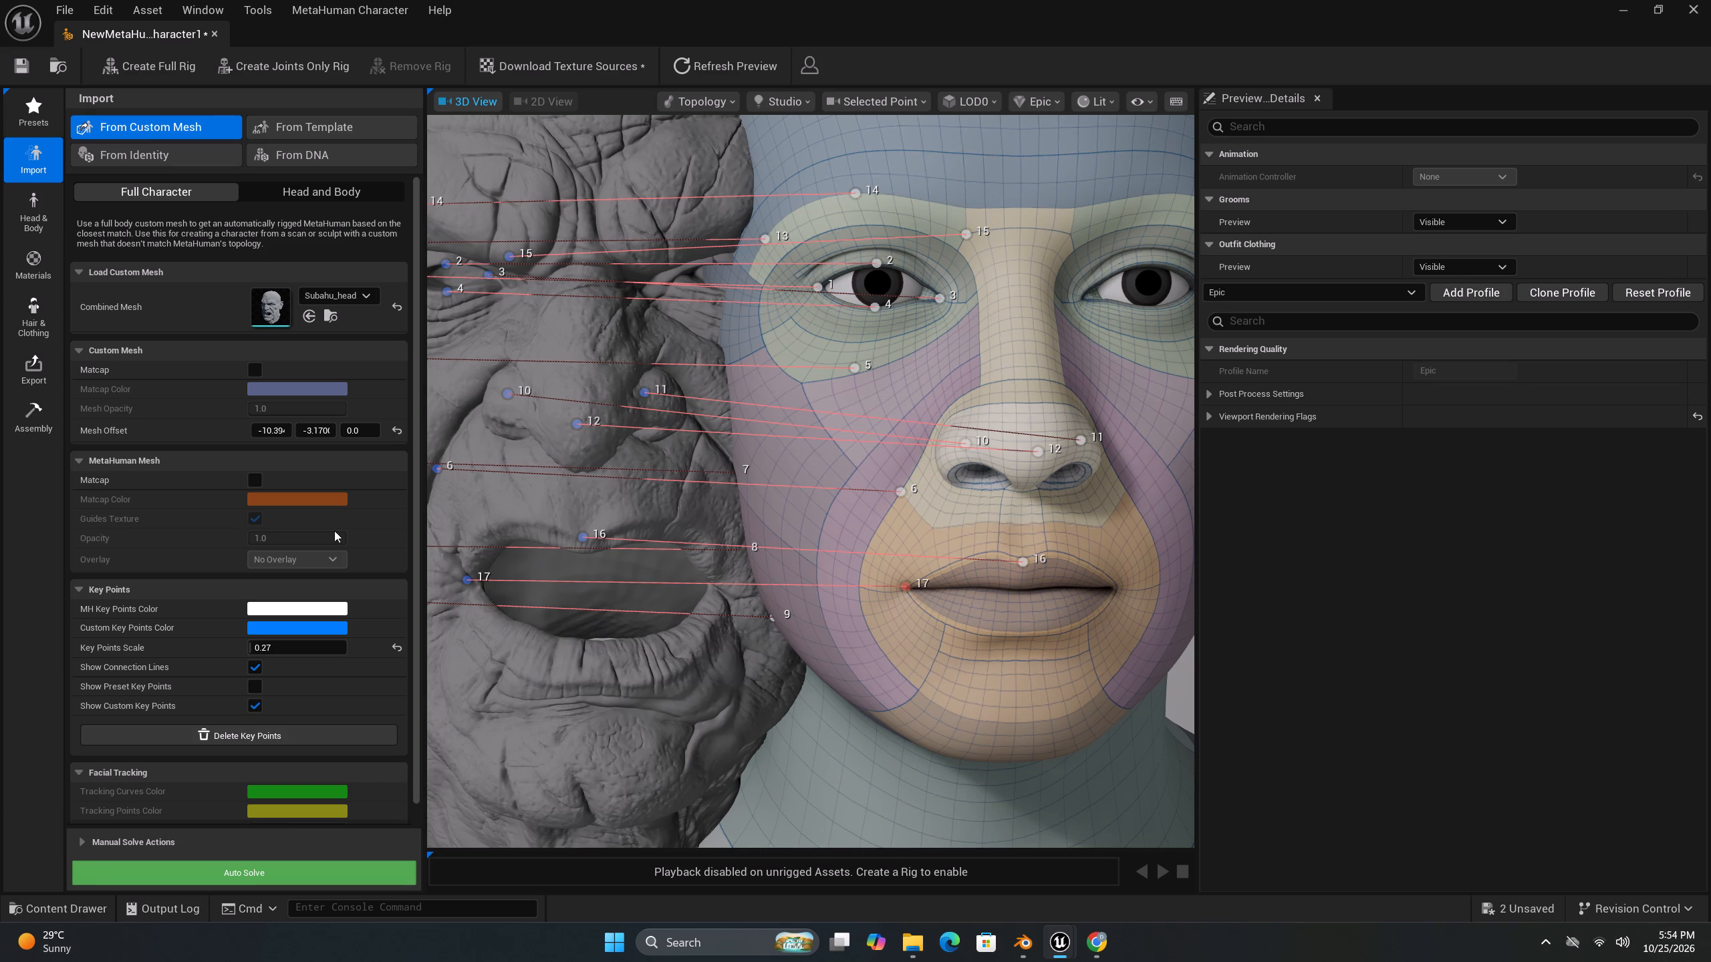
Shift the custom mesh offset to about -11.94 and -3.19, moving the monster head away from the MetaHuman.
left_click_drag(323, 427, 319, 434)
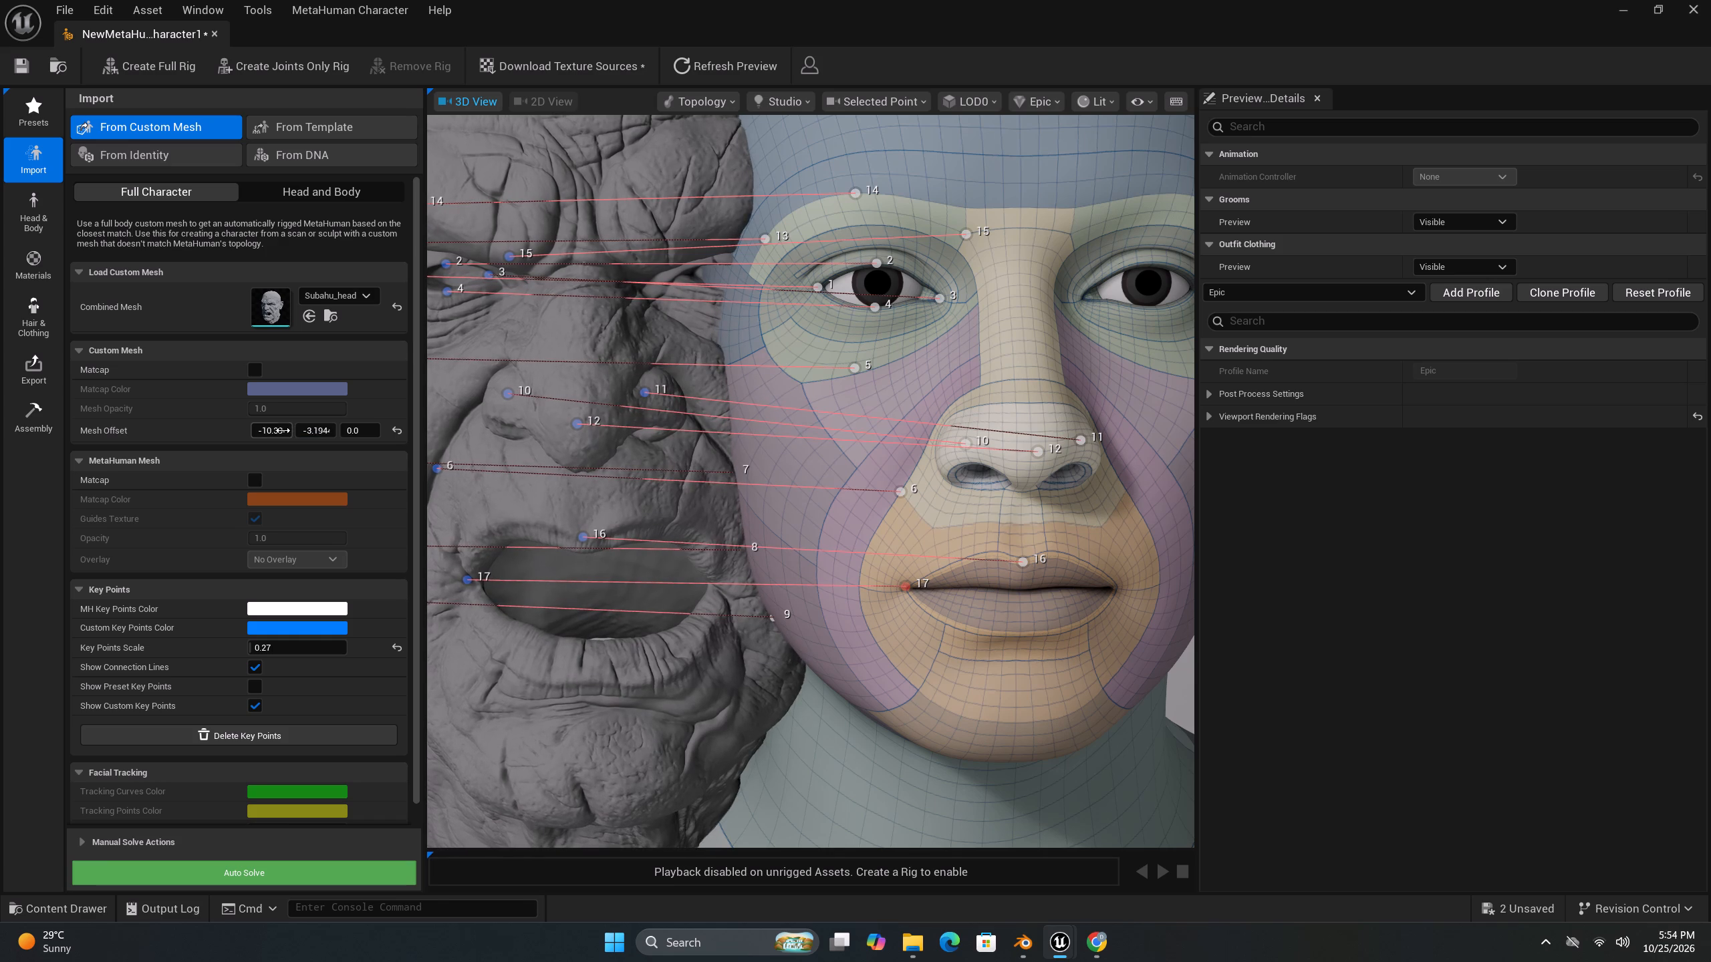
left_click_drag(275, 430, 265, 431)
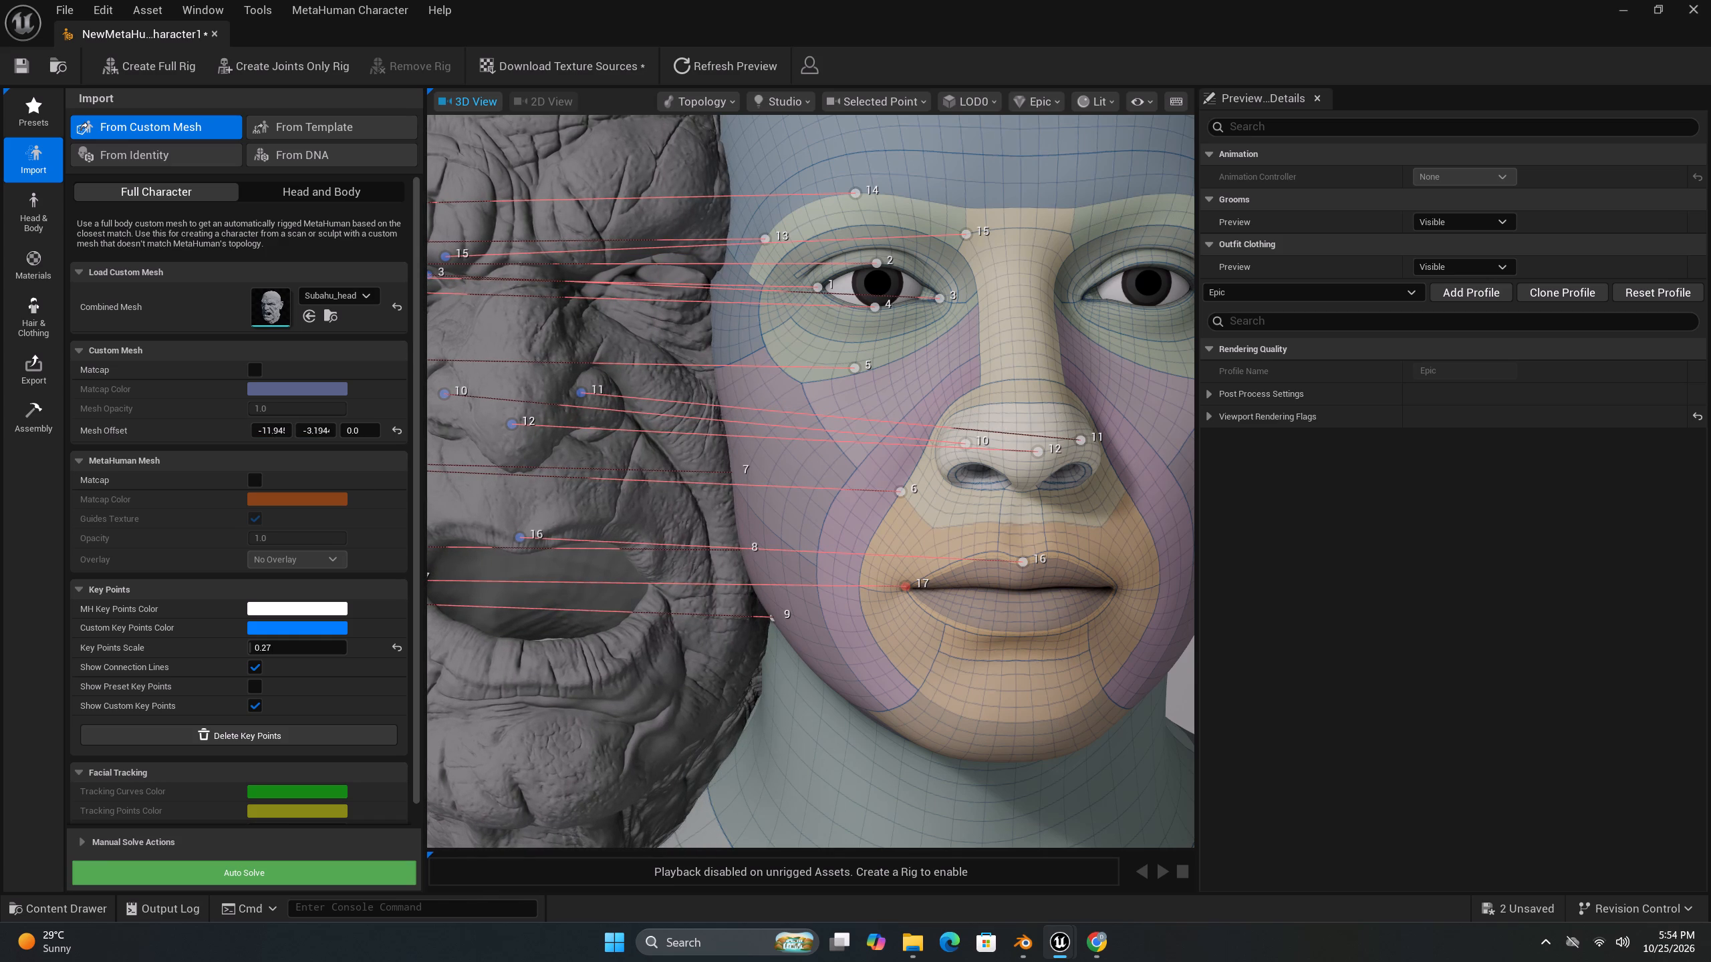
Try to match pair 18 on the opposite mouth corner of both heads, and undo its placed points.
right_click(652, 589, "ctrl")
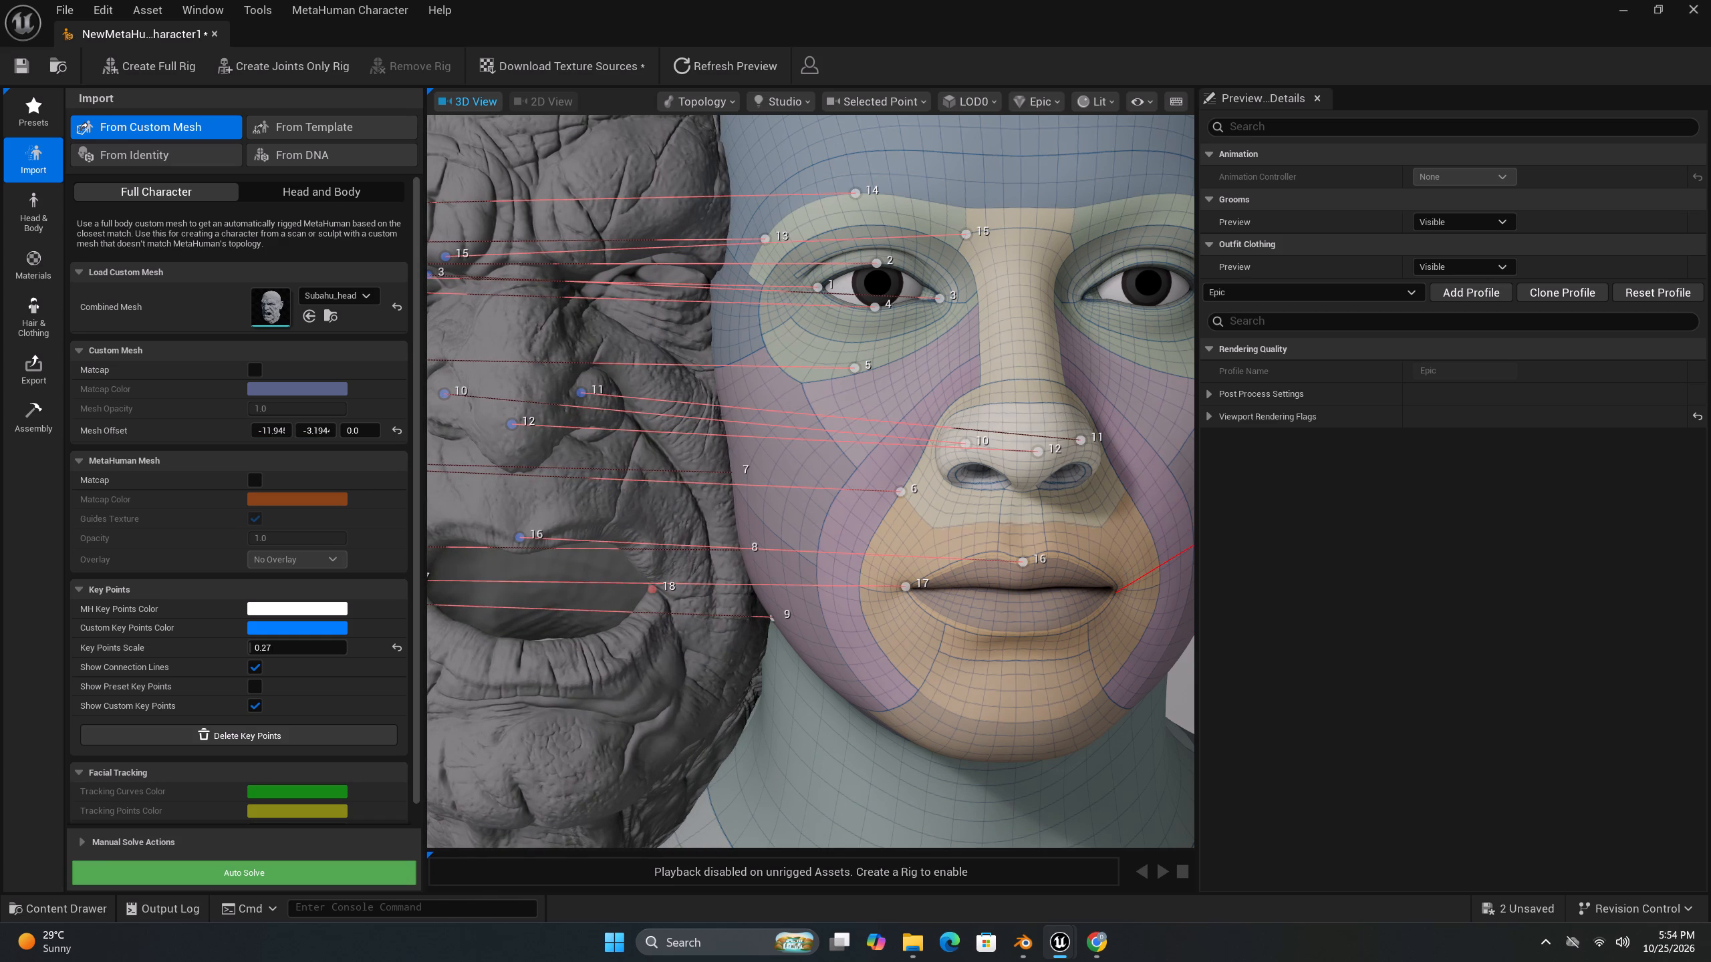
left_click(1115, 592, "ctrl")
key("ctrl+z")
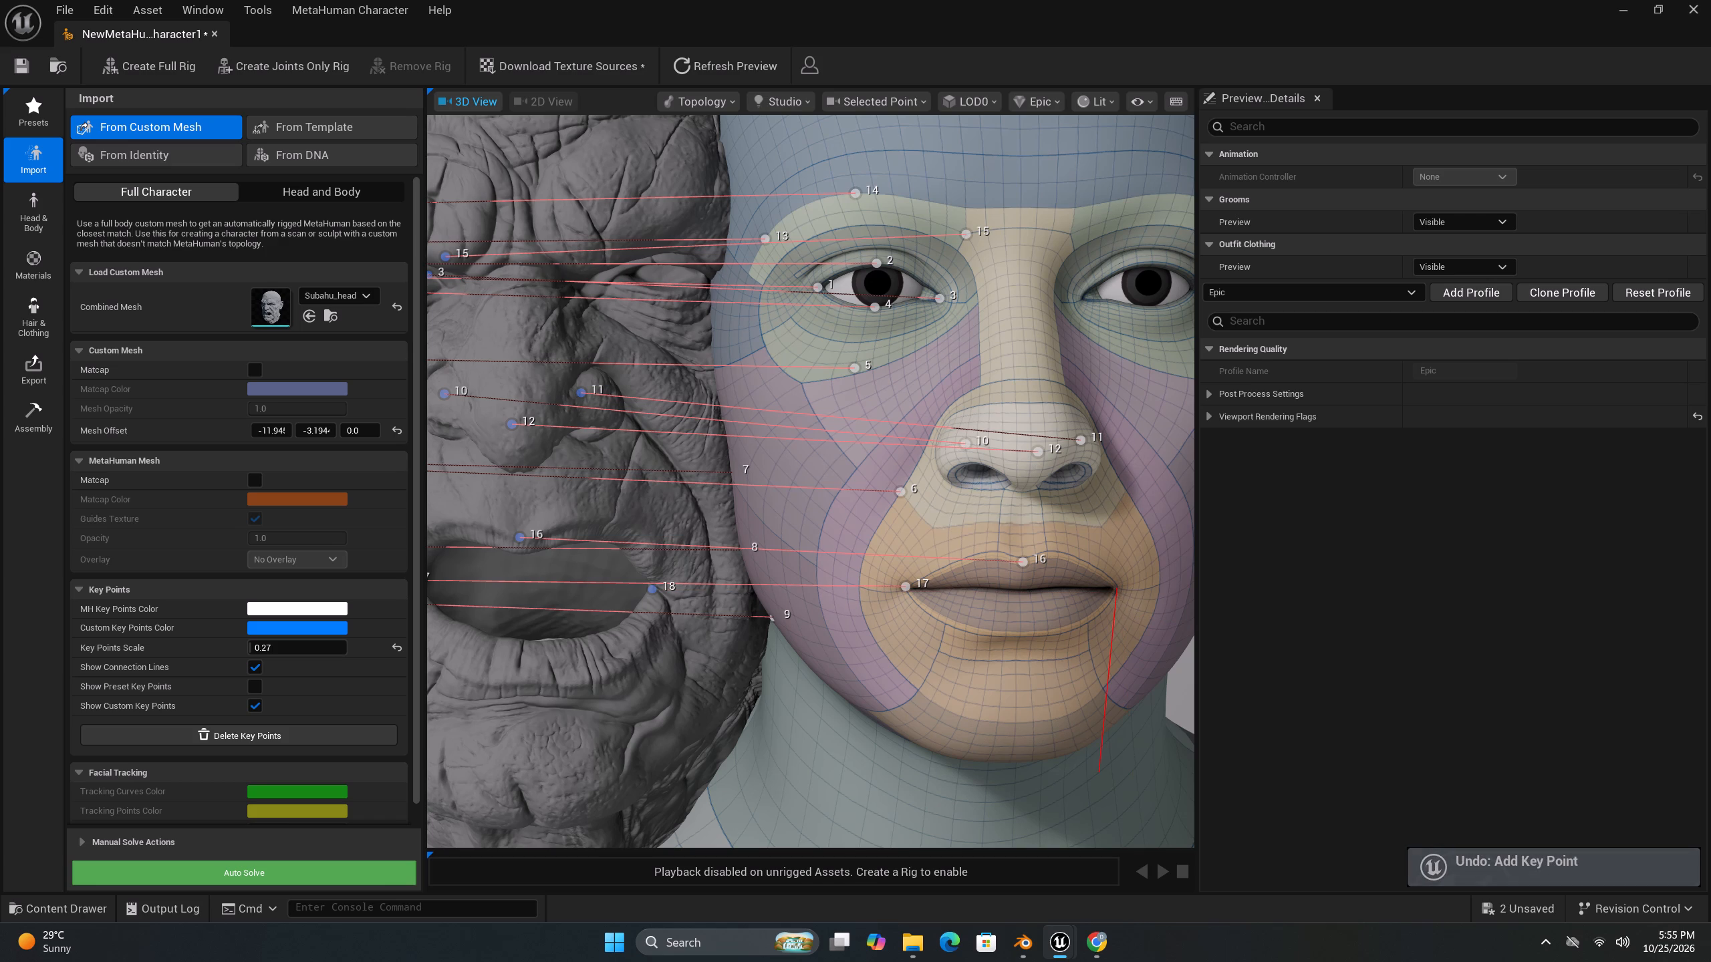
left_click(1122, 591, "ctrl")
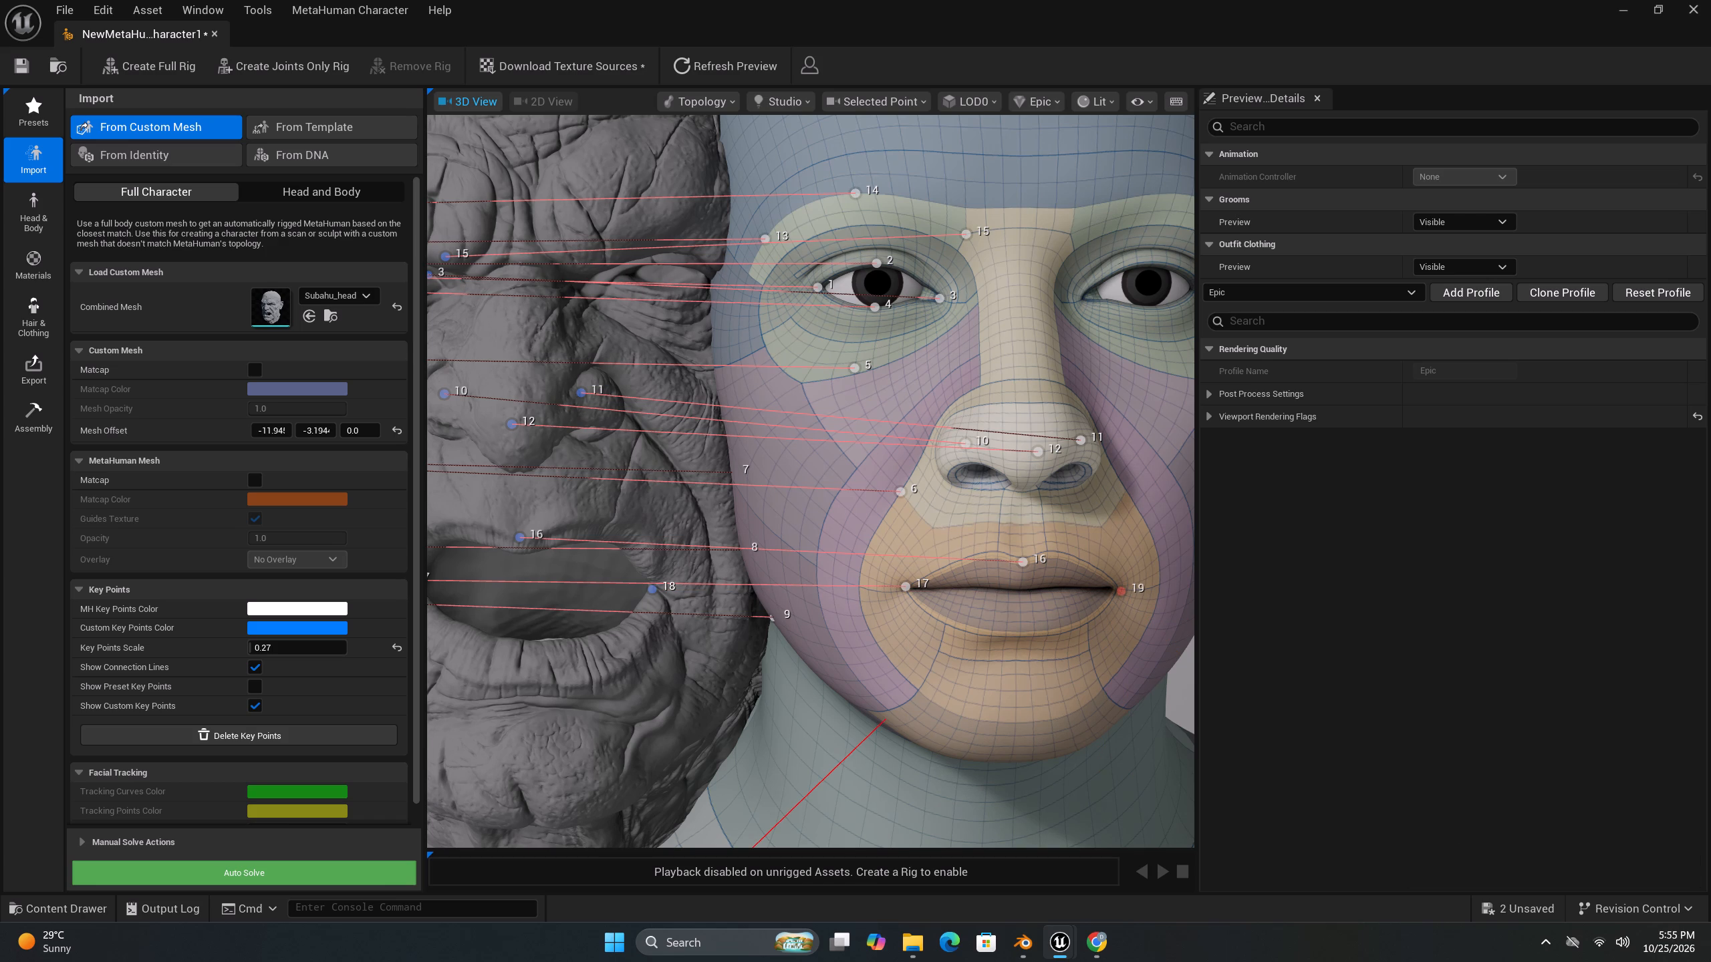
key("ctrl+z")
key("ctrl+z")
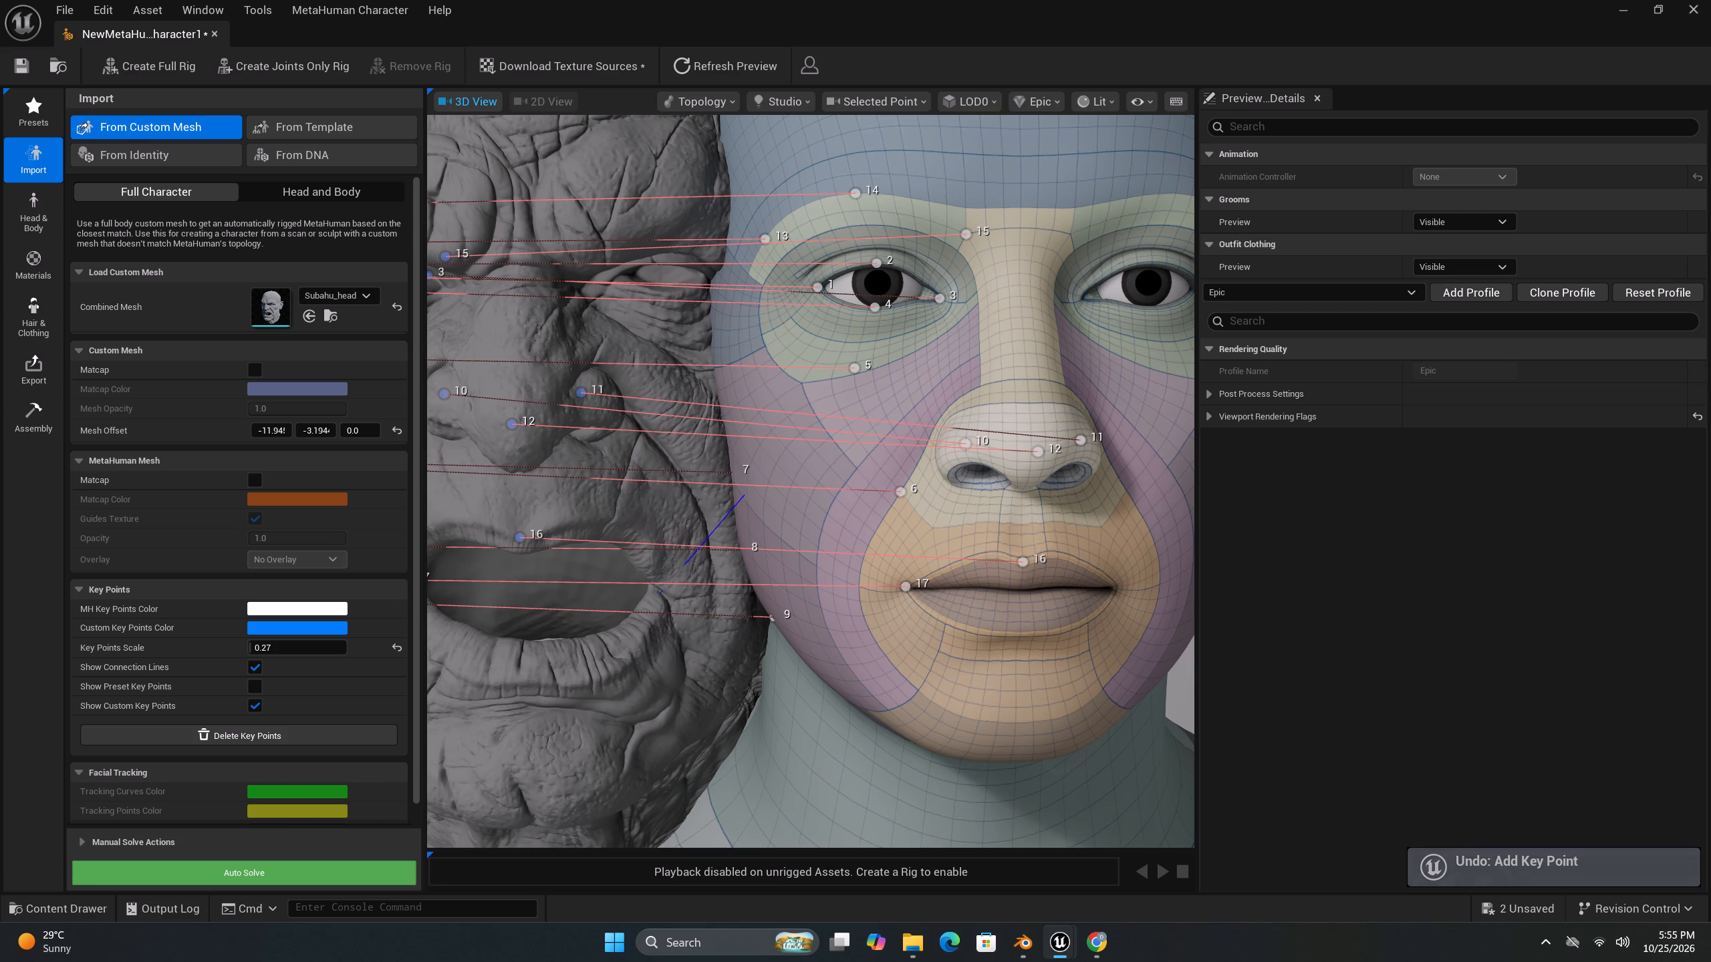
Match pair 18 on the opposite mouth corner, placing its points slightly outside the corner on both heads.
left_click(663, 591, "ctrl")
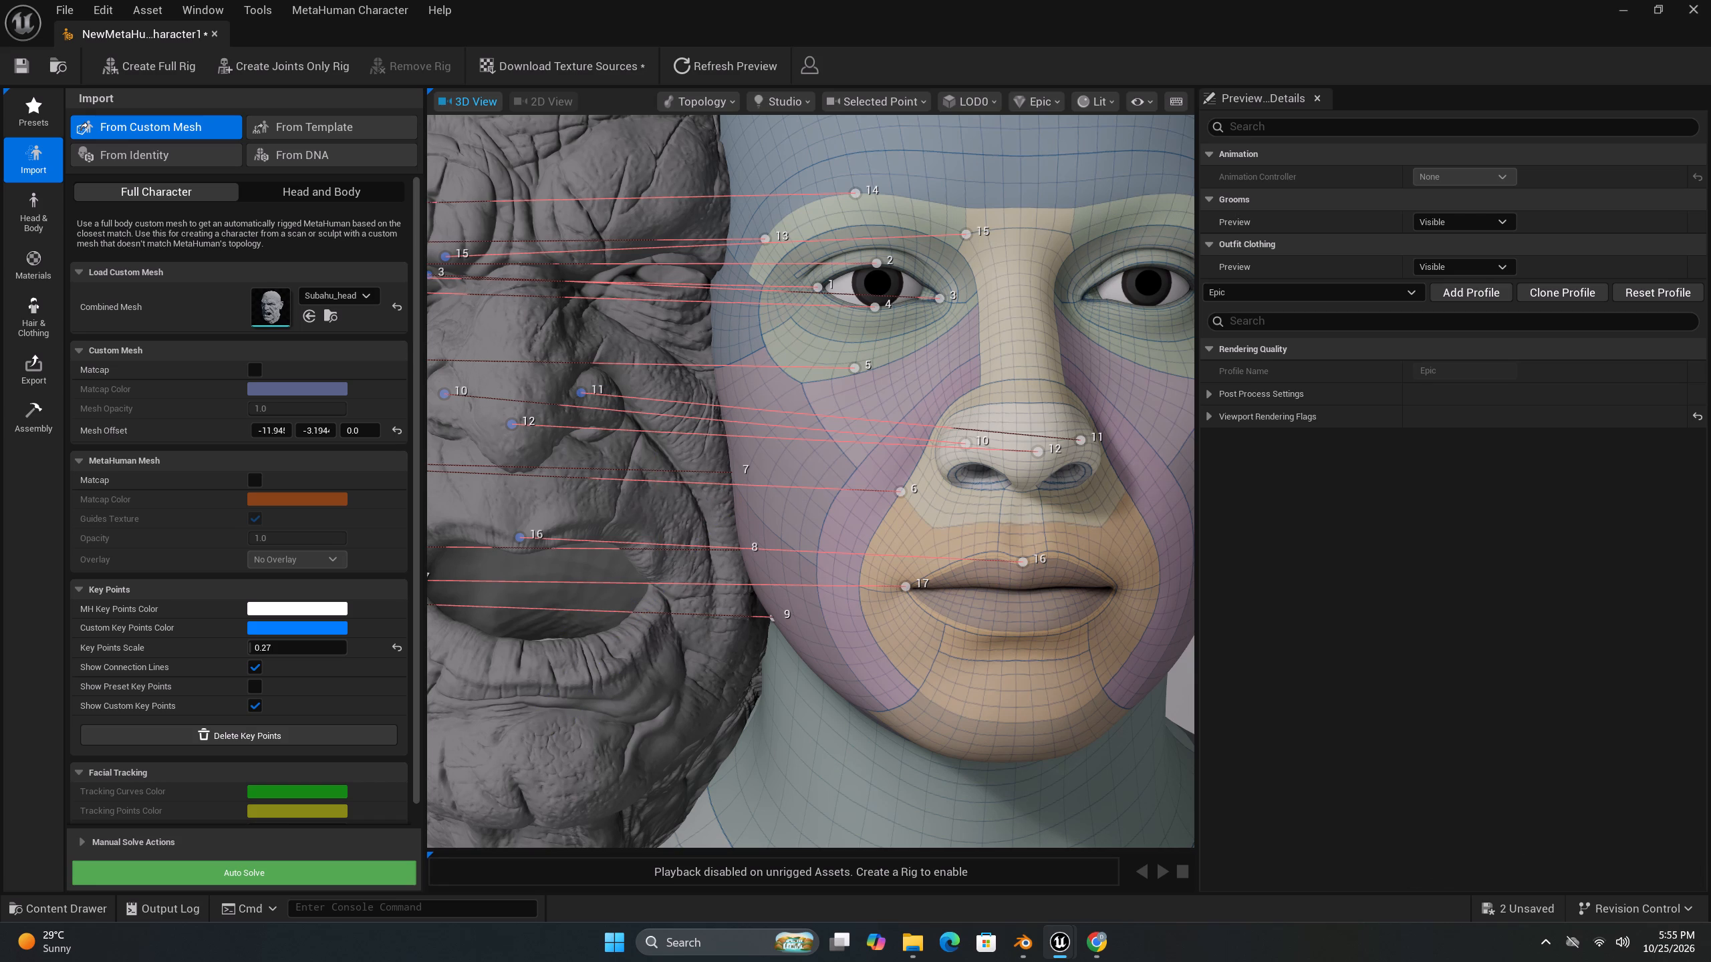
right_click(672, 599, "ctrl")
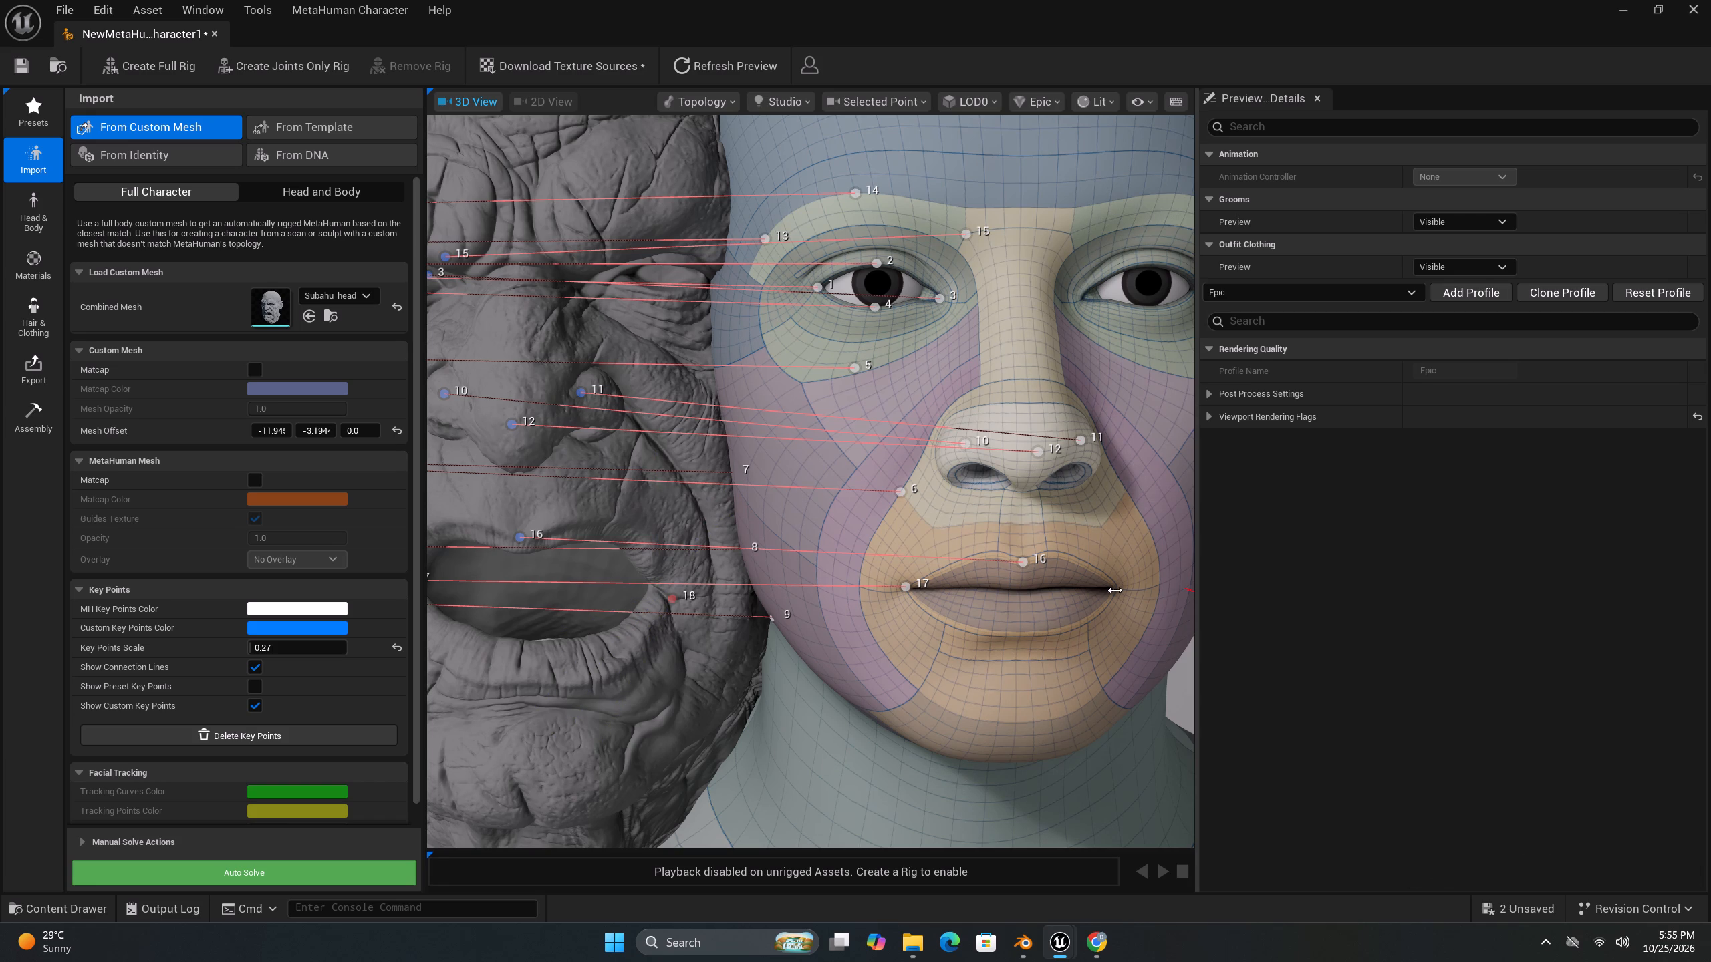
left_click(1122, 589, "ctrl")
Match pair 19 at the lower edge of the lower lip's centre and pair 20 on the chin's centre of both heads.
right_click(528, 685, "ctrl")
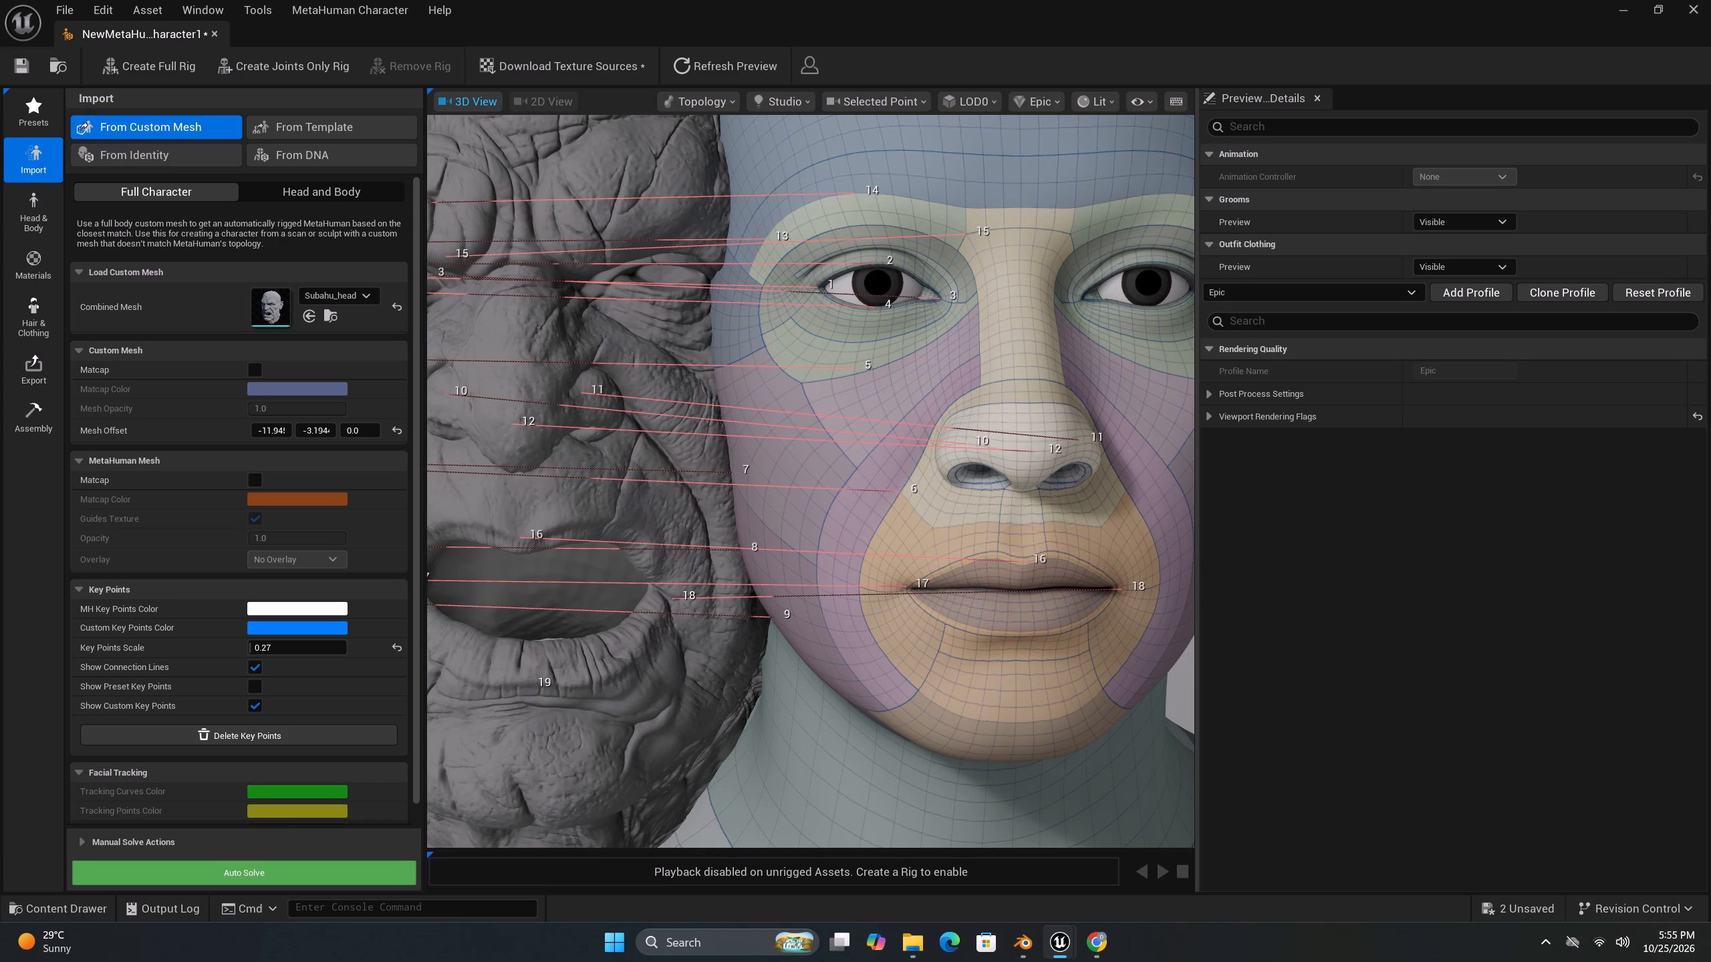
left_click(1024, 633, "ctrl")
middle_click_drag(596, 761, 649, 778)
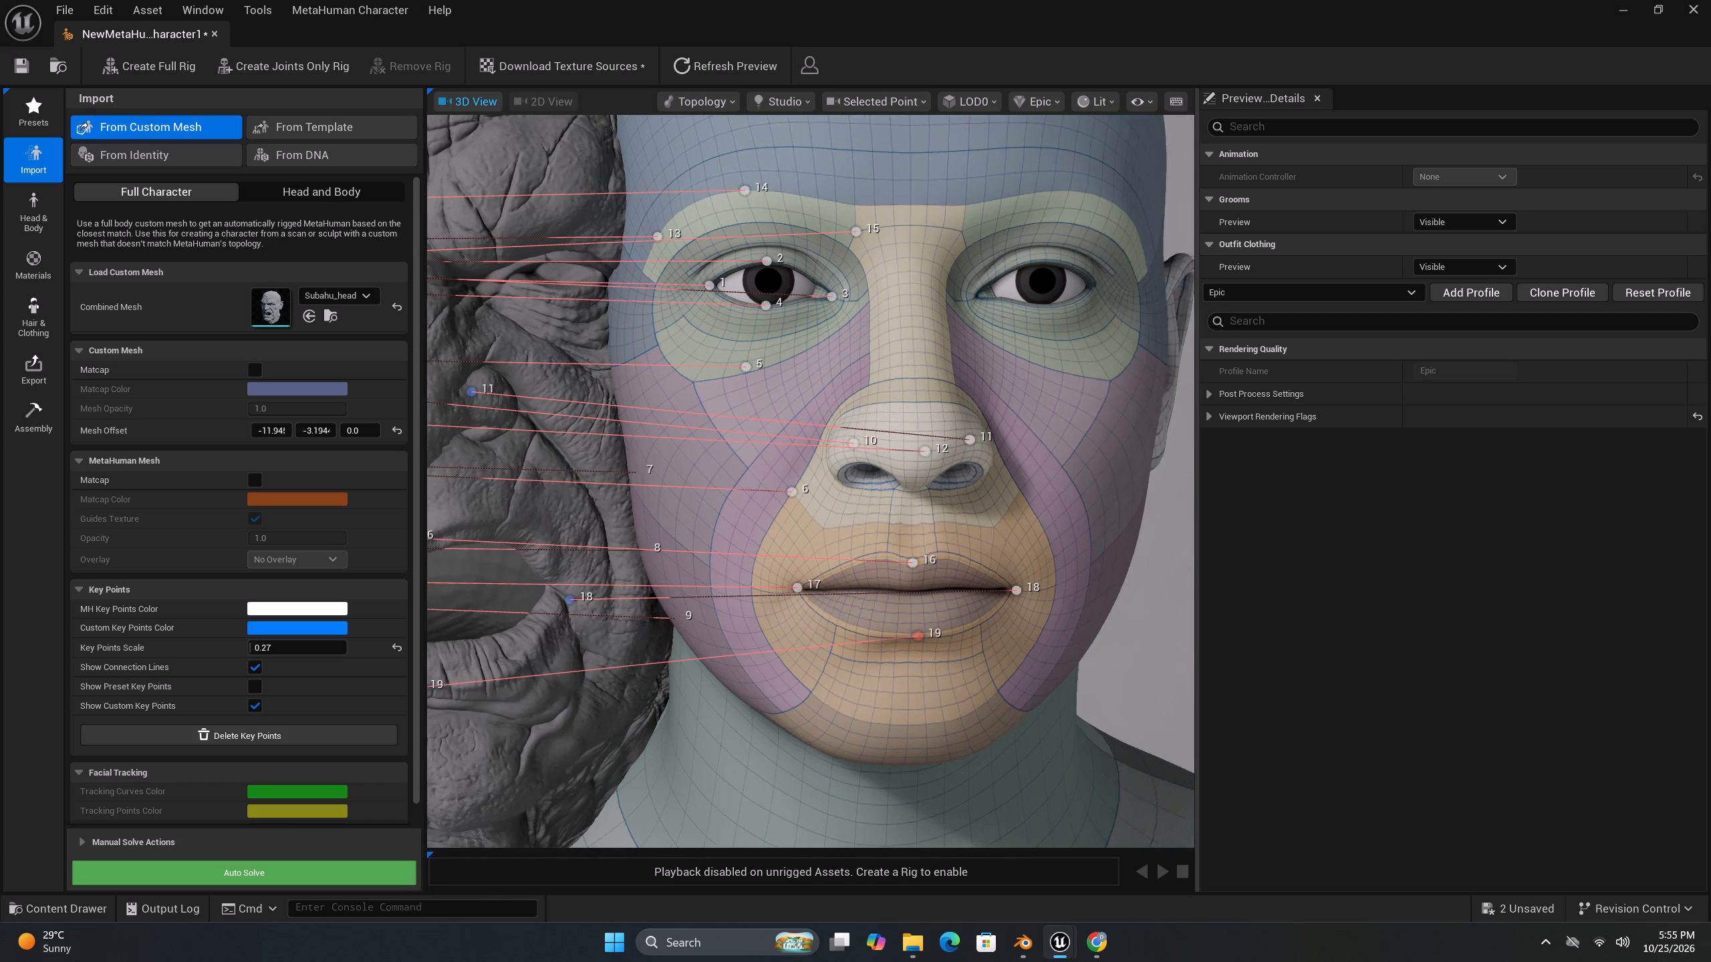
middle_click_drag(649, 778, 489, 816)
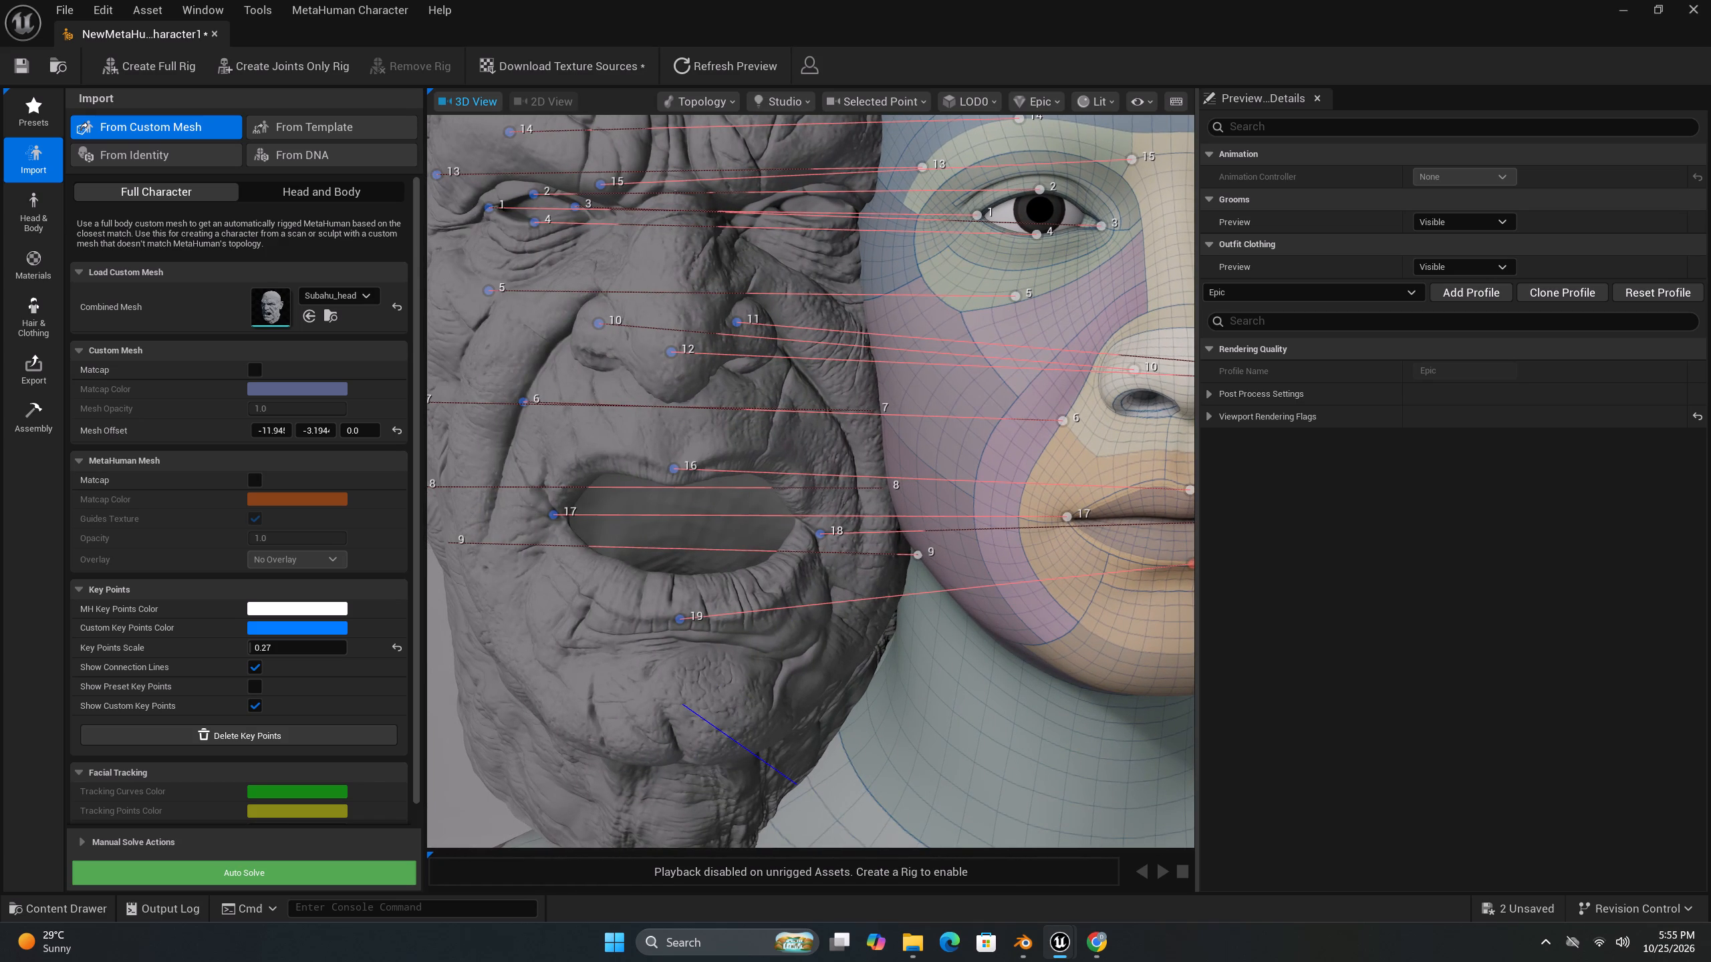
right_click(677, 699, "ctrl")
middle_click_drag(755, 713, 908, 713)
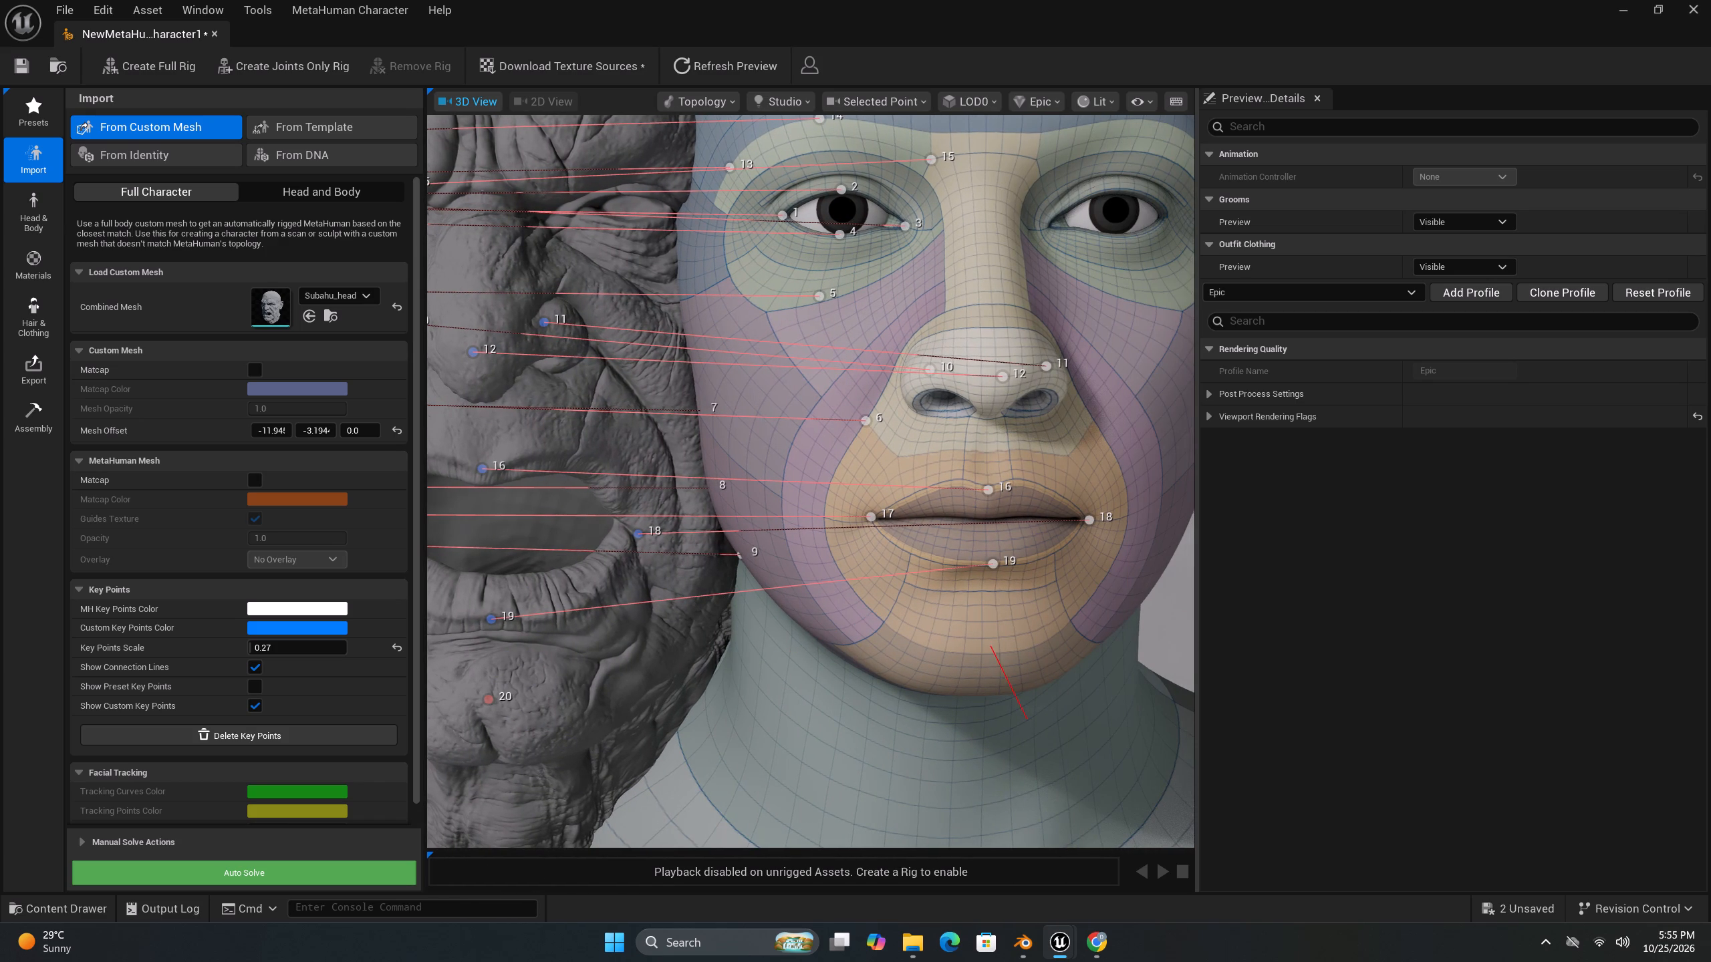
left_click(986, 643, "ctrl")
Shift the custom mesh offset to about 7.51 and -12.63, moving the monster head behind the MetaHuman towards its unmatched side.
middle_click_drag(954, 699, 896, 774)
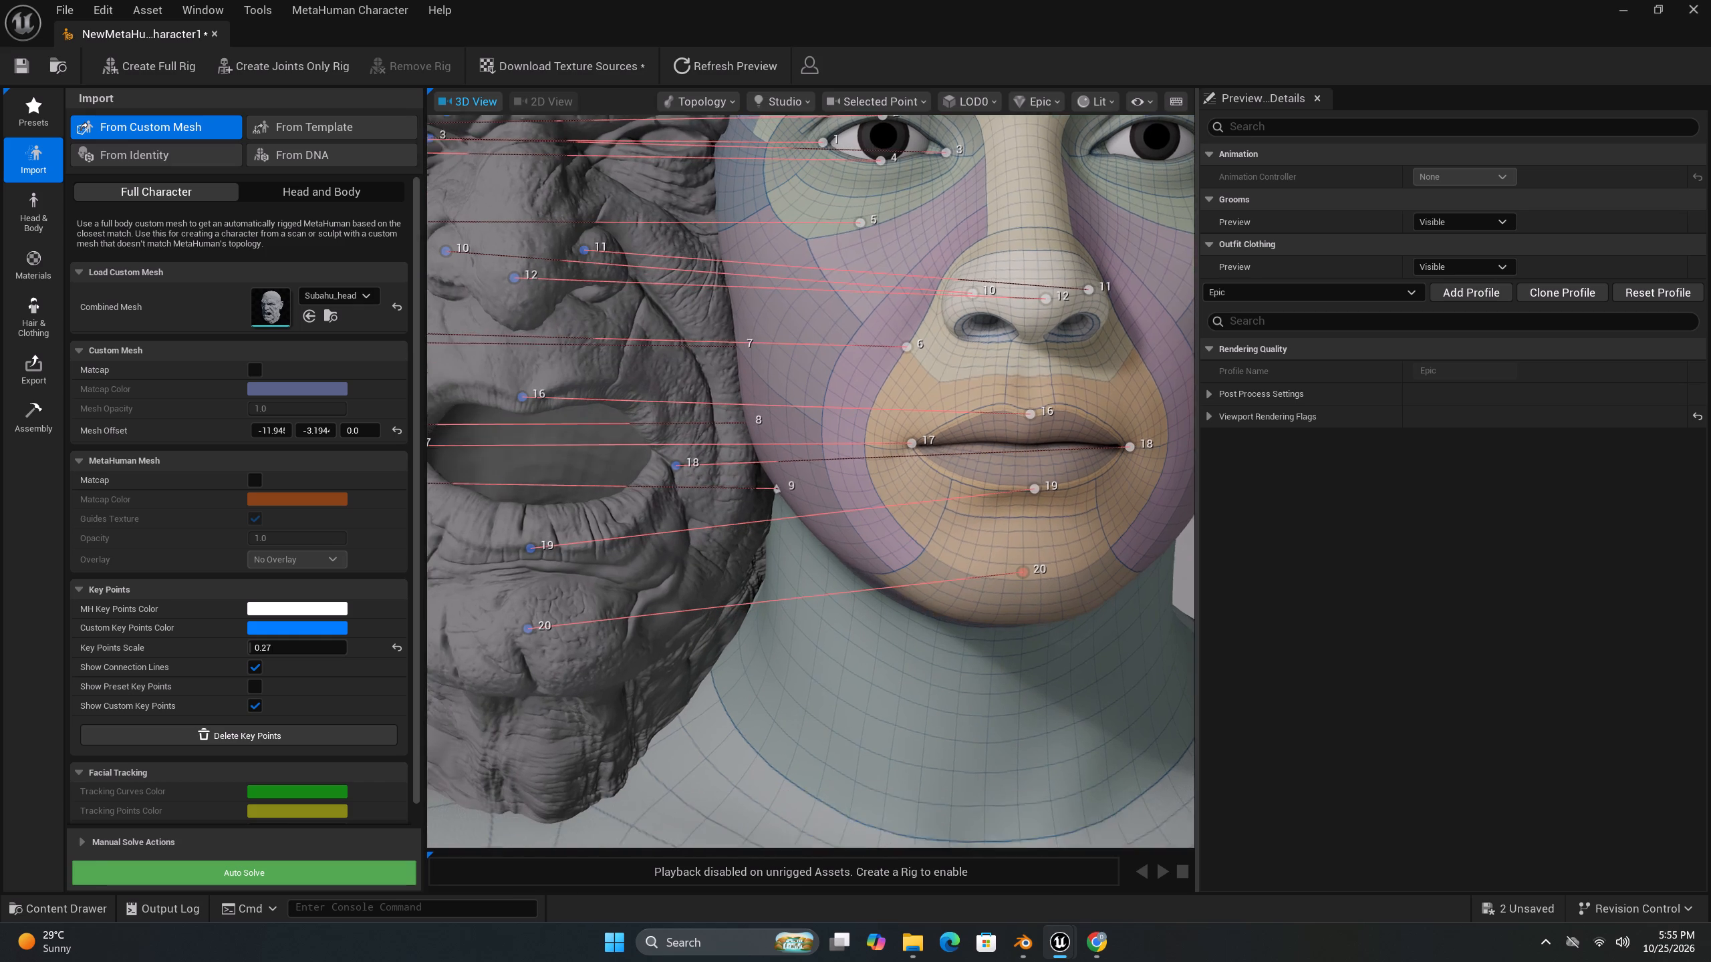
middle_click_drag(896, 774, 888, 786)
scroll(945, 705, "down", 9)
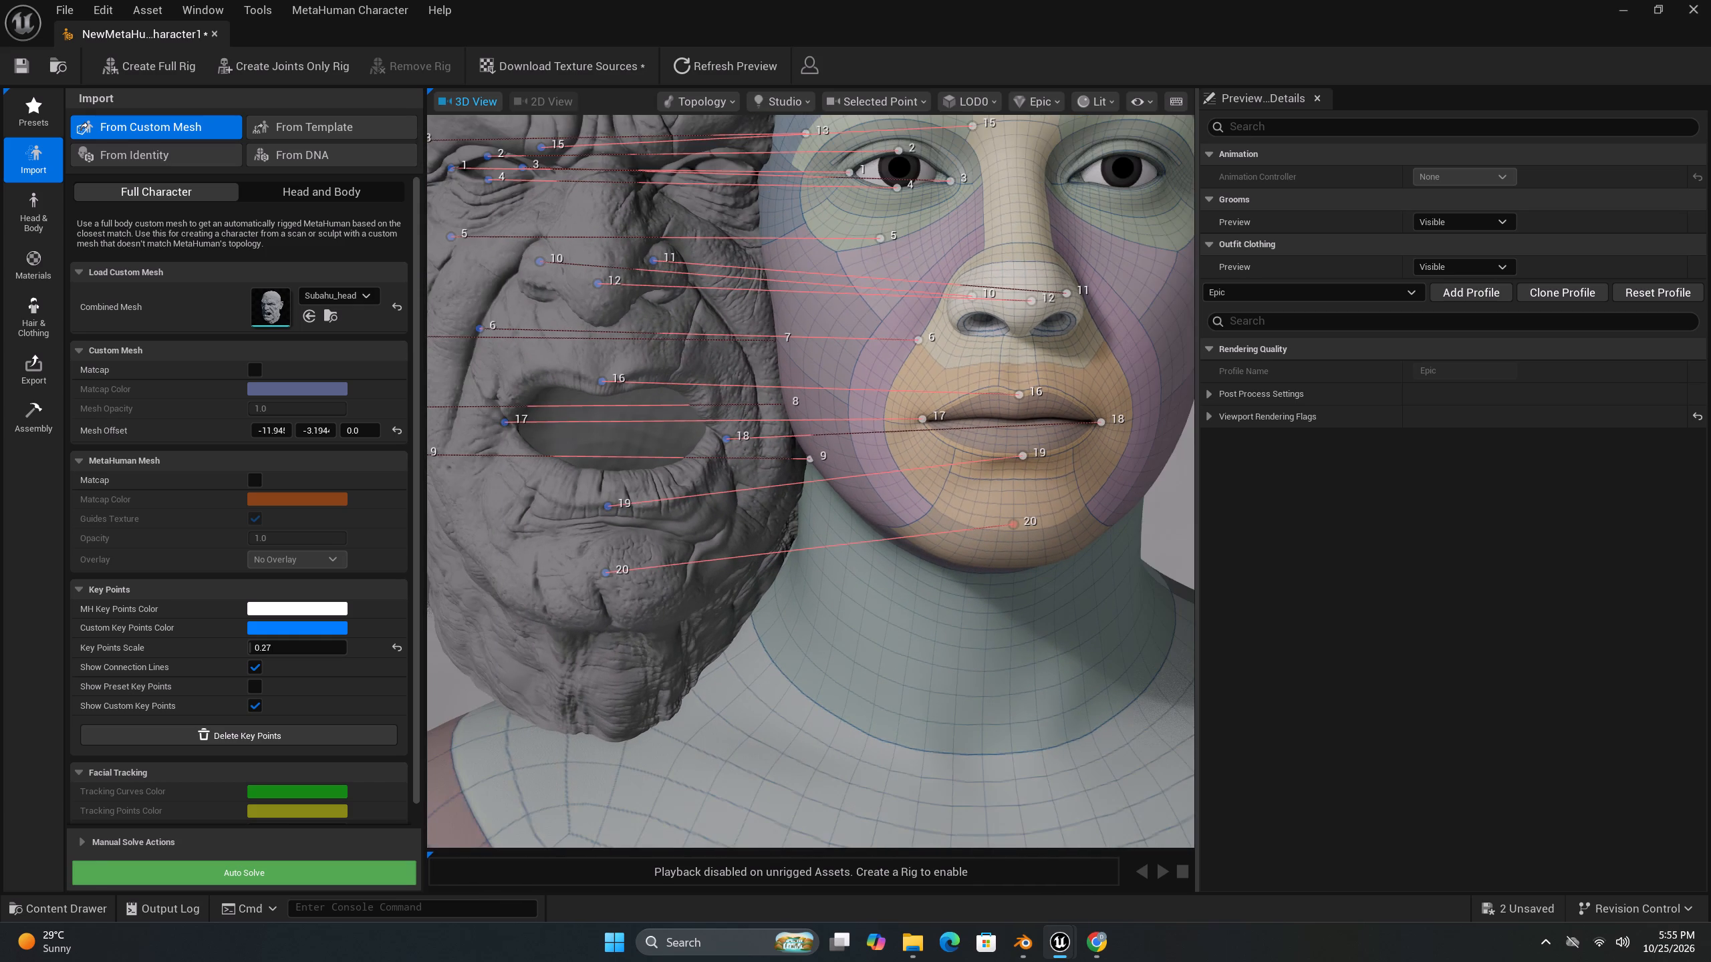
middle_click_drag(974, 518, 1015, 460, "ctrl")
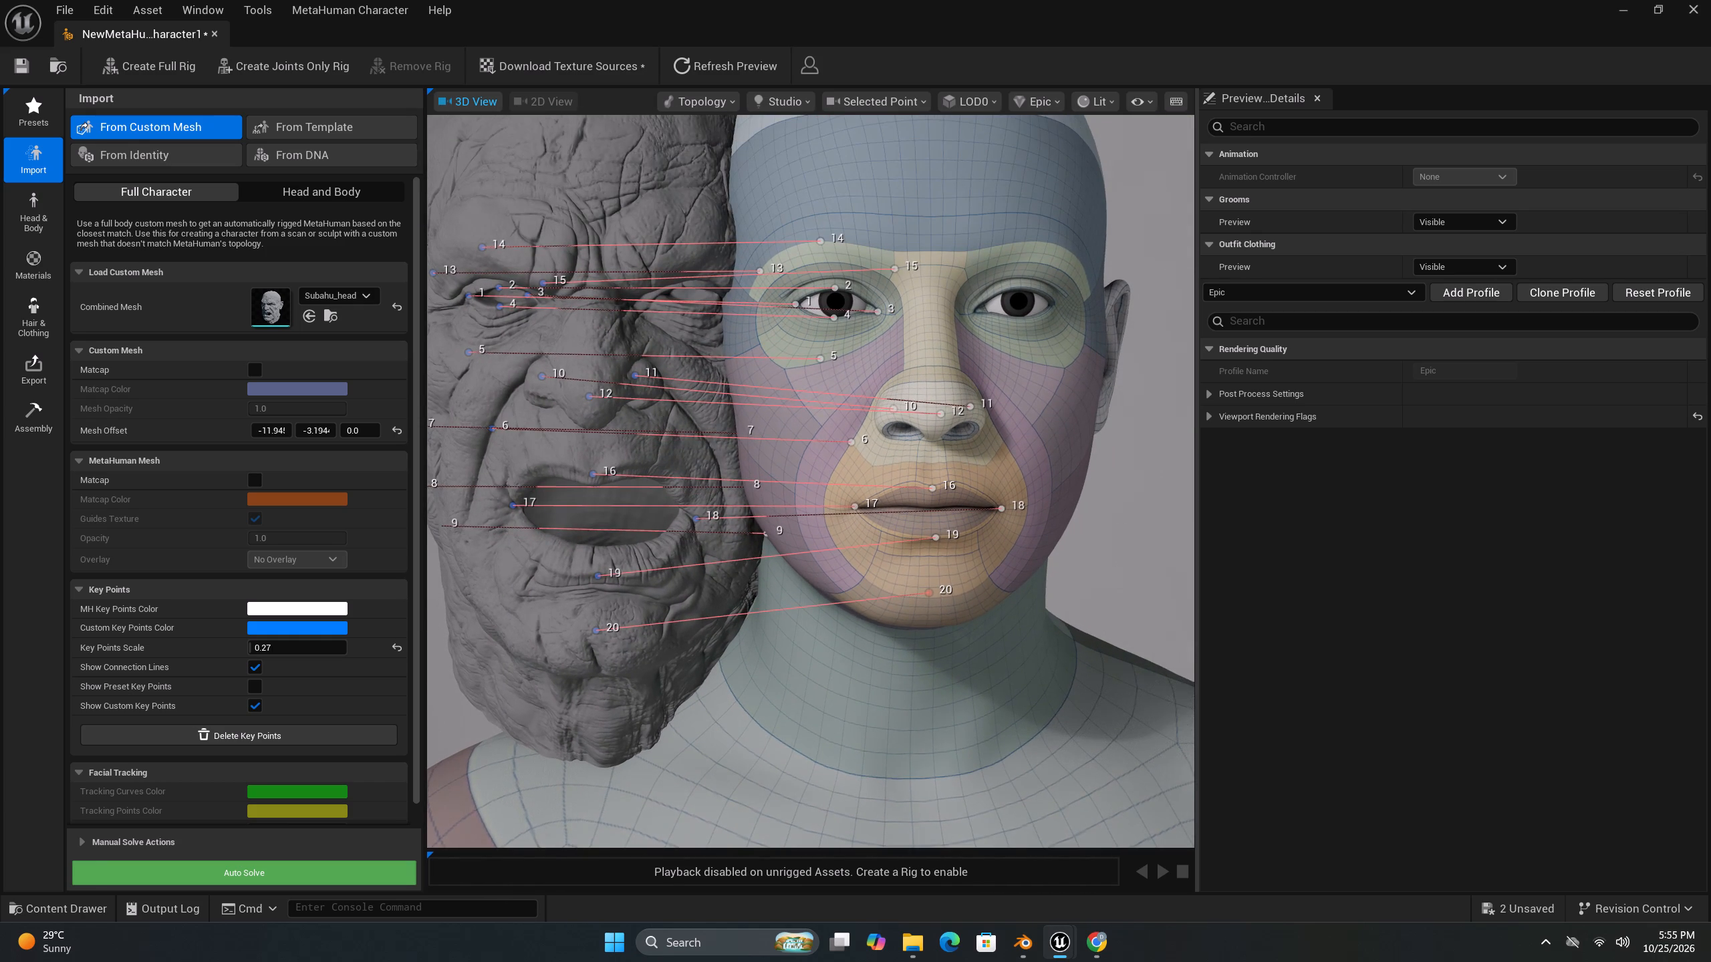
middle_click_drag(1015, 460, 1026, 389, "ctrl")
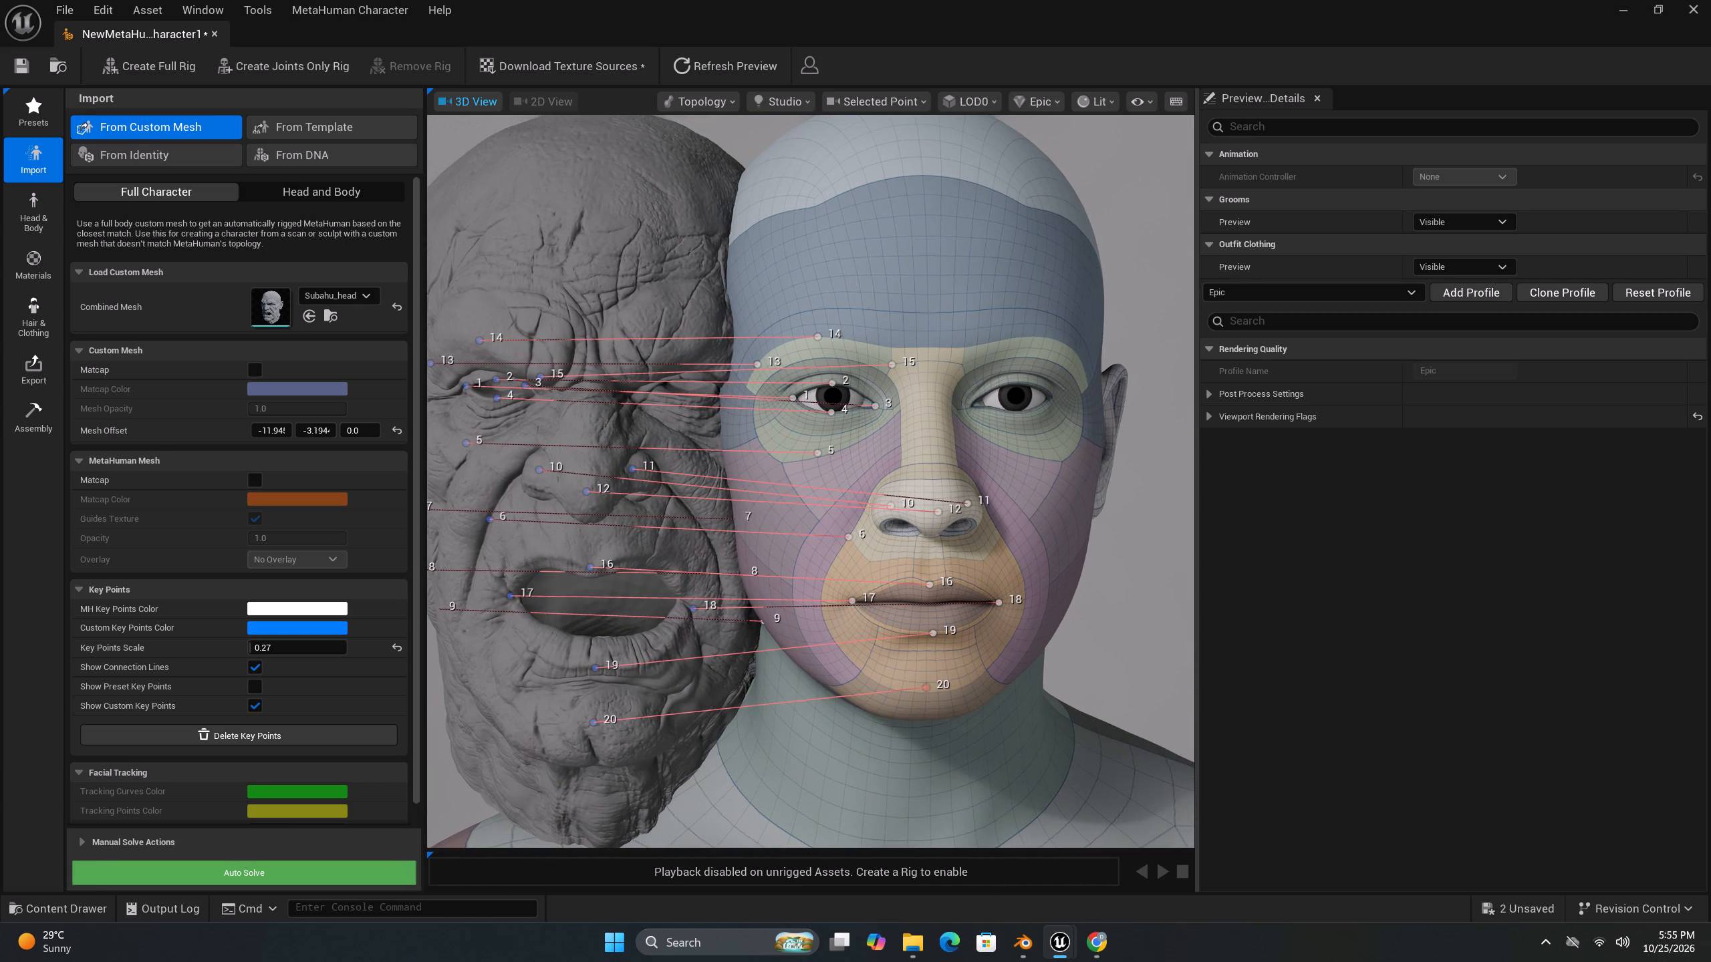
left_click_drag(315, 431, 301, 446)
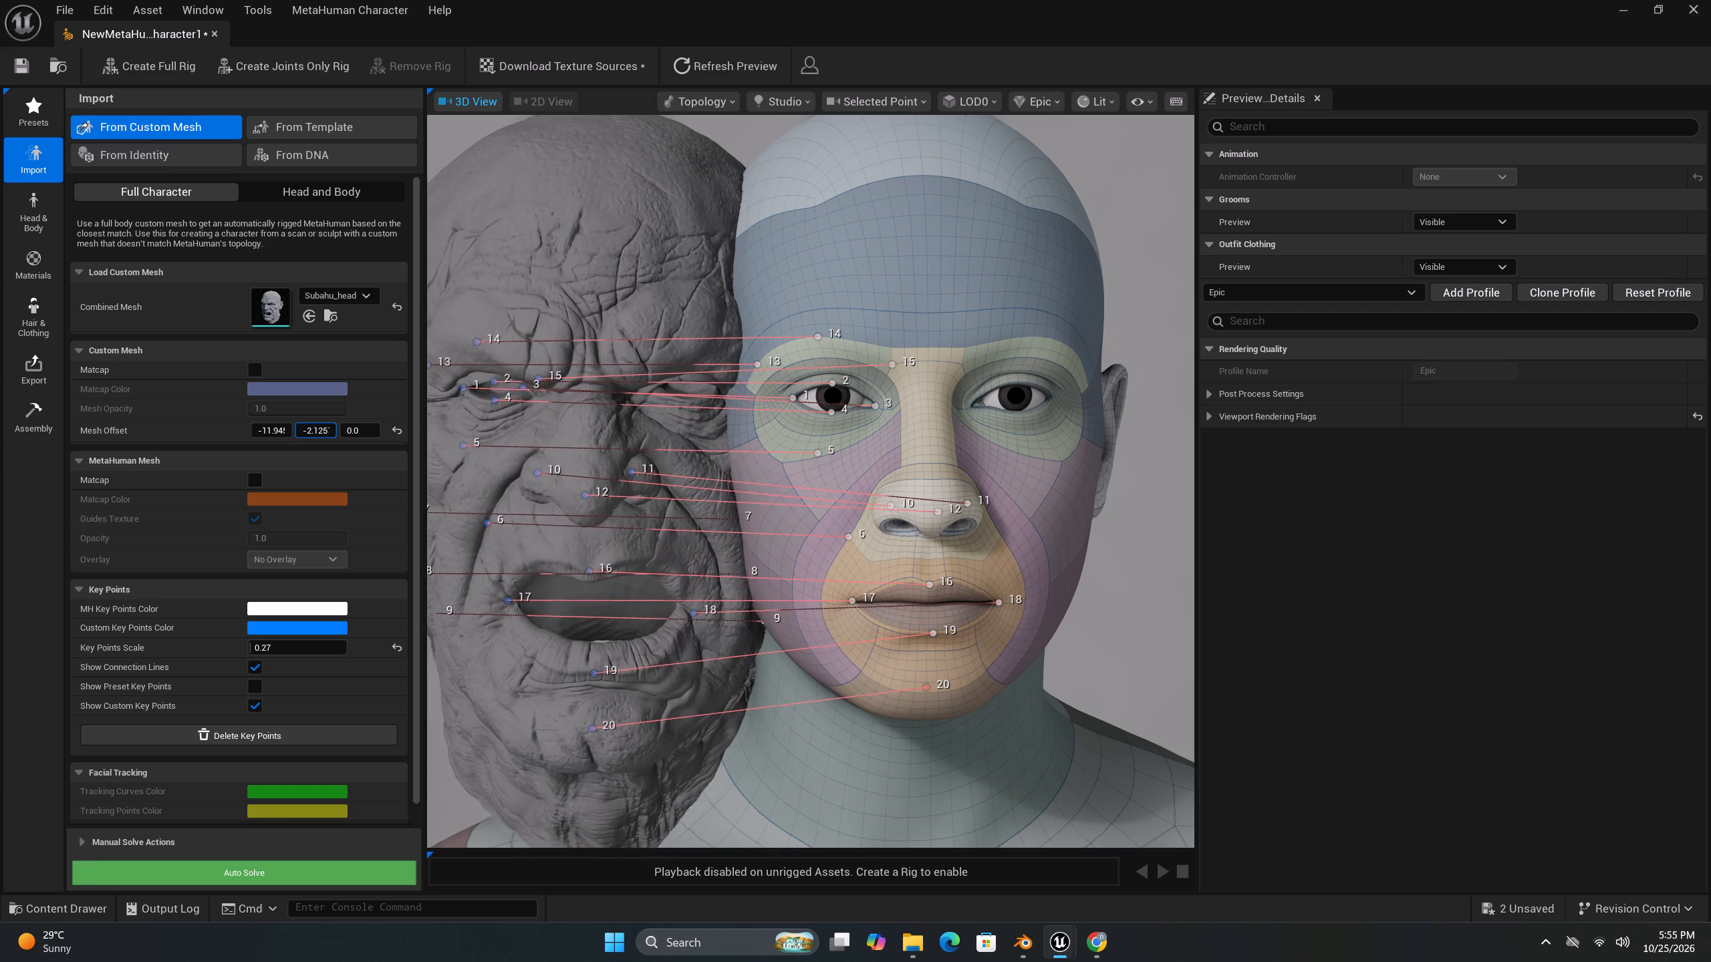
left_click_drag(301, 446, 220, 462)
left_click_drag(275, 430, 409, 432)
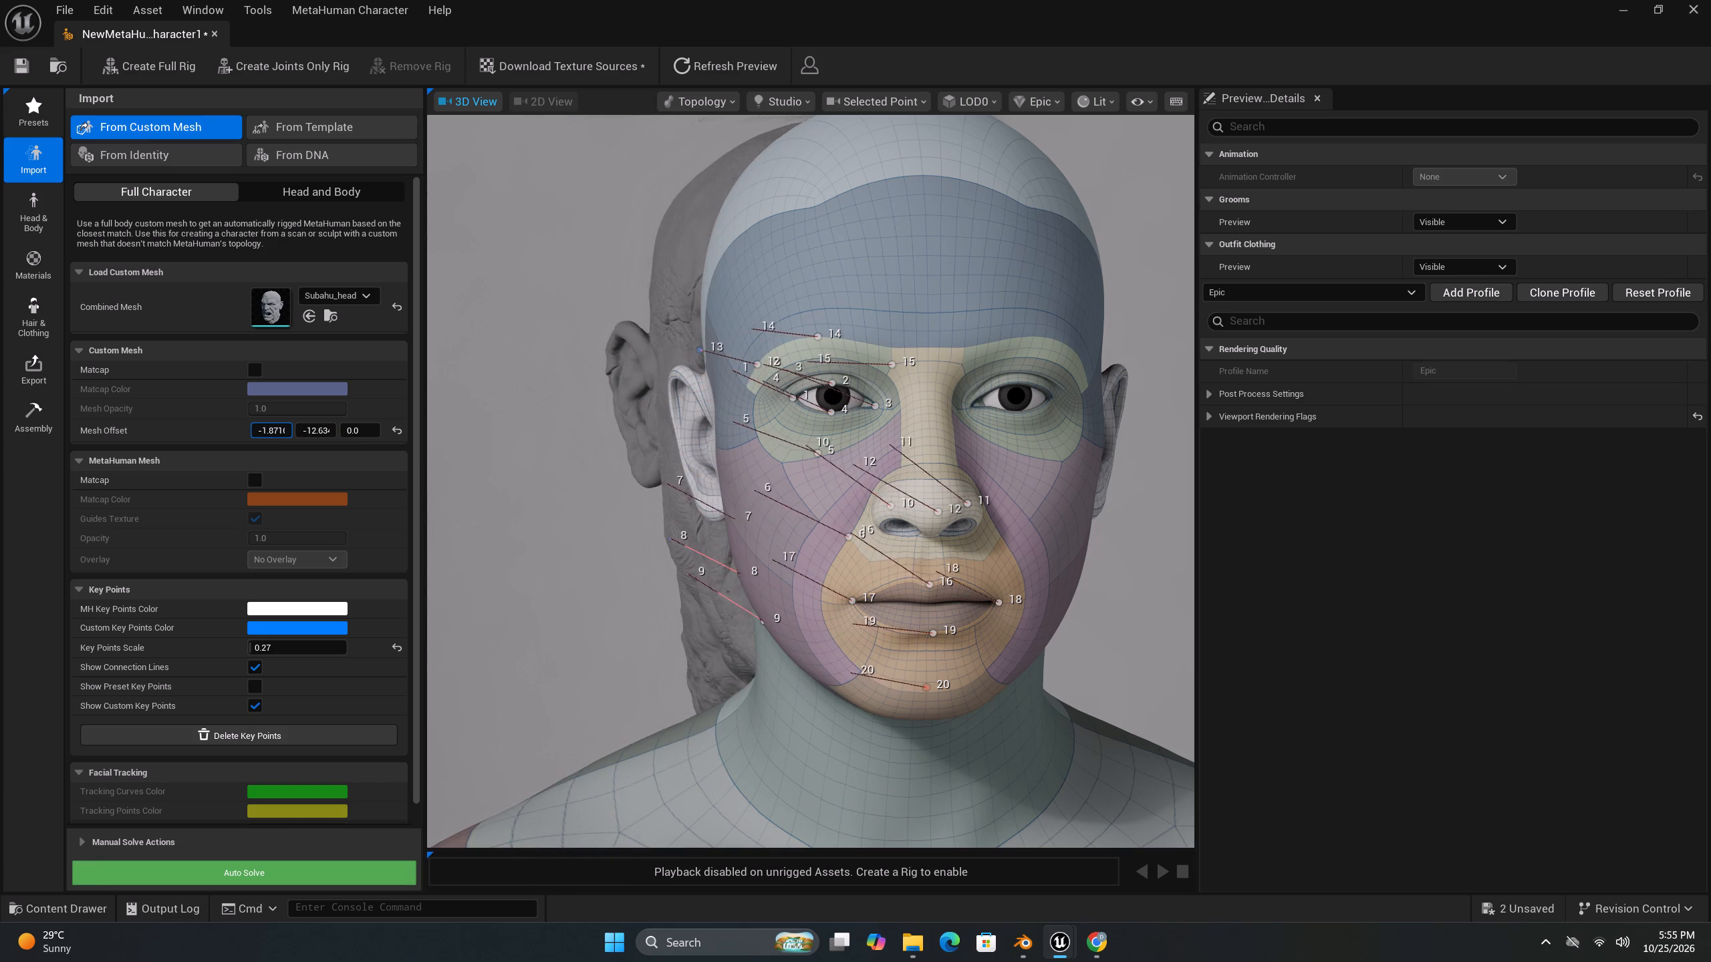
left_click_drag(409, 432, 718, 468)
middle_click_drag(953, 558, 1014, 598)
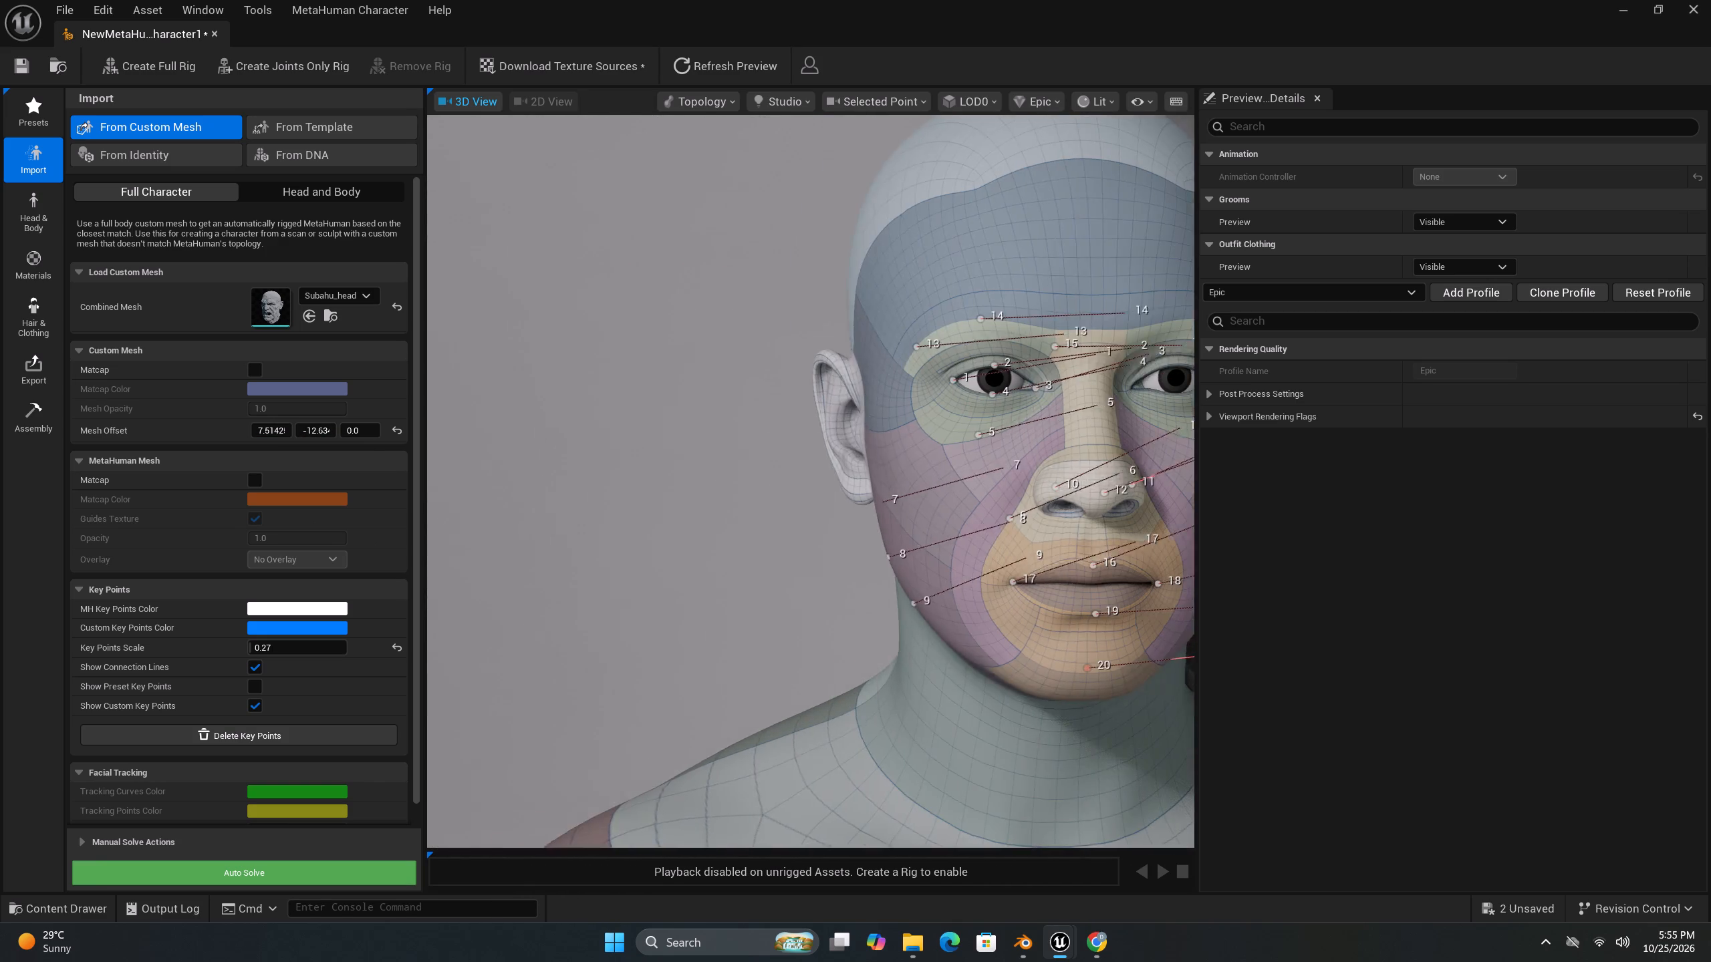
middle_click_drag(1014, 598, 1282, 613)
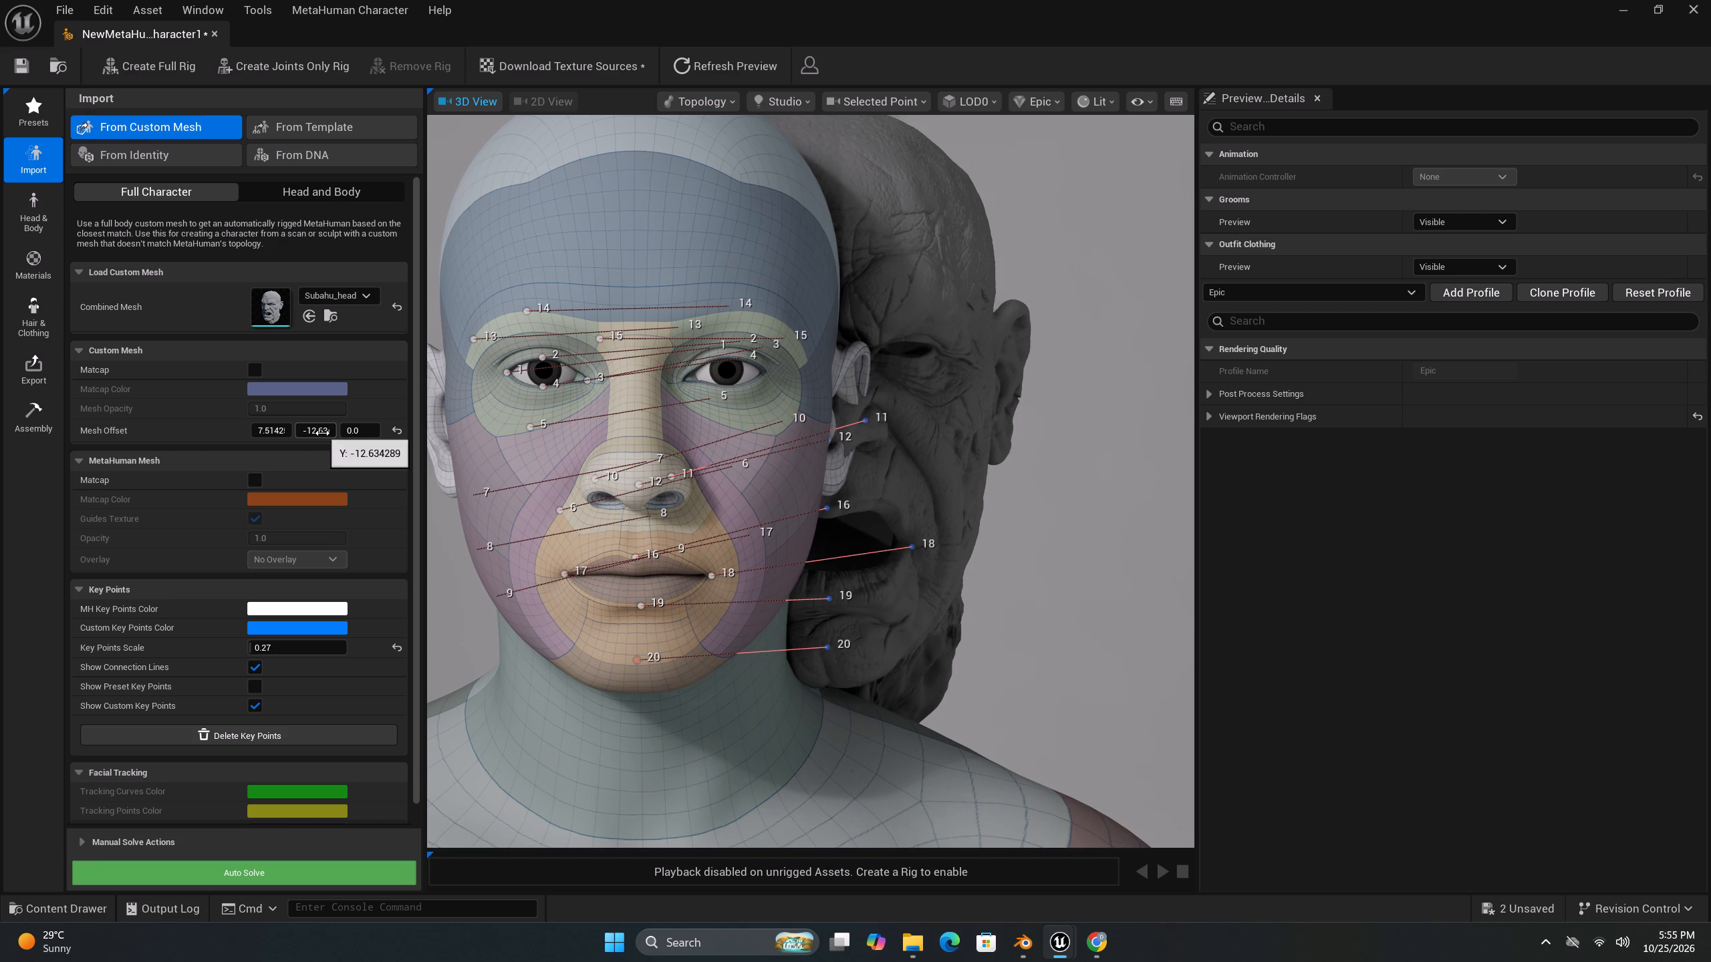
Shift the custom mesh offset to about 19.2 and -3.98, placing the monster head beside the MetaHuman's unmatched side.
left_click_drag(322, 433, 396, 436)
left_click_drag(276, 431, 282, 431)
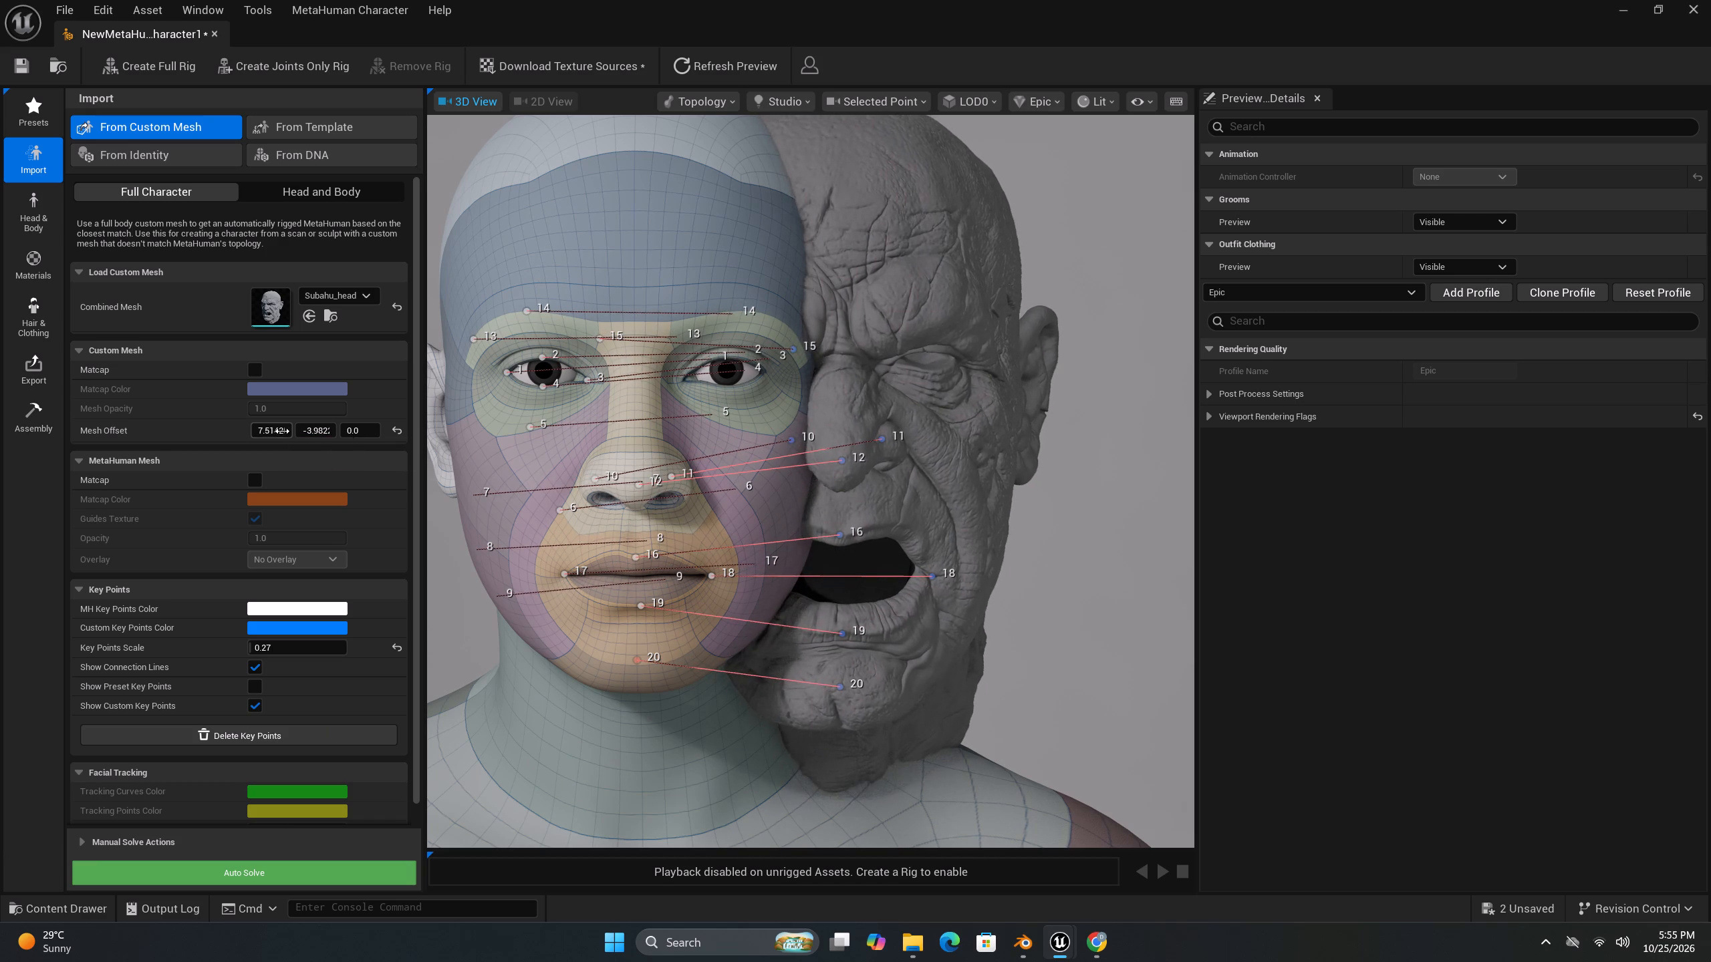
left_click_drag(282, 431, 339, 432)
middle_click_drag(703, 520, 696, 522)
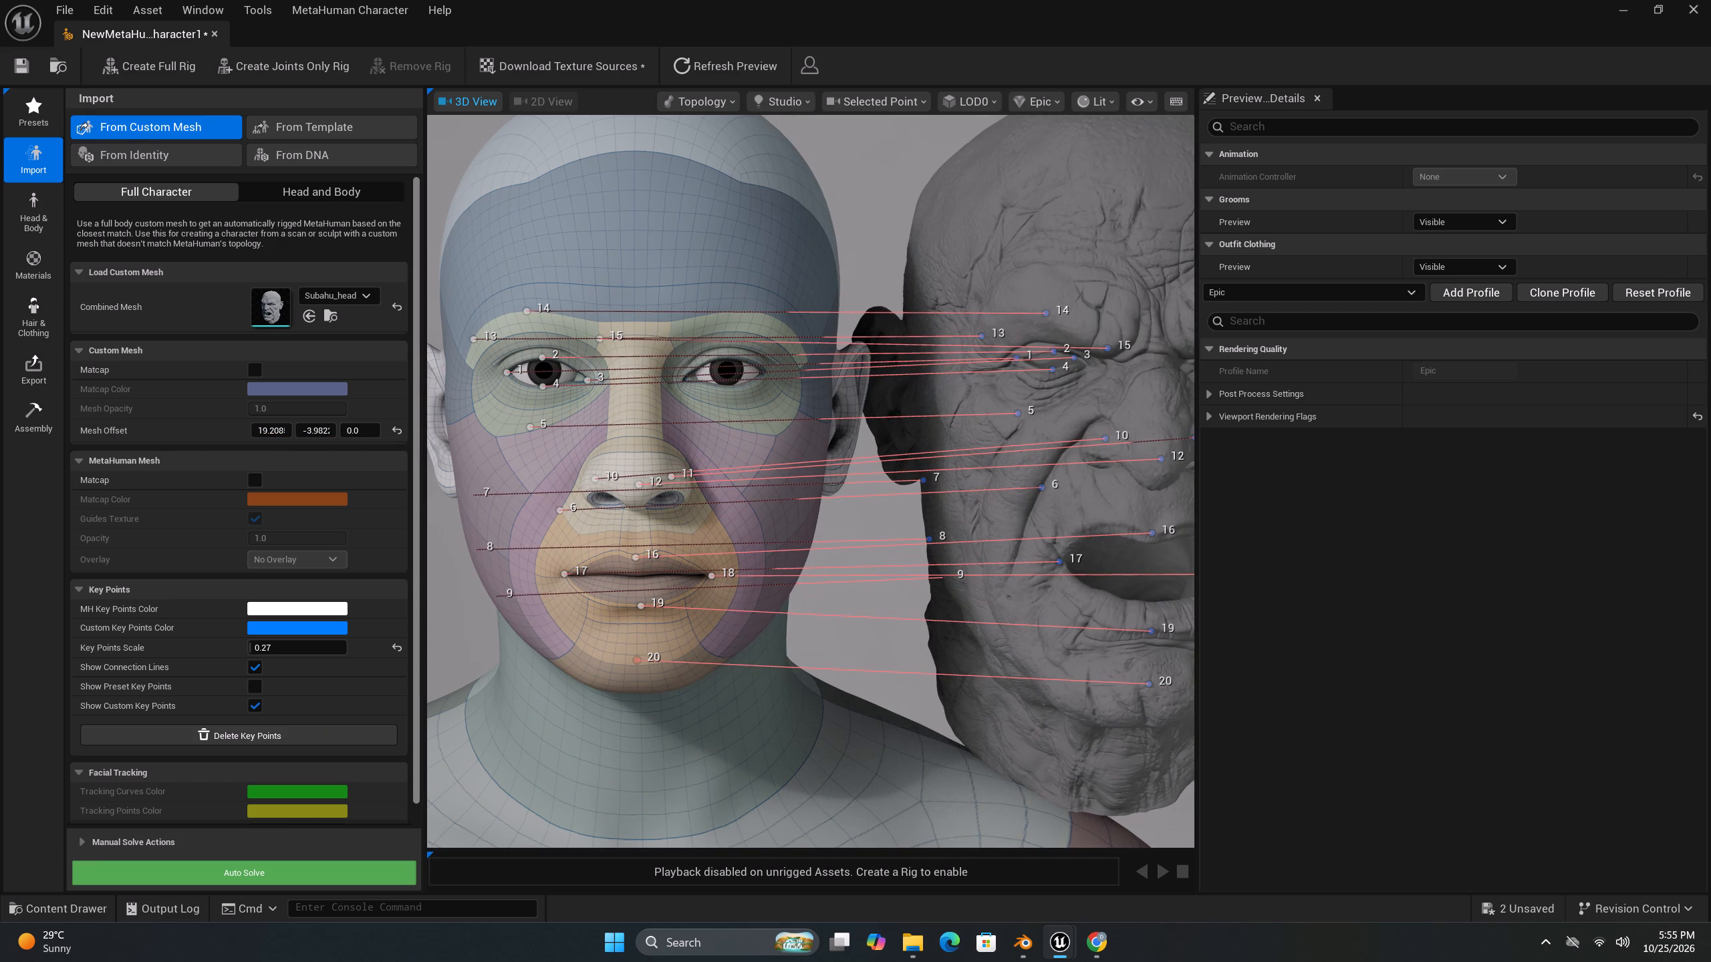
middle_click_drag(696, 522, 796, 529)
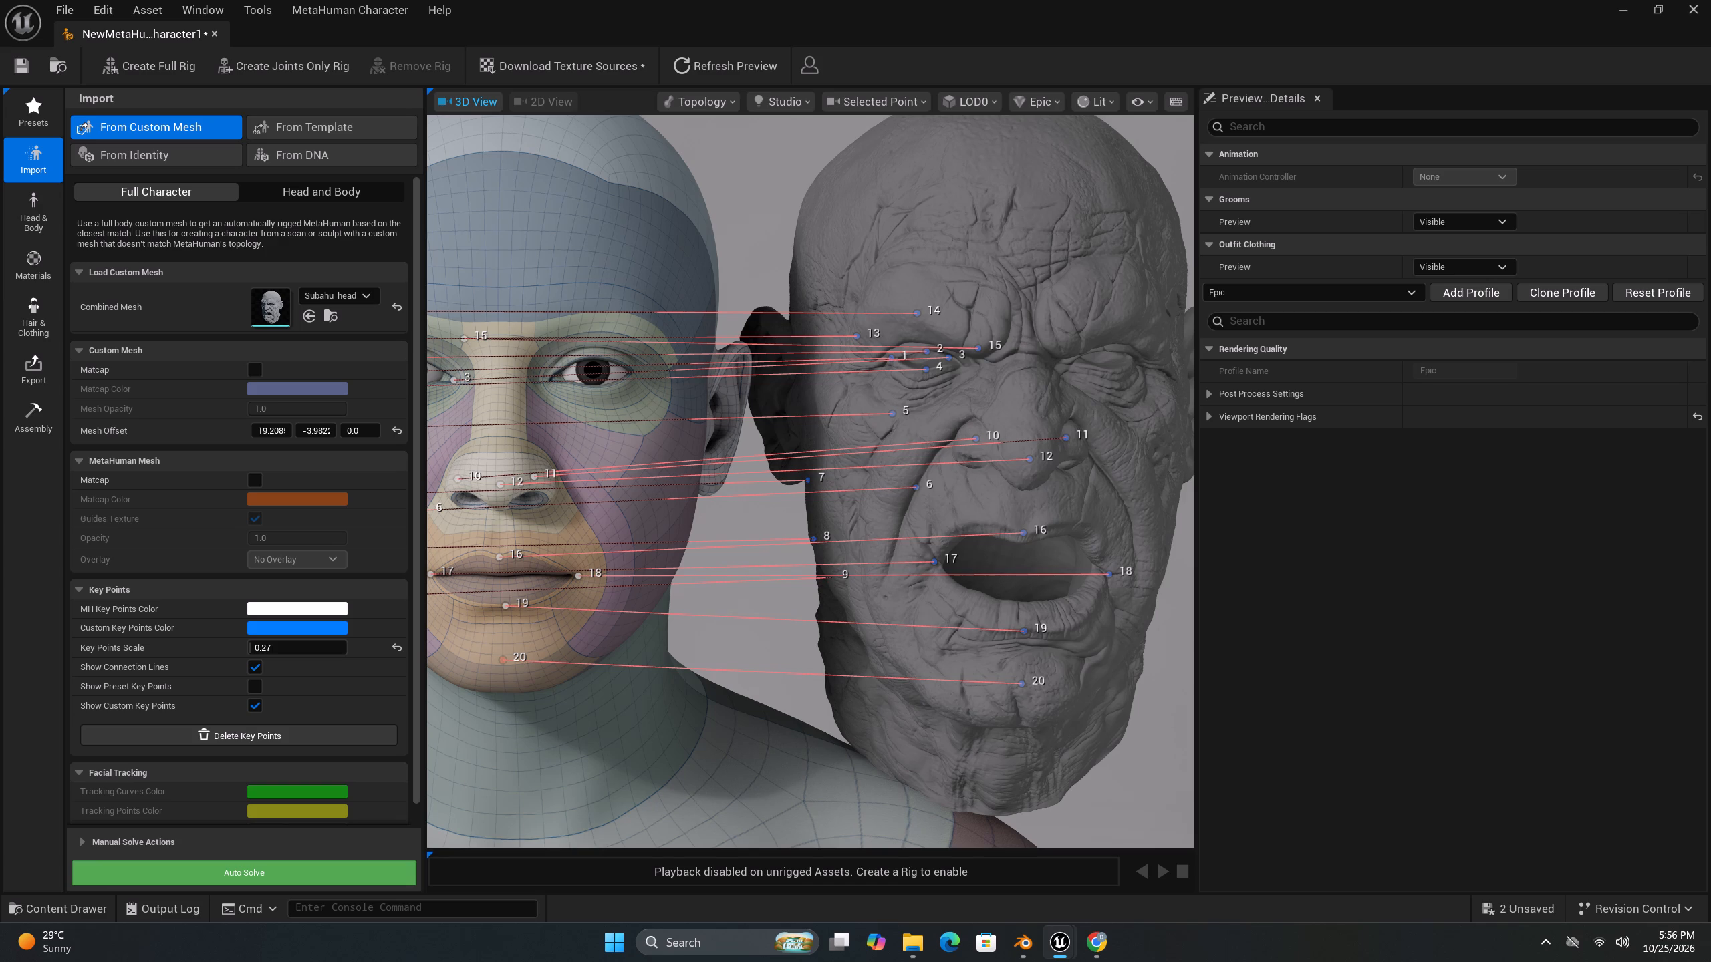
Shift the custom mesh offset to about -20.6 and -3.59, placing the monster head clear of the MetaHuman on the already matched side.
left_click_drag(315, 432, 263, 442)
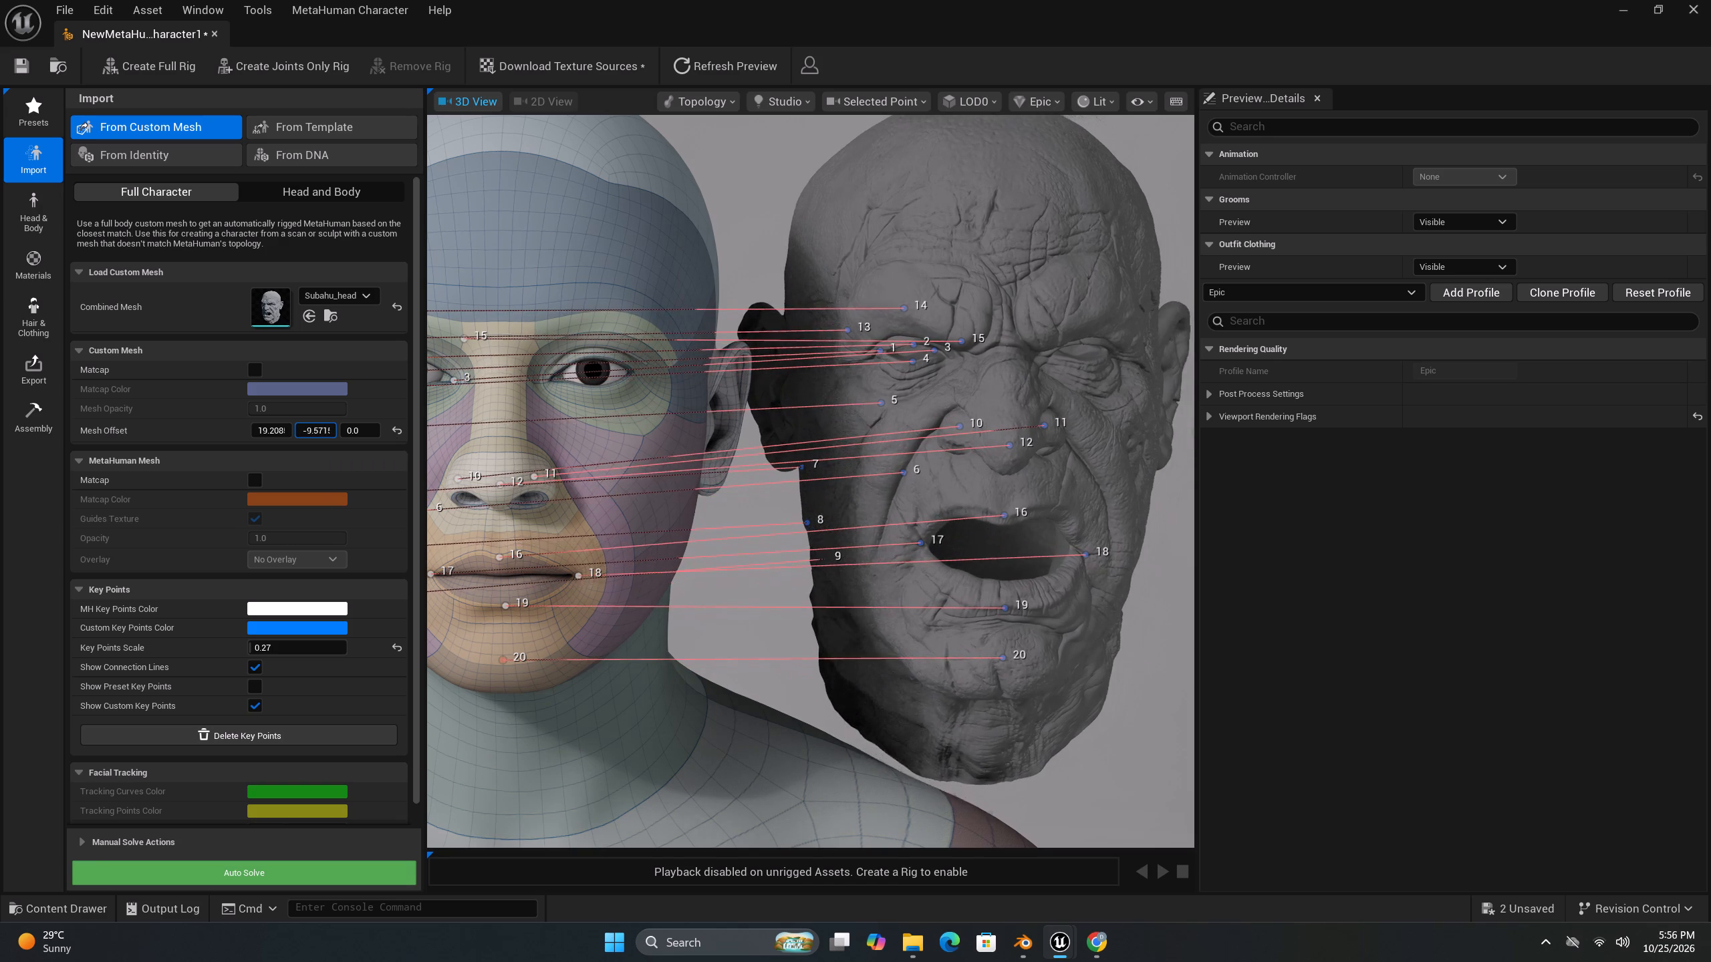
left_click_drag(263, 442, 312, 452)
left_click_drag(272, 434, 86, 446)
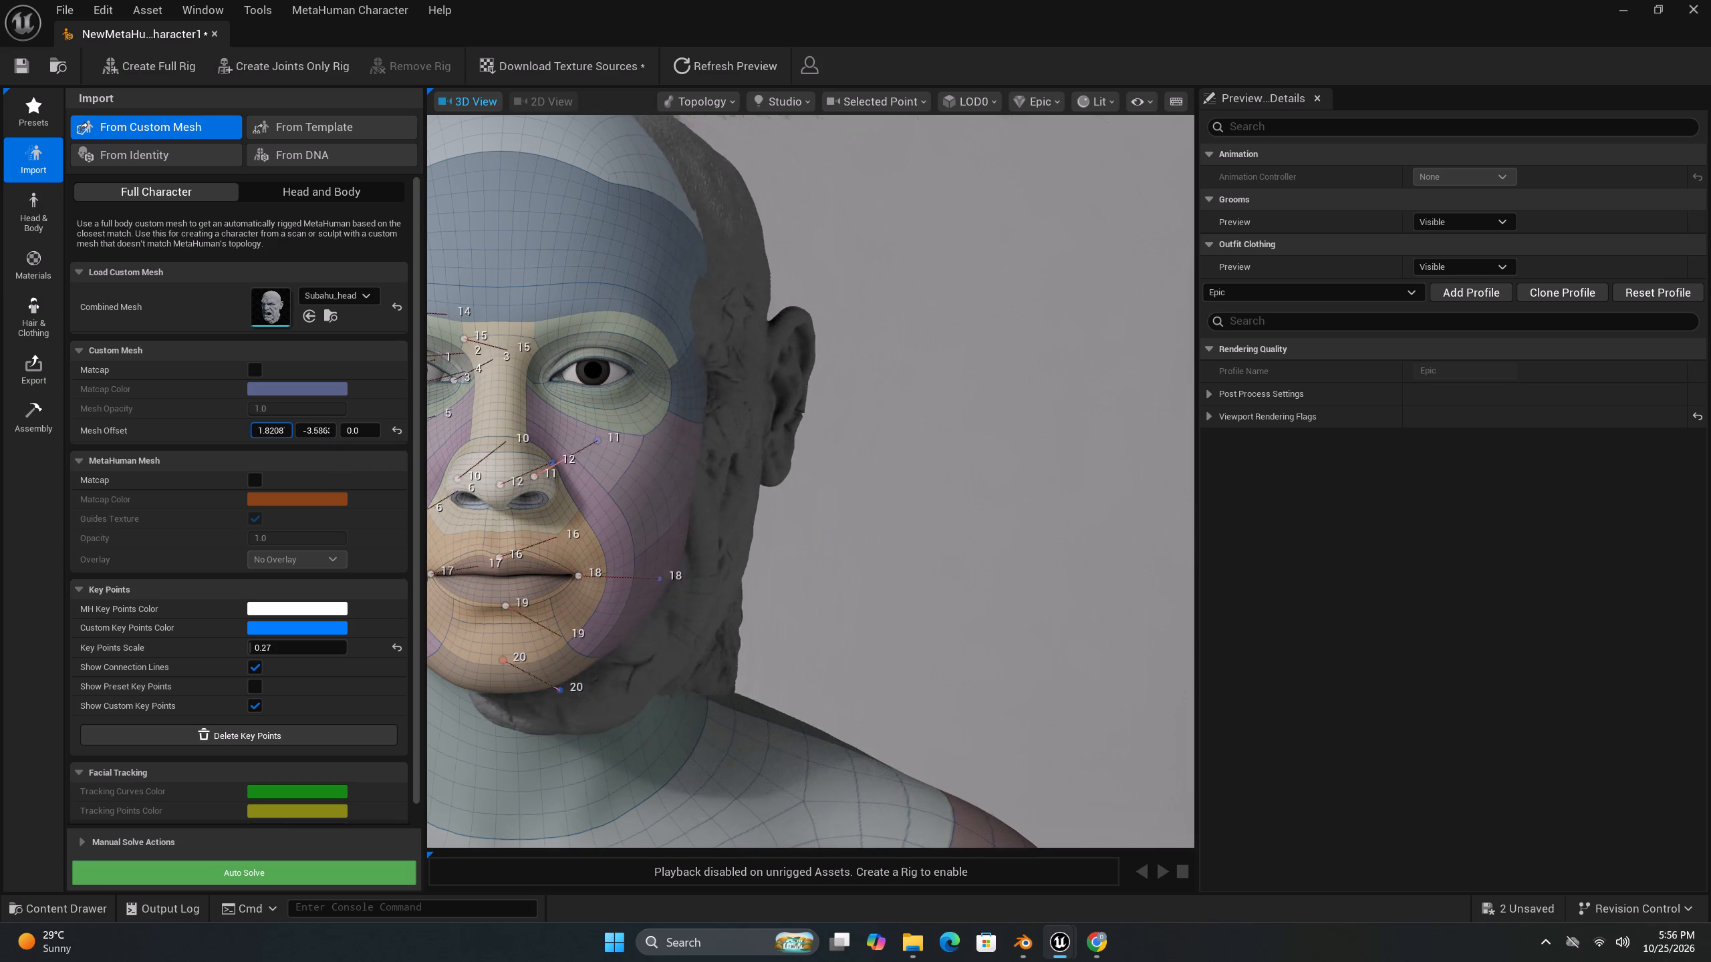
left_click_drag(86, 446, 0, 446)
middle_click_drag(741, 436, 711, 437)
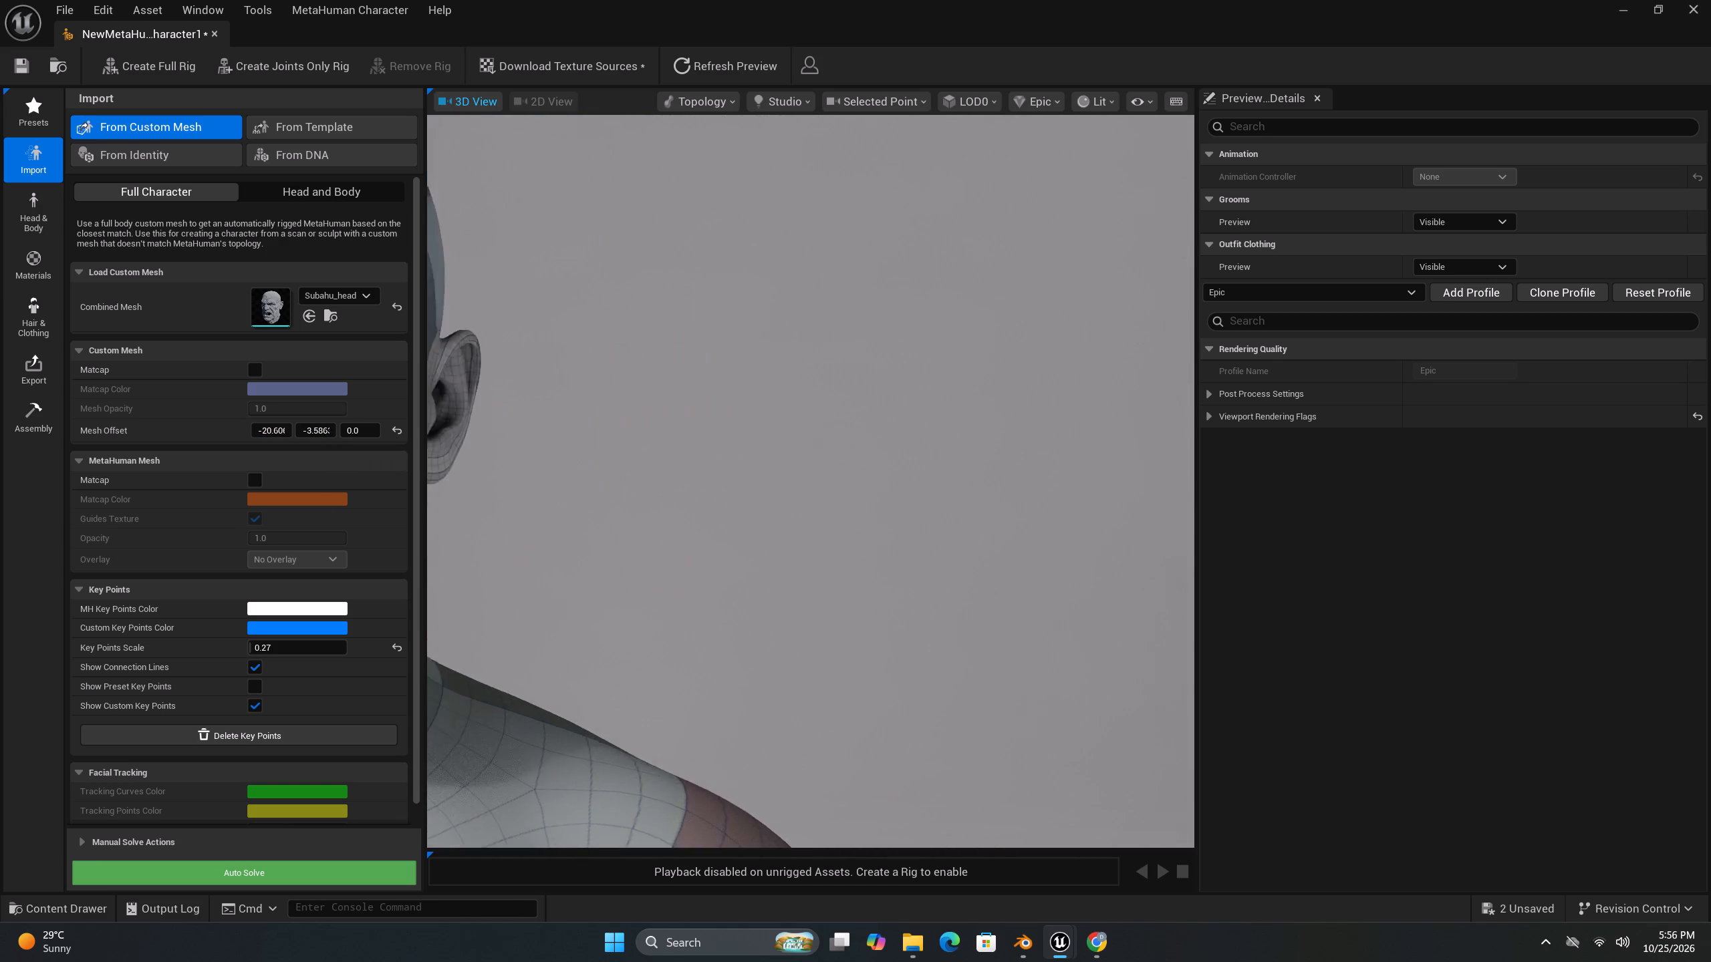
middle_click_drag(711, 437, 0, 409)
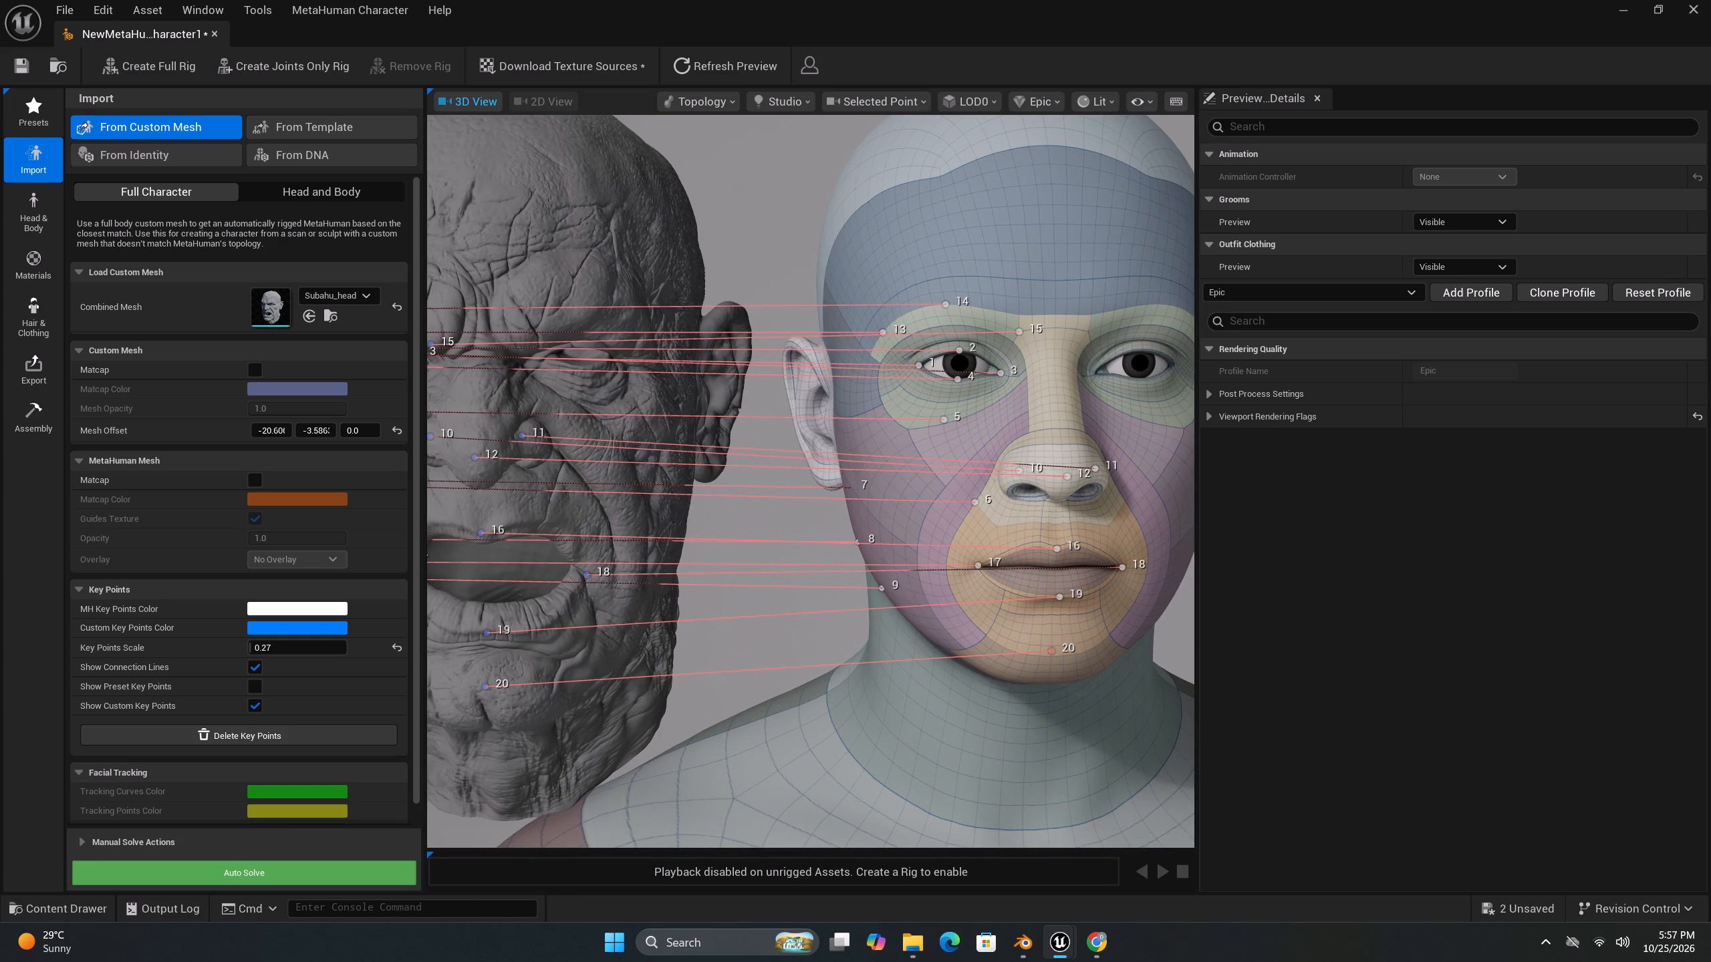
middle_click_drag(585, 456, 497, 472)
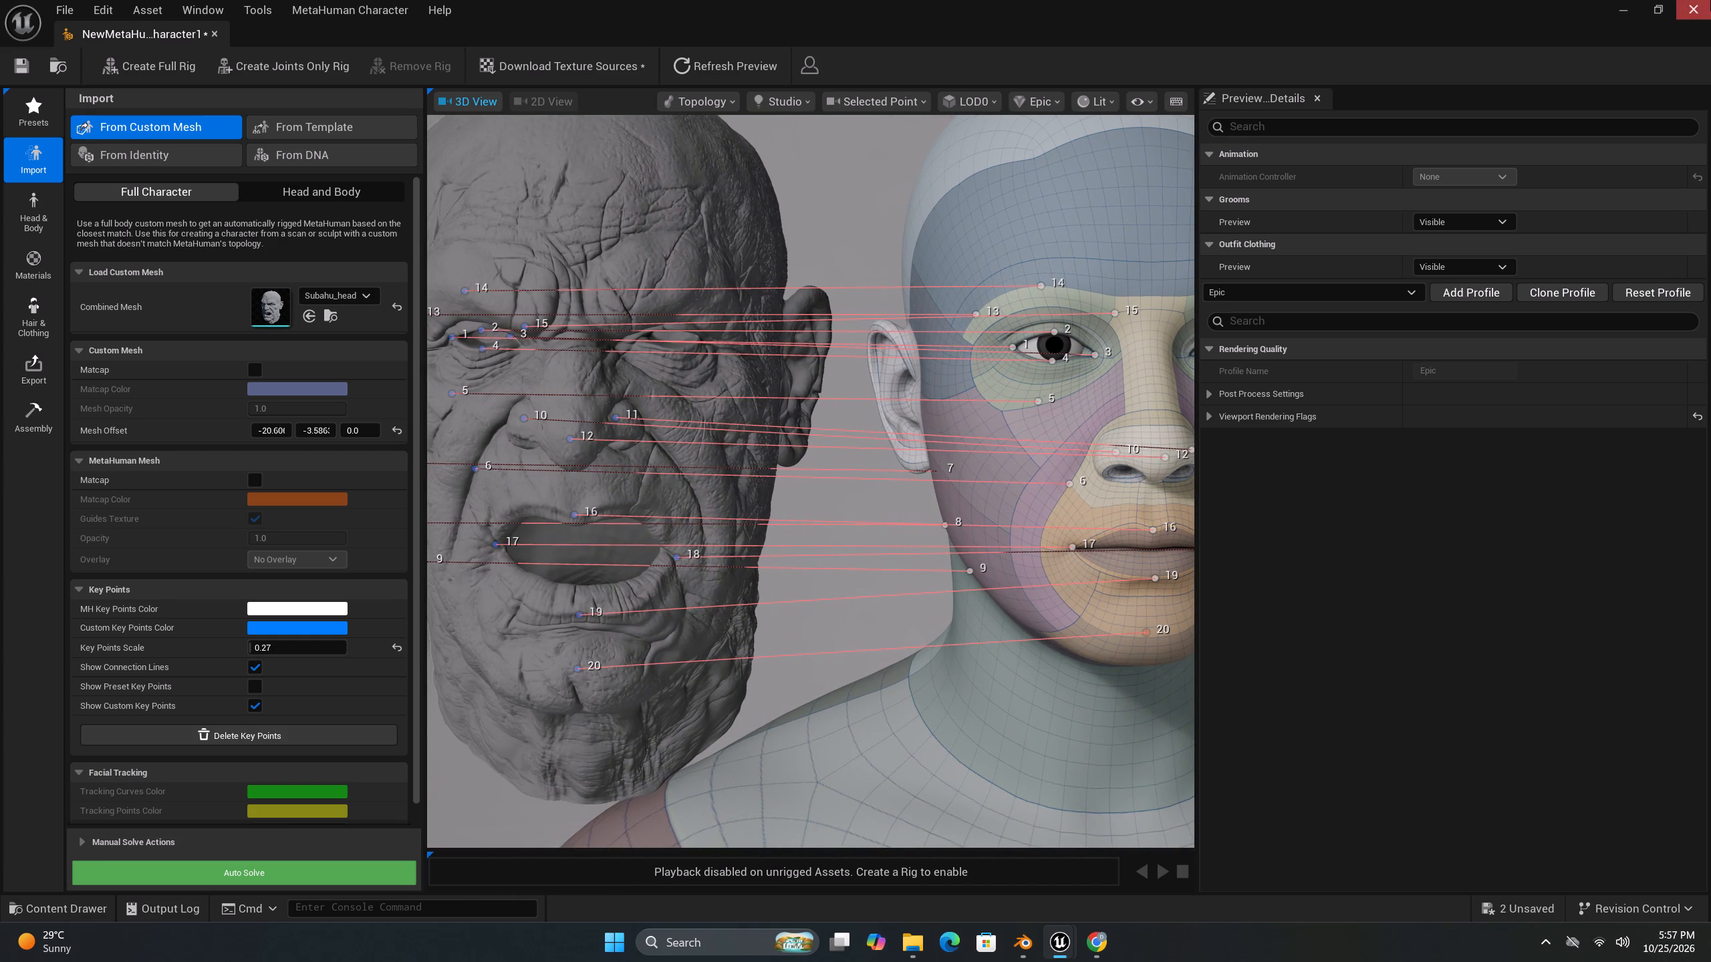
Save the MetaHuman character and close Unreal, saving both NewMetaHumanCharacter1 and mat_0.
key("ctrl+s")
left_click(1710, 0)
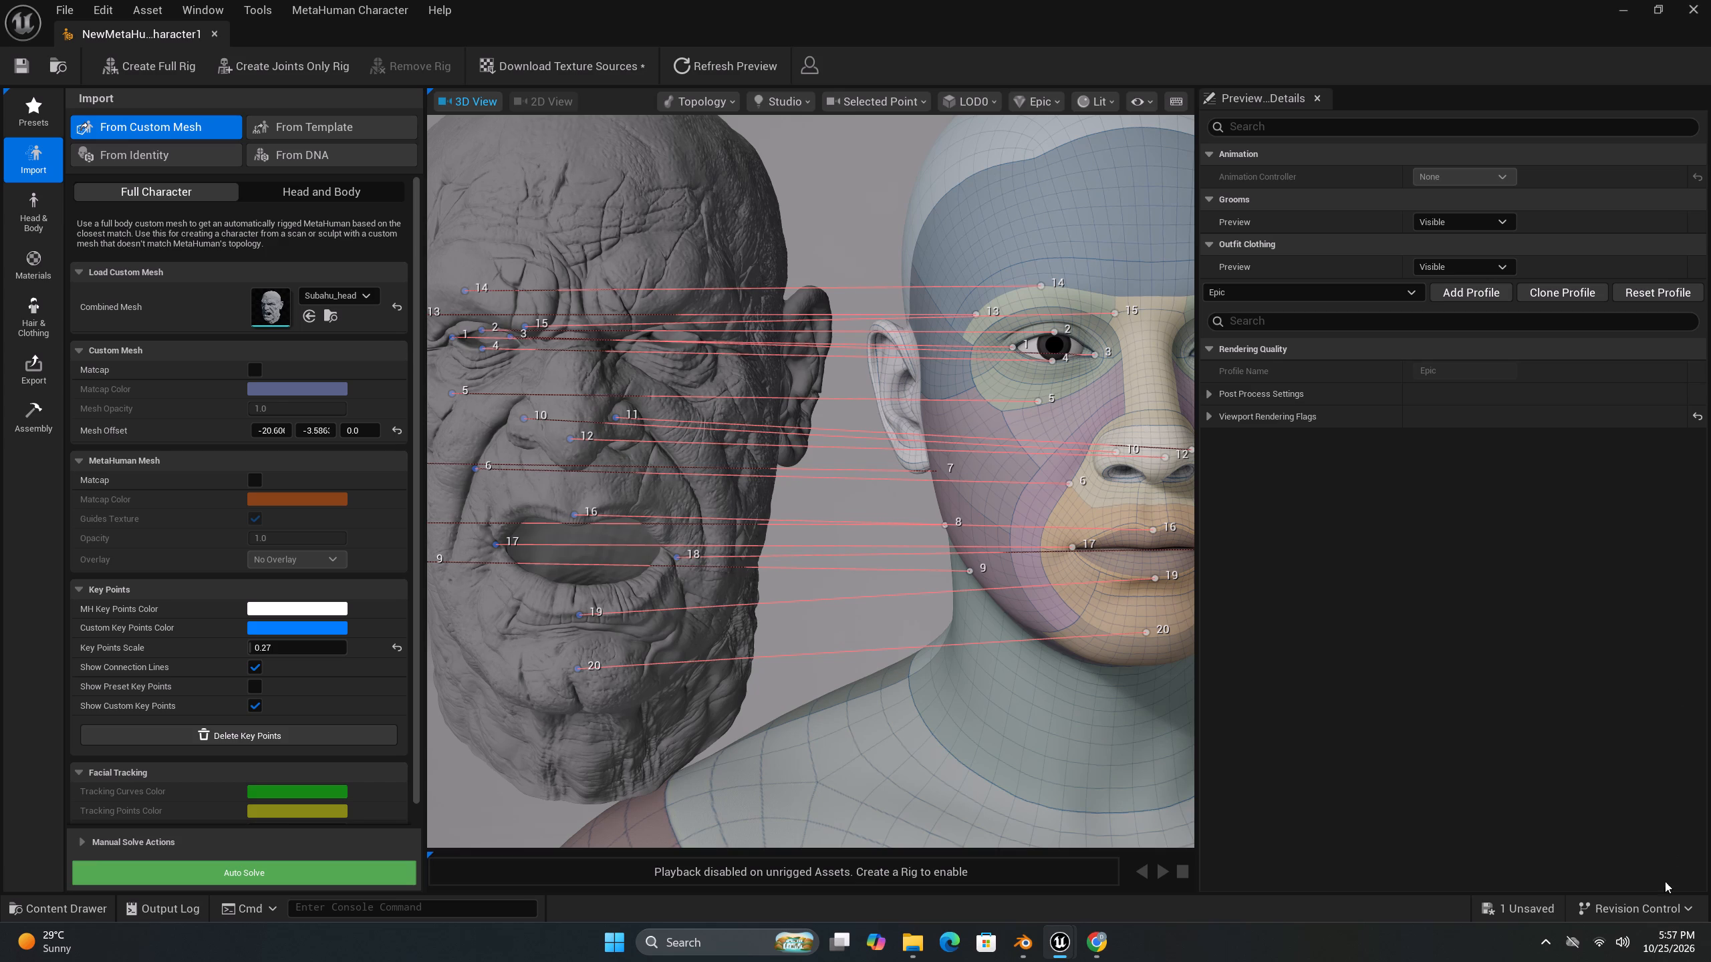
left_click(1704, 0)
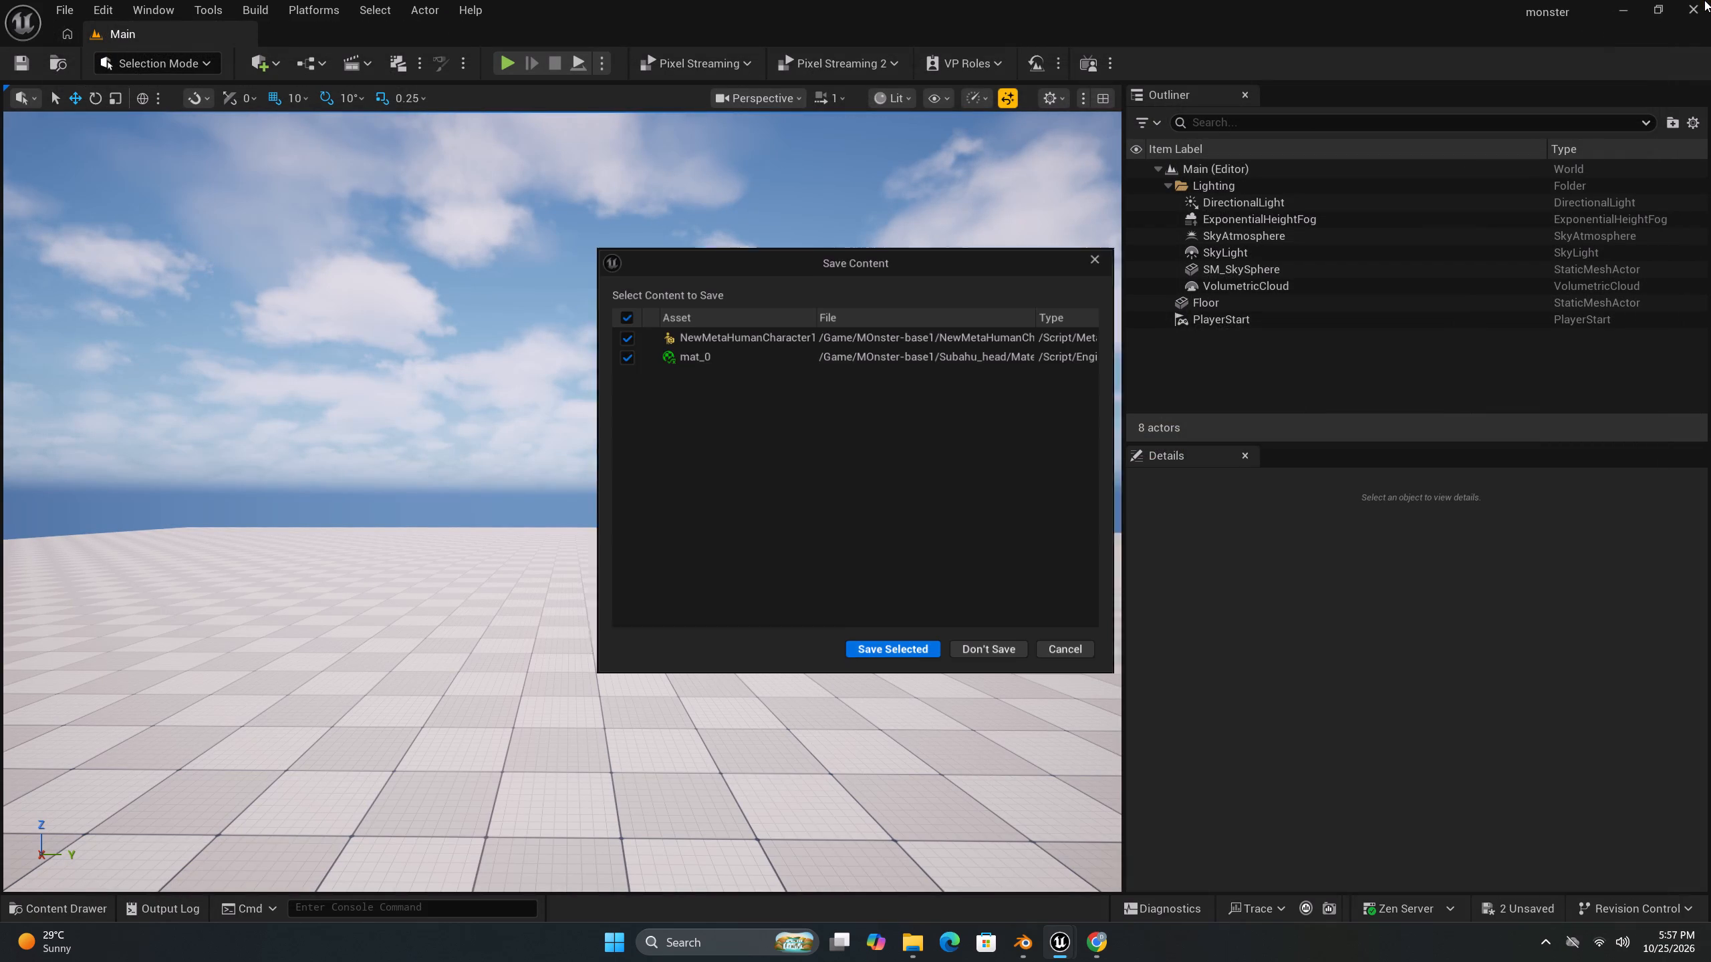
left_click(910, 653)
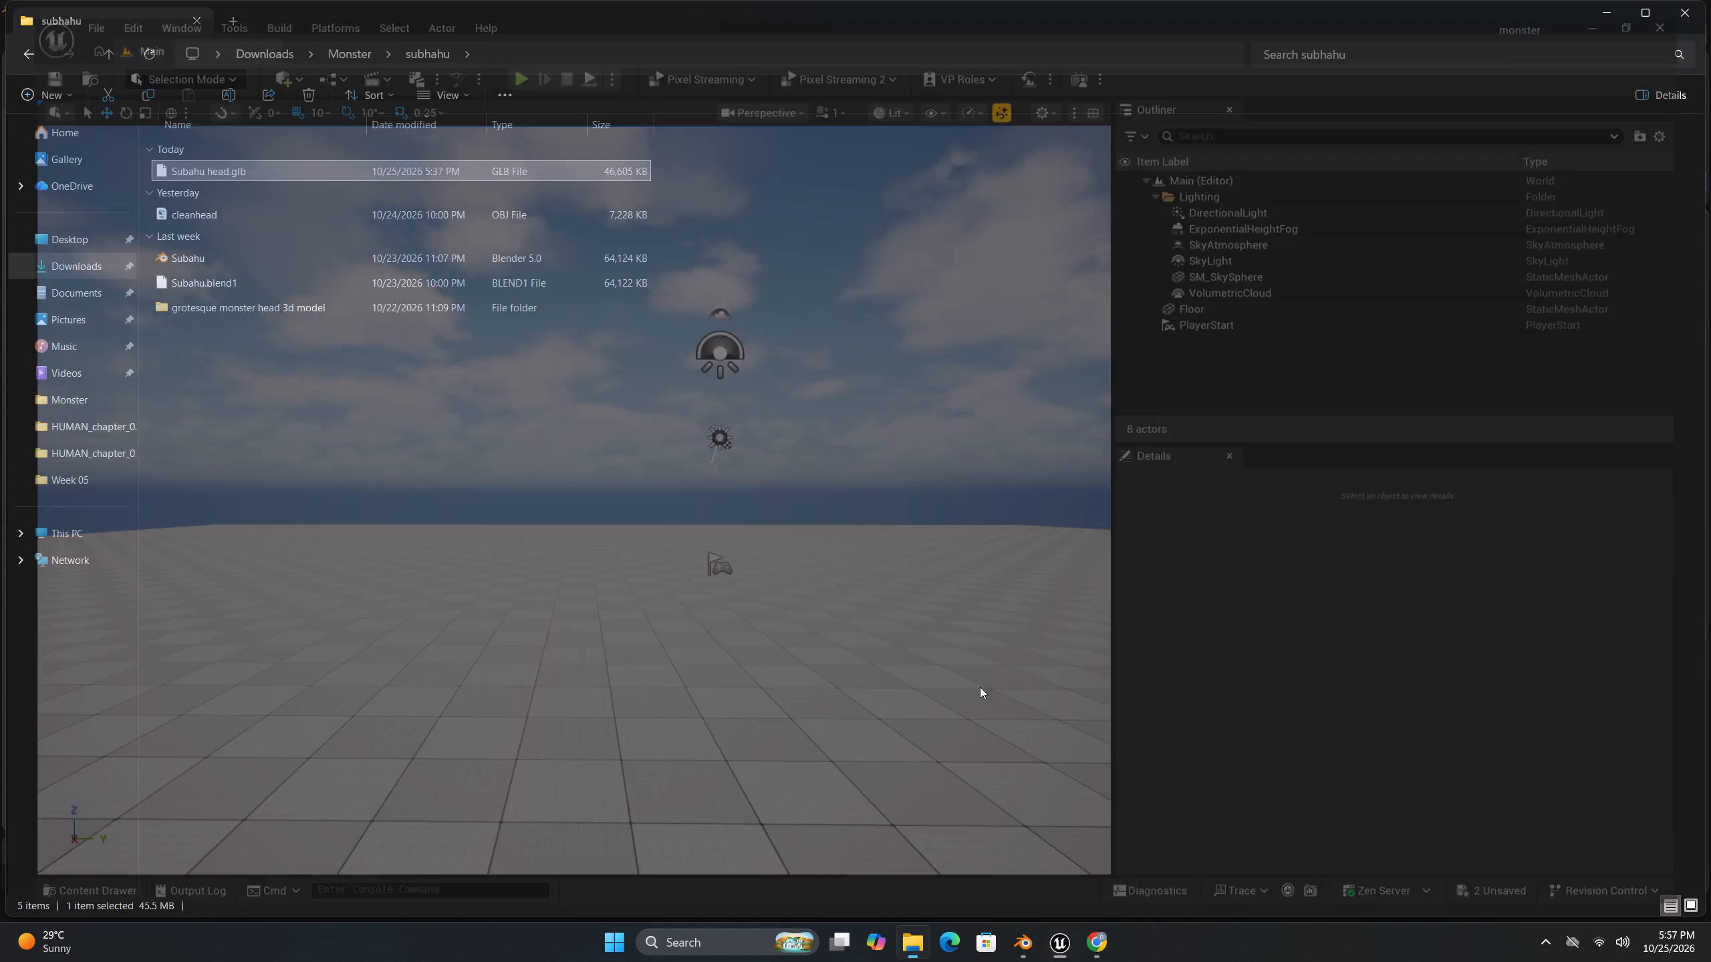
Close the subhahu folder window and Blender.
left_click(1696, 13)
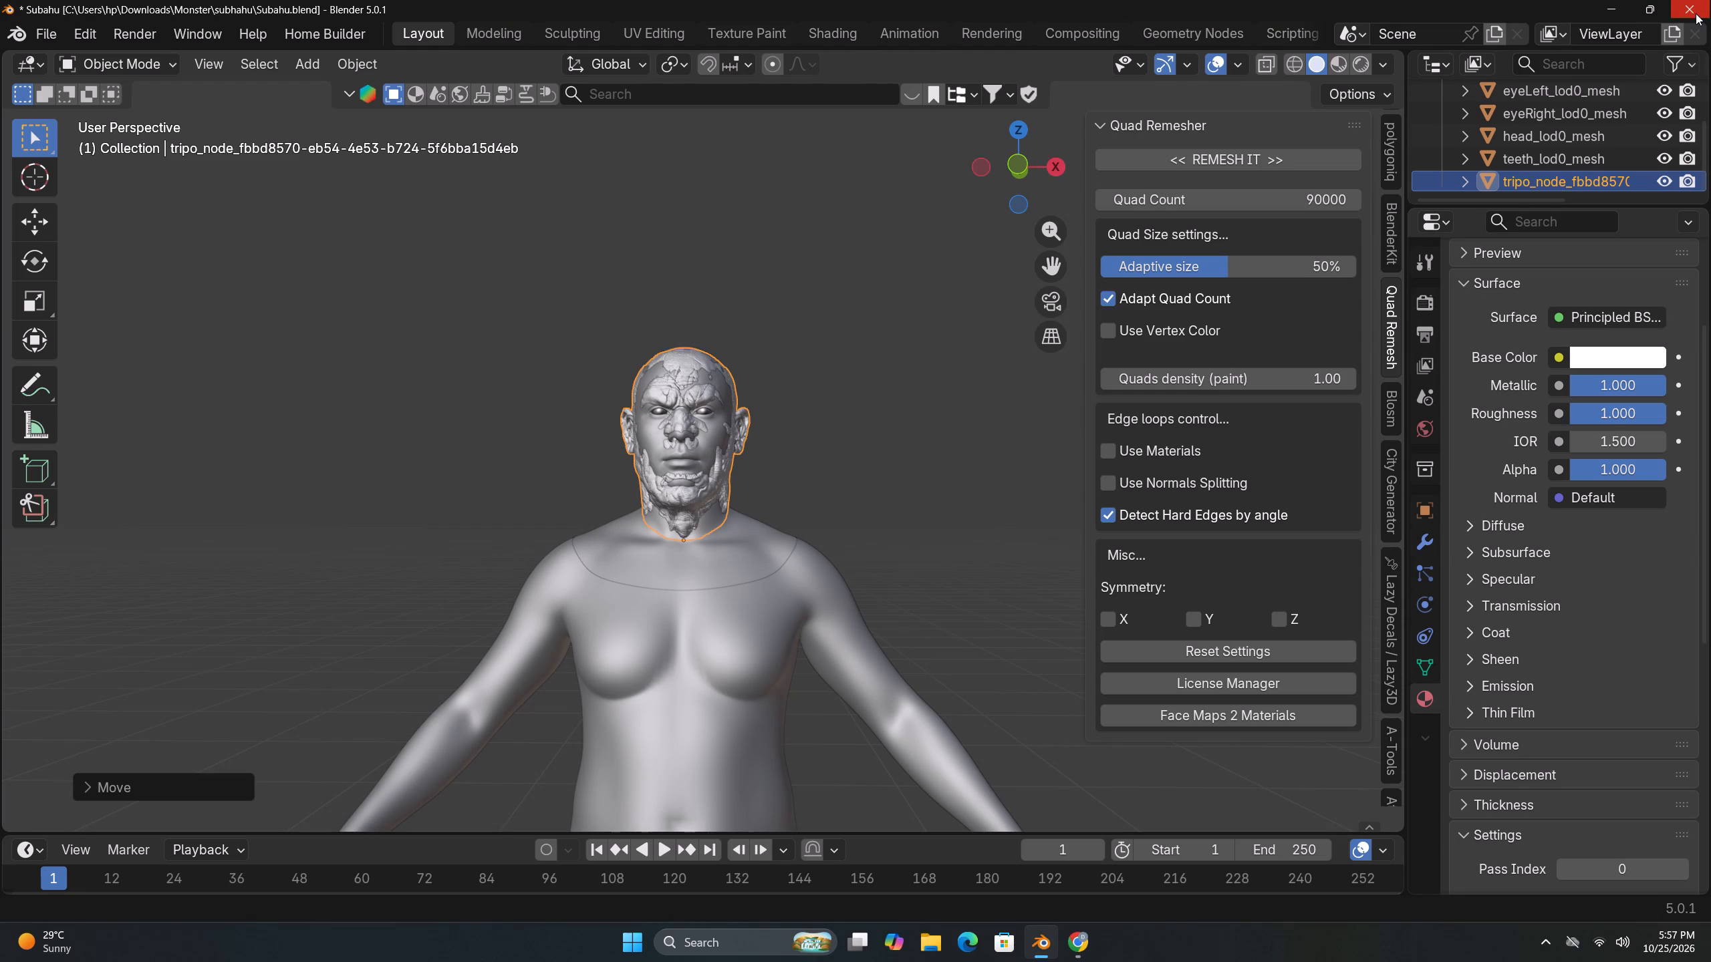
left_click(1689, 17)
left_click(883, 510)
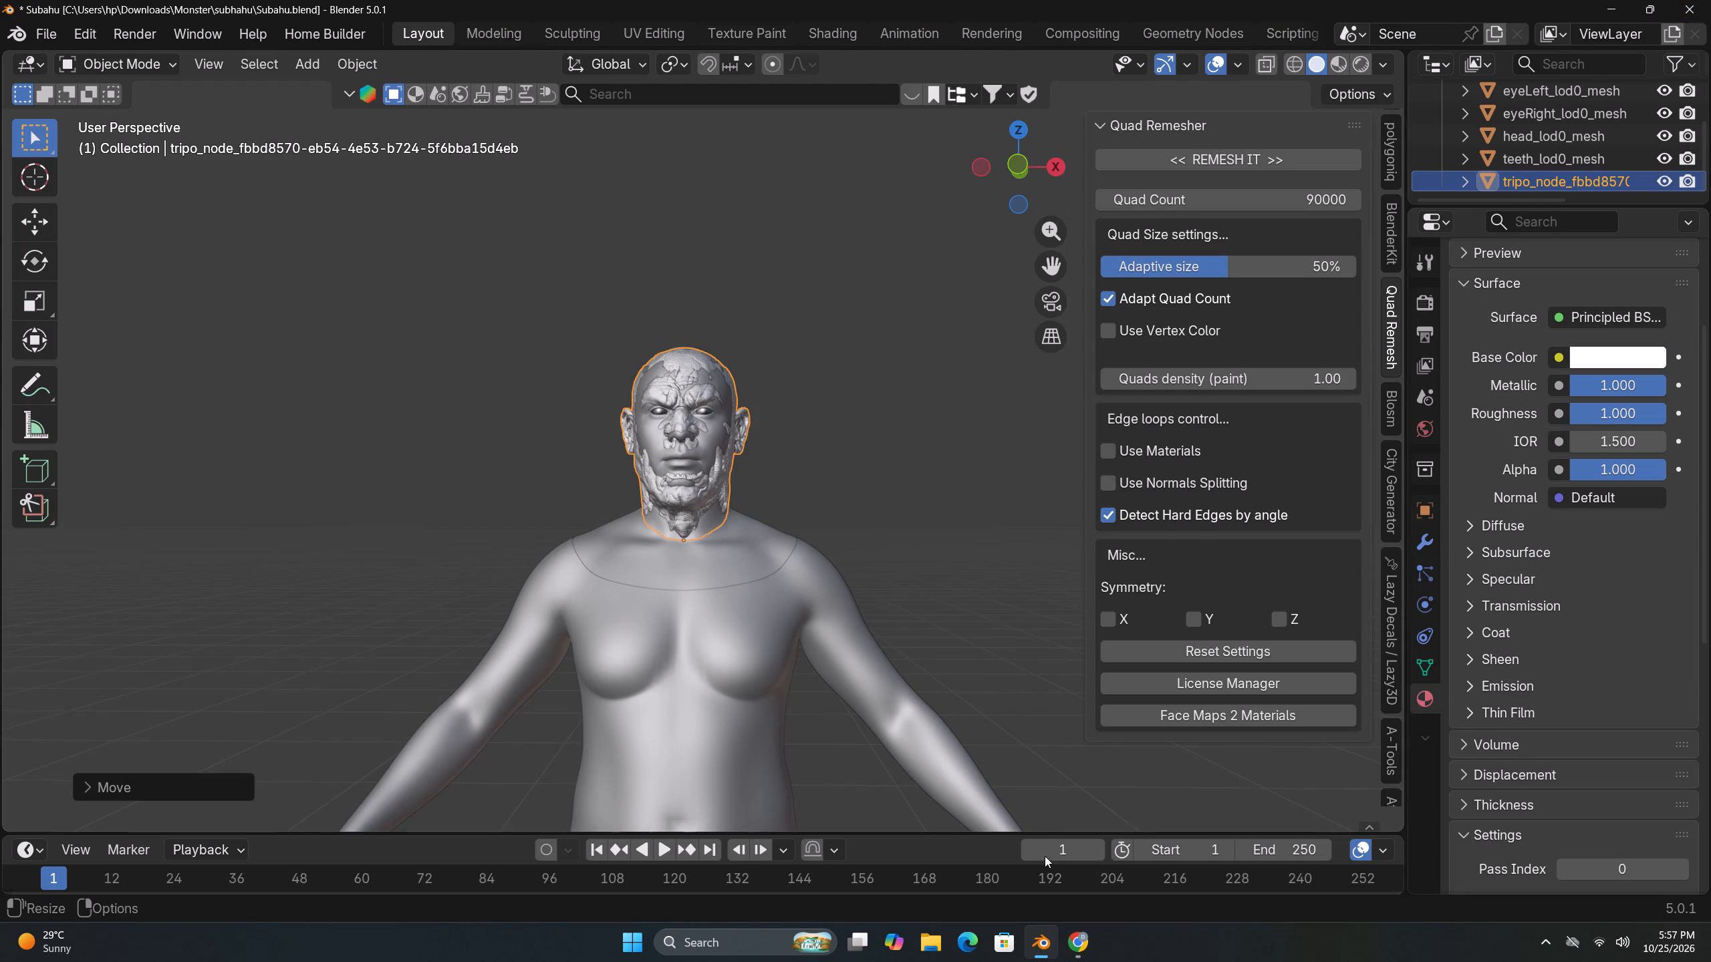
Switch to Chrome and look through the newest posts in the X home feed.
left_click(1071, 951)
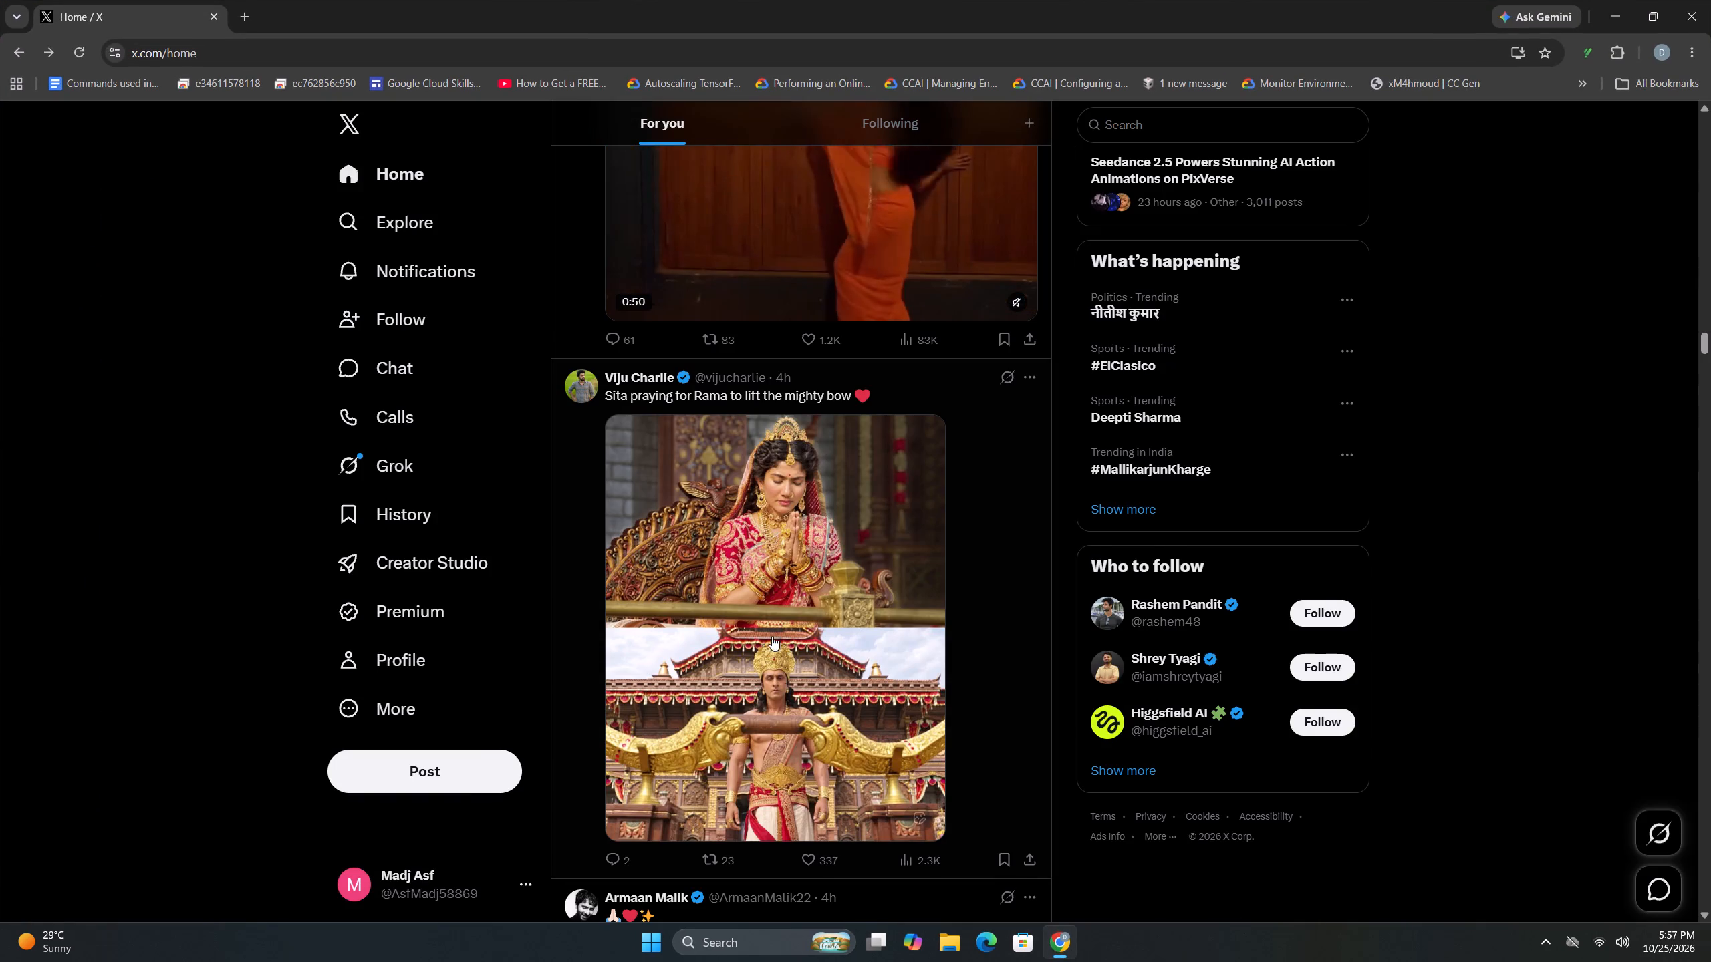
scroll(761, 581, "up", 4)
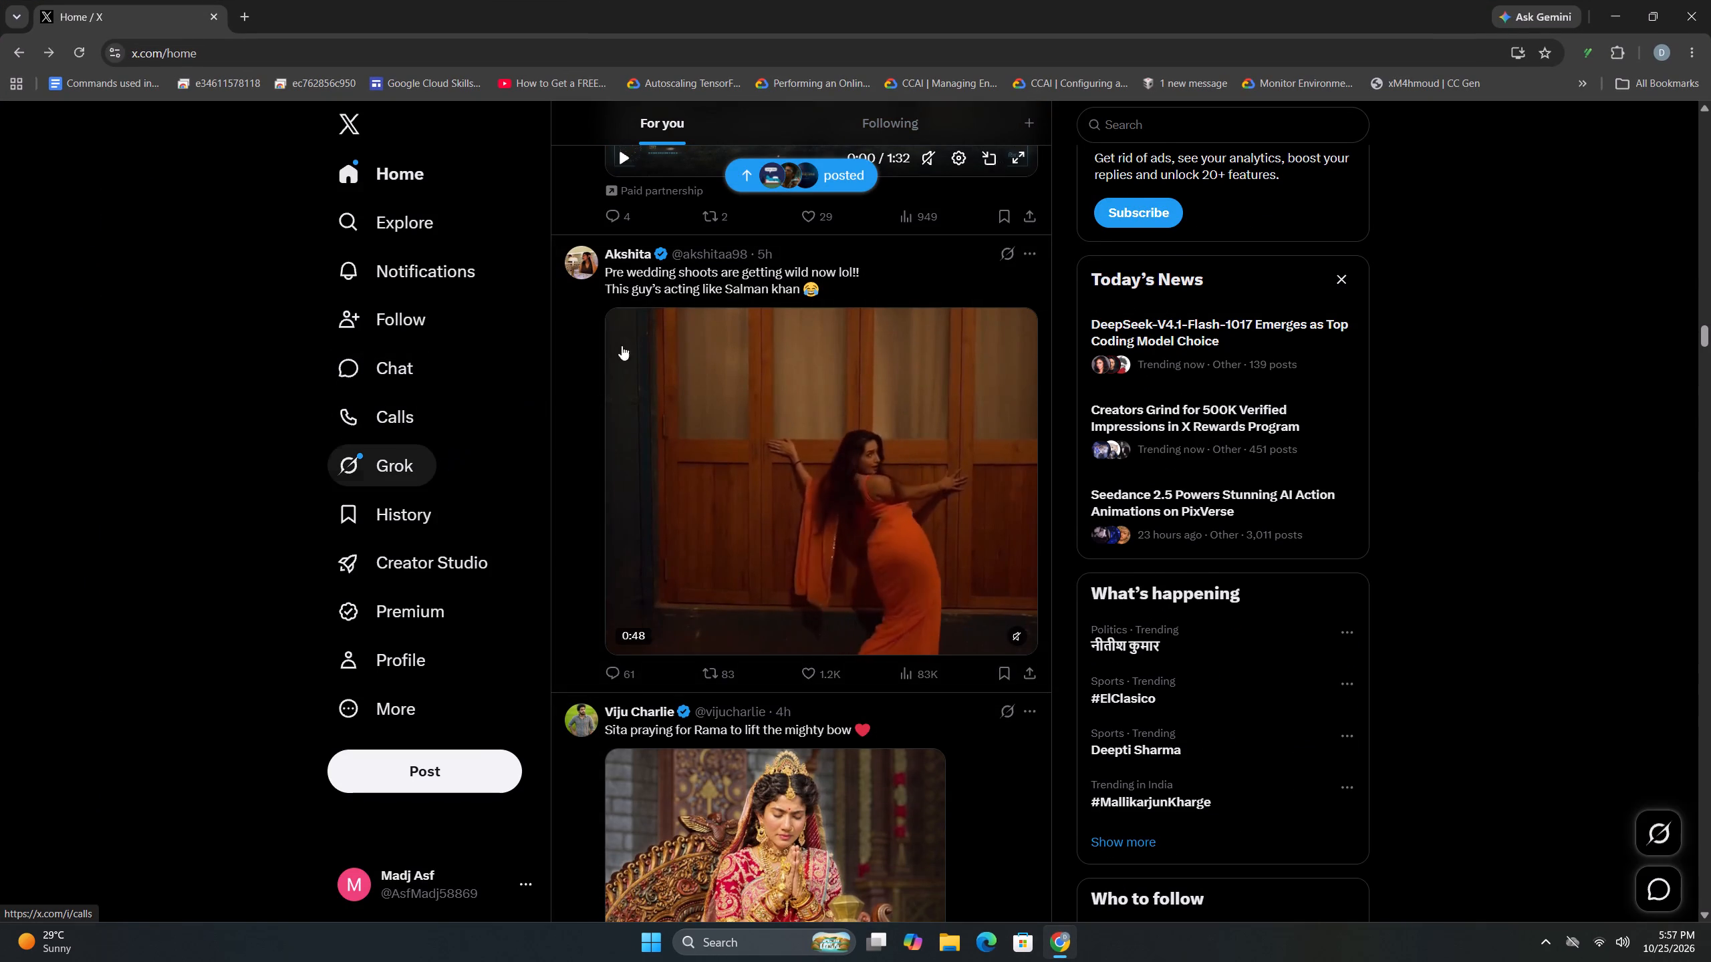
left_click(791, 175)
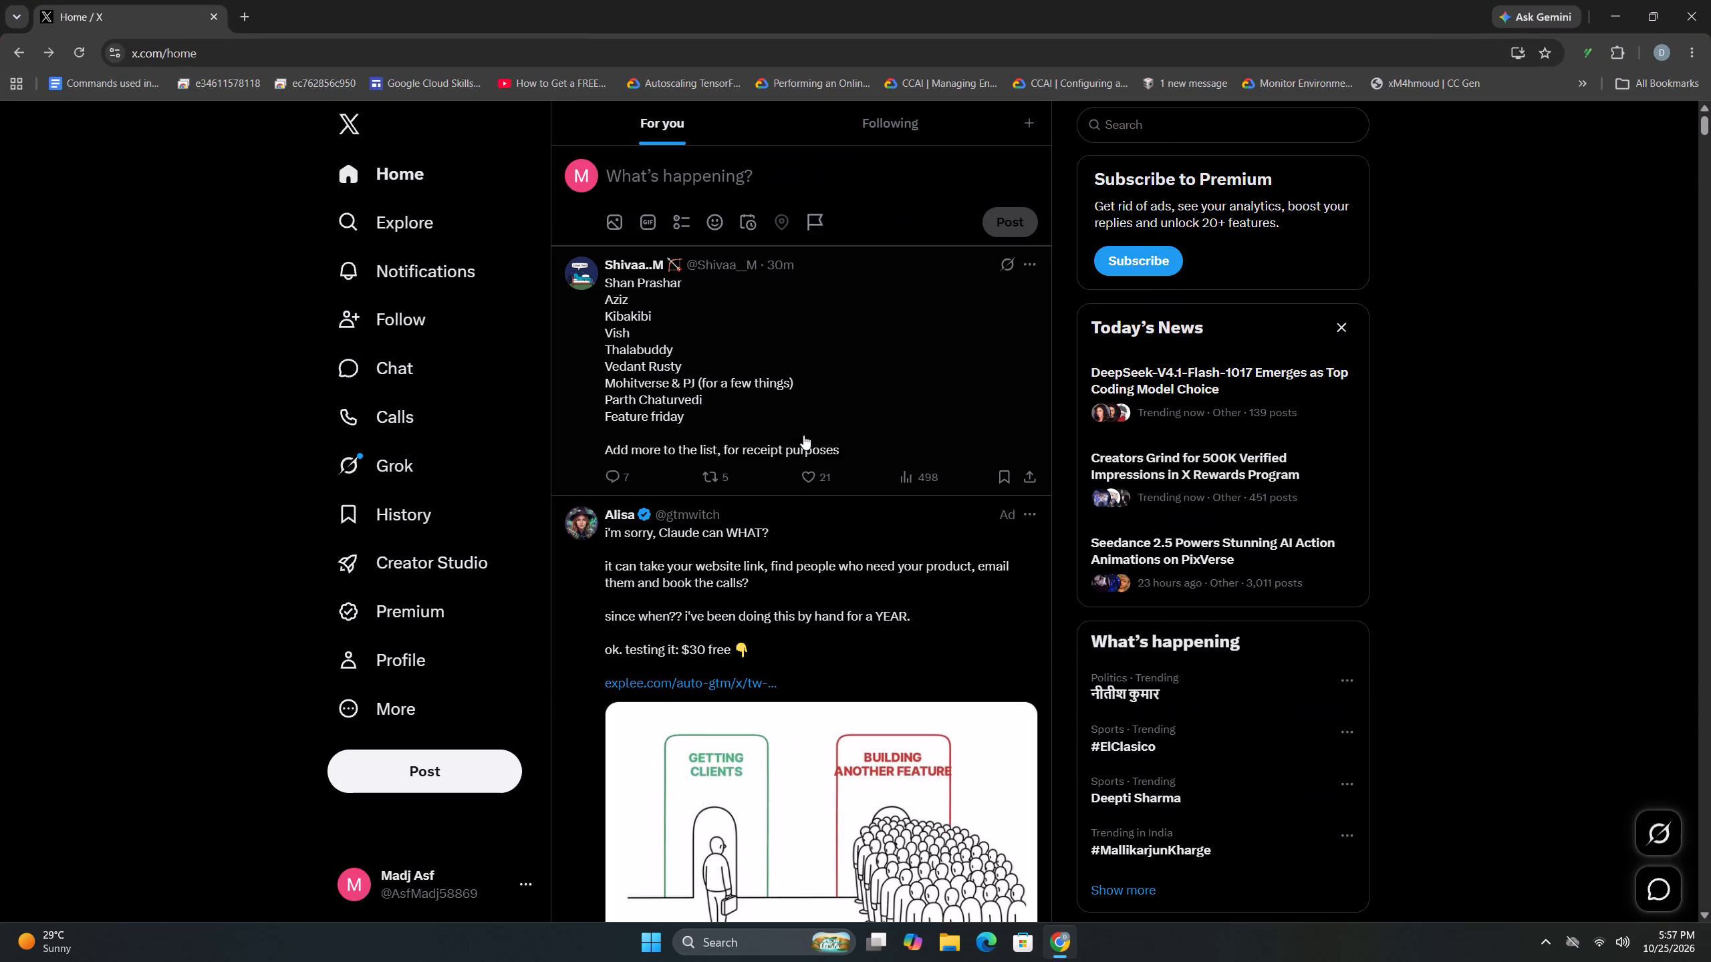
scroll(803, 437, "up", 11)
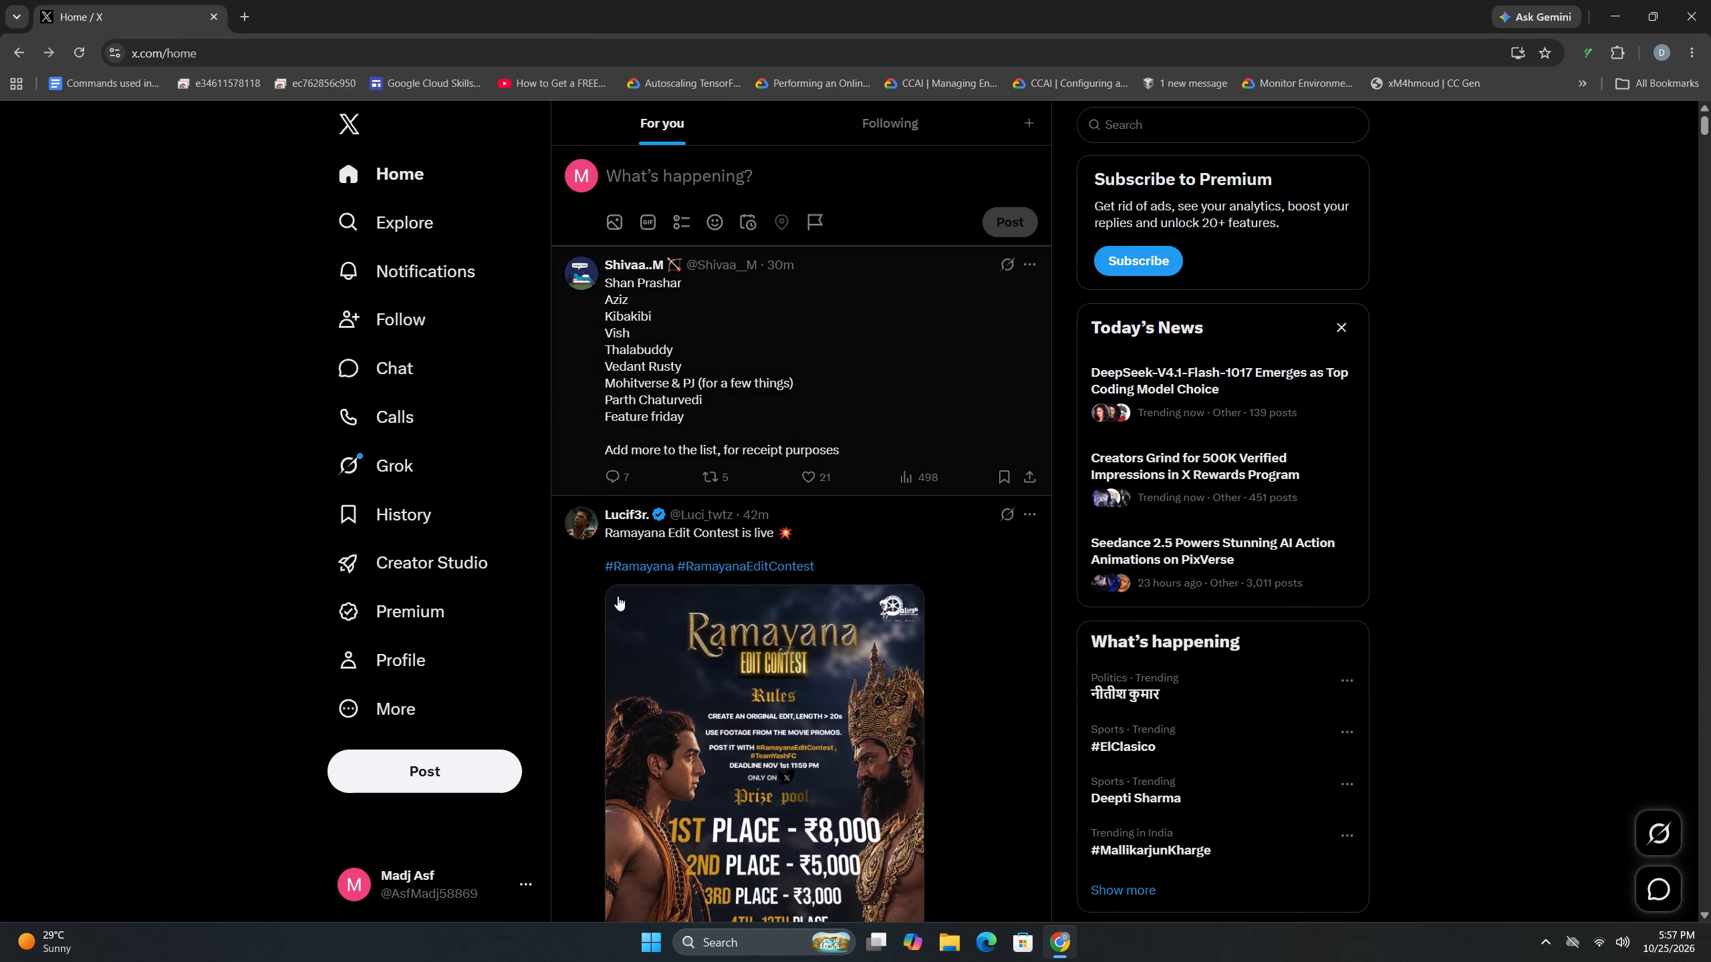
scroll(668, 512, "up", 4)
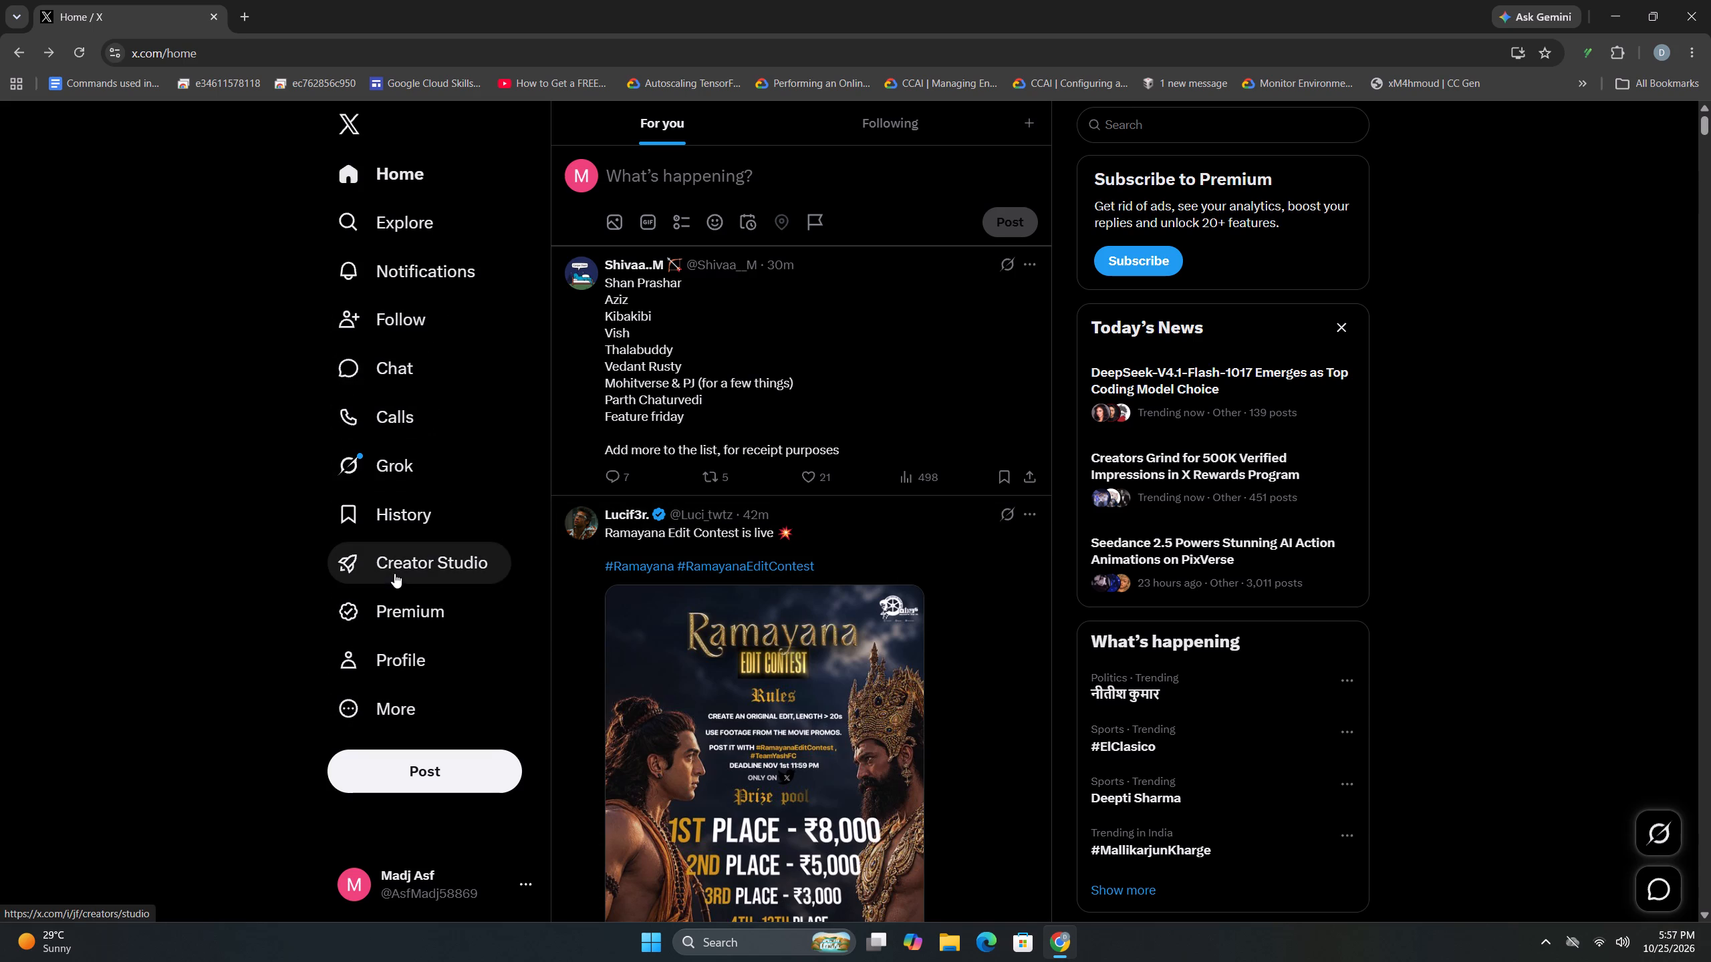
Open the account's own X profile and view its Ramayana de-aging video post.
left_click(424, 904)
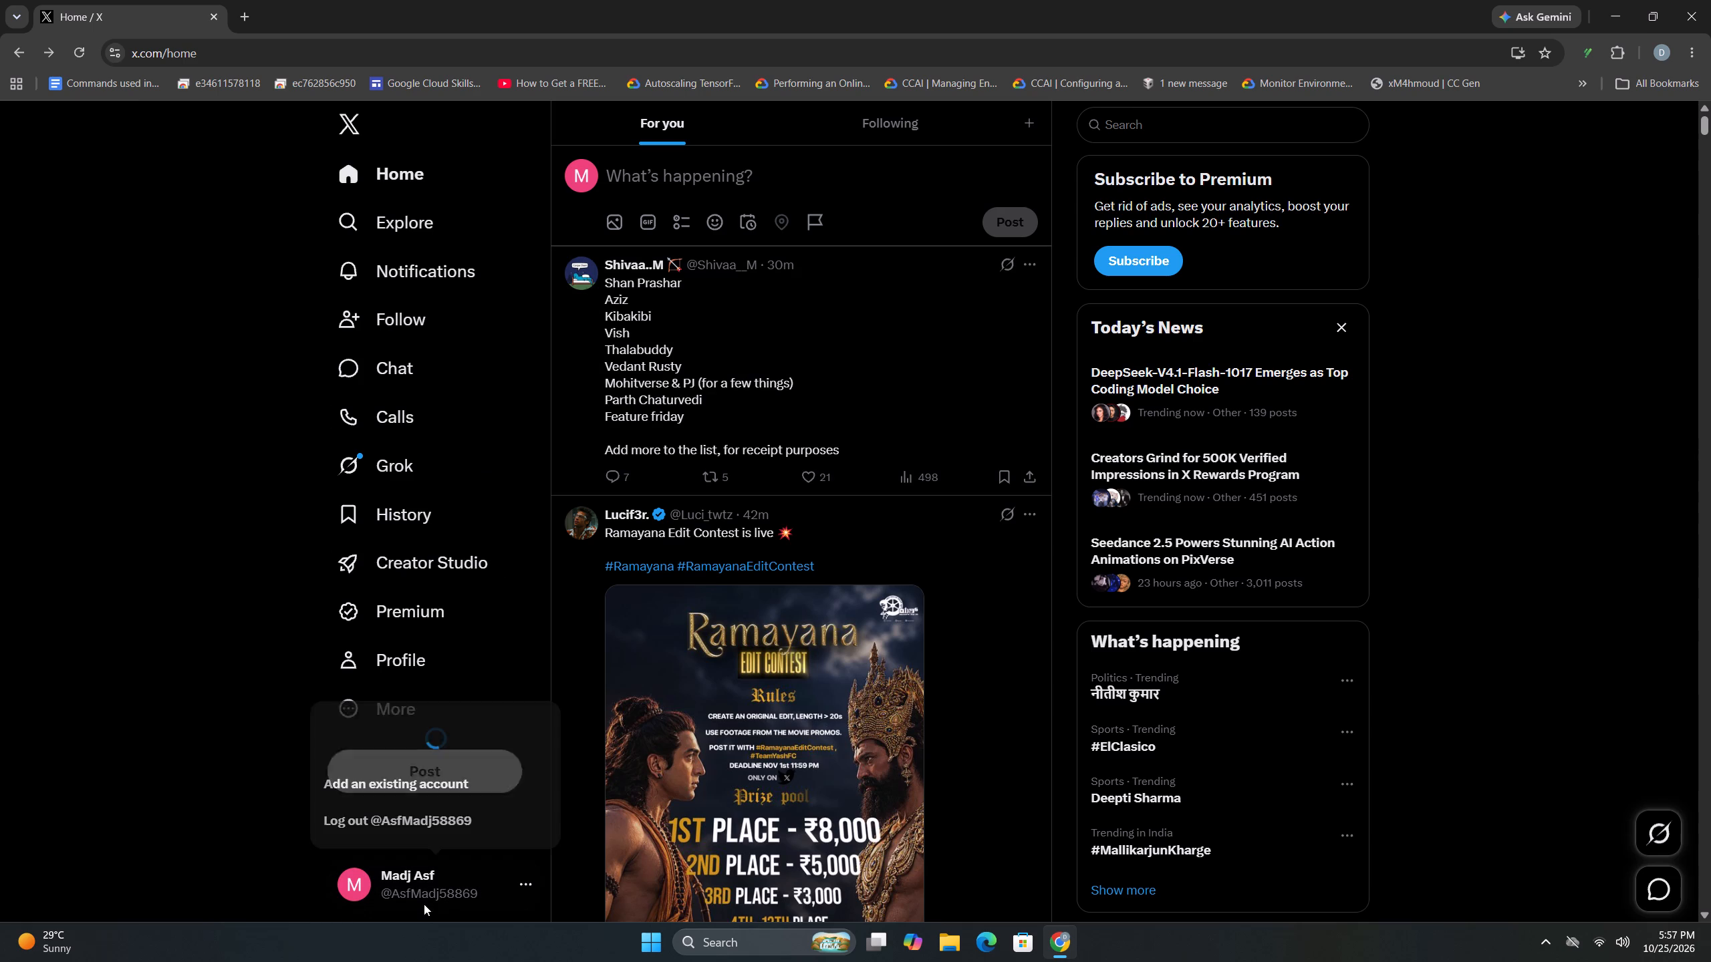
left_click(454, 621)
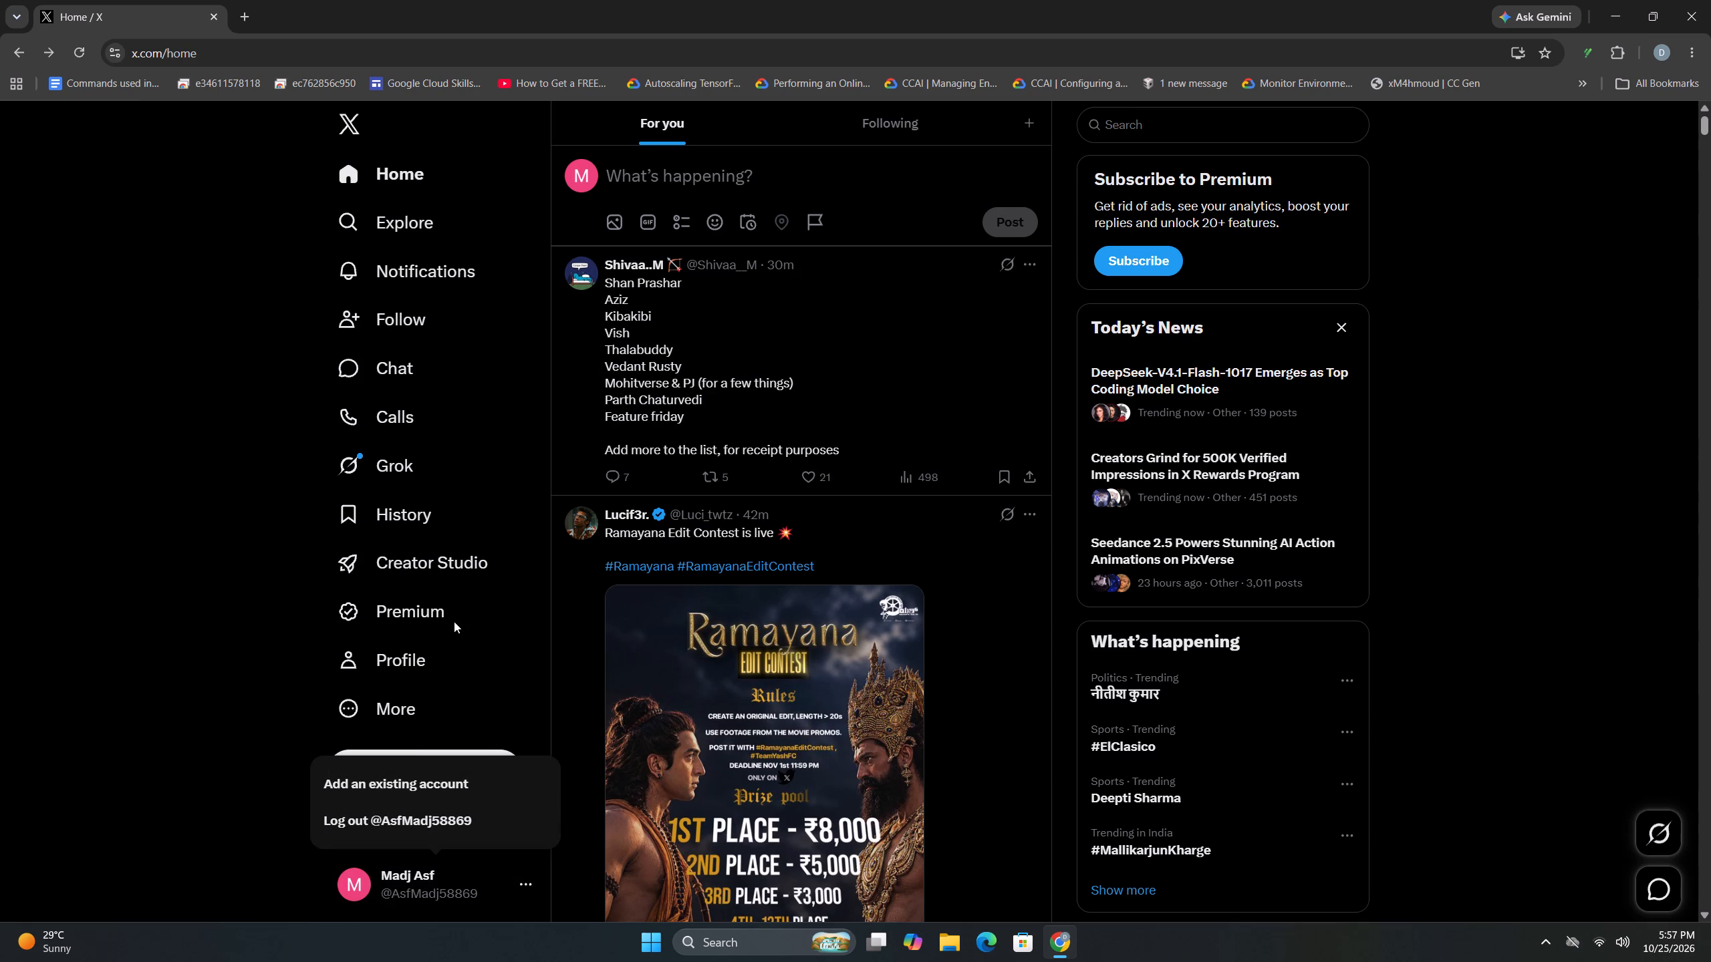
left_click(415, 673)
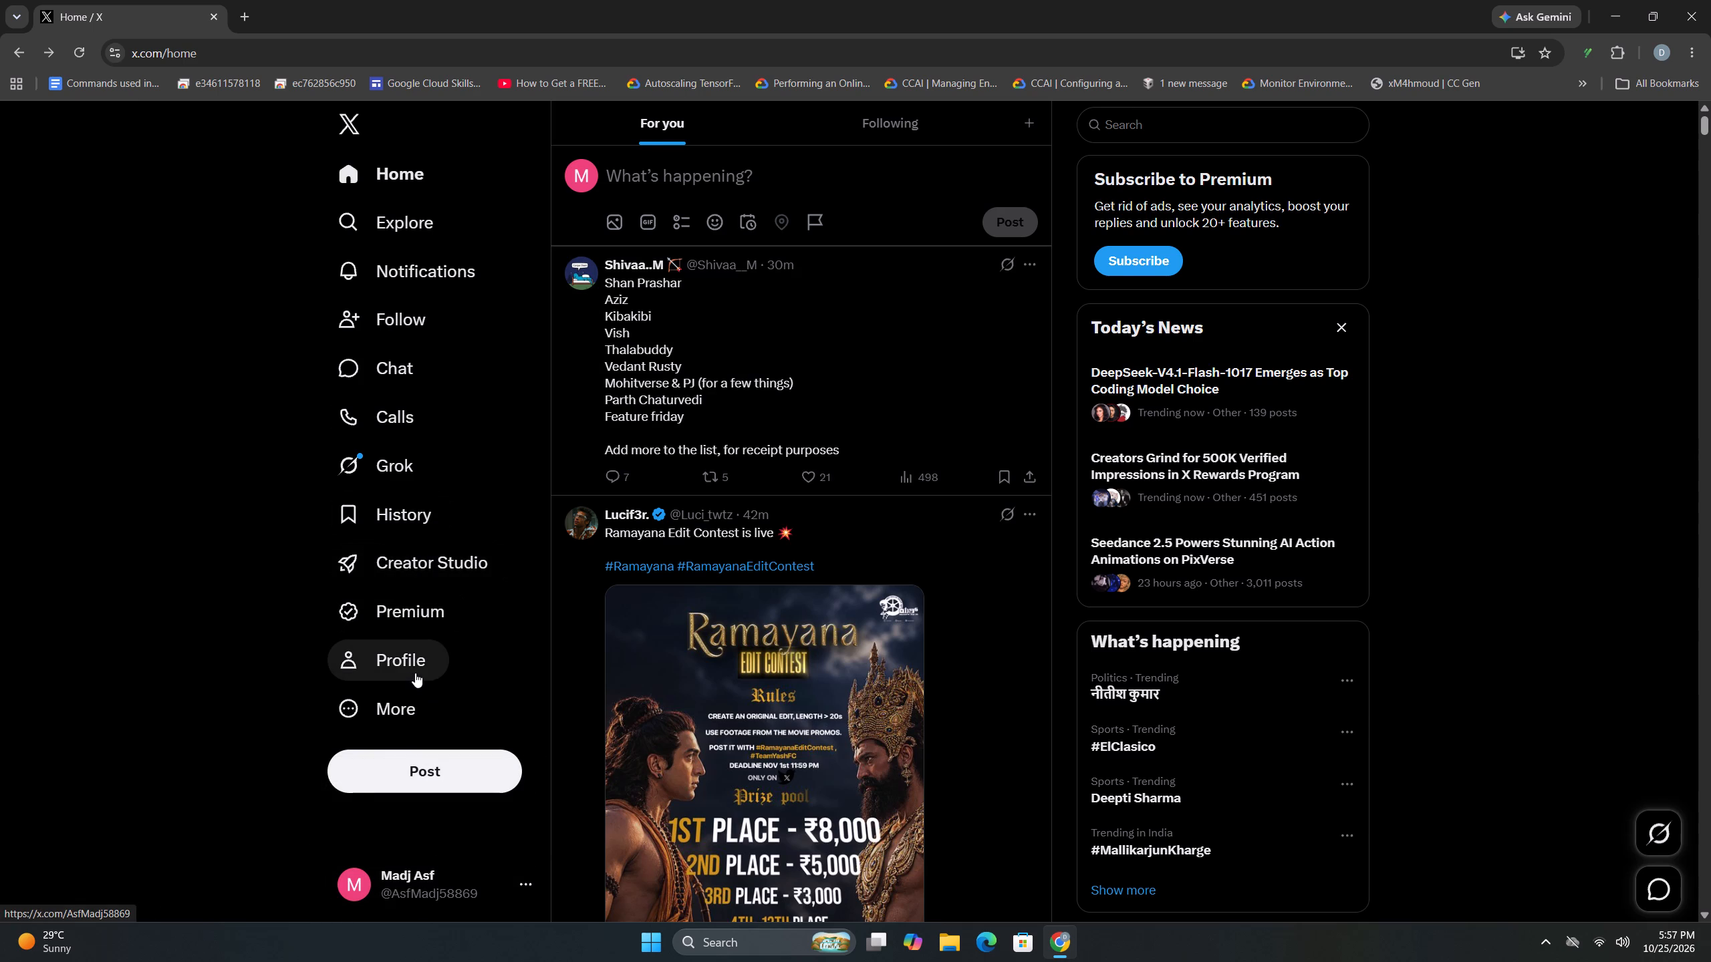
scroll(676, 689, "down", 4)
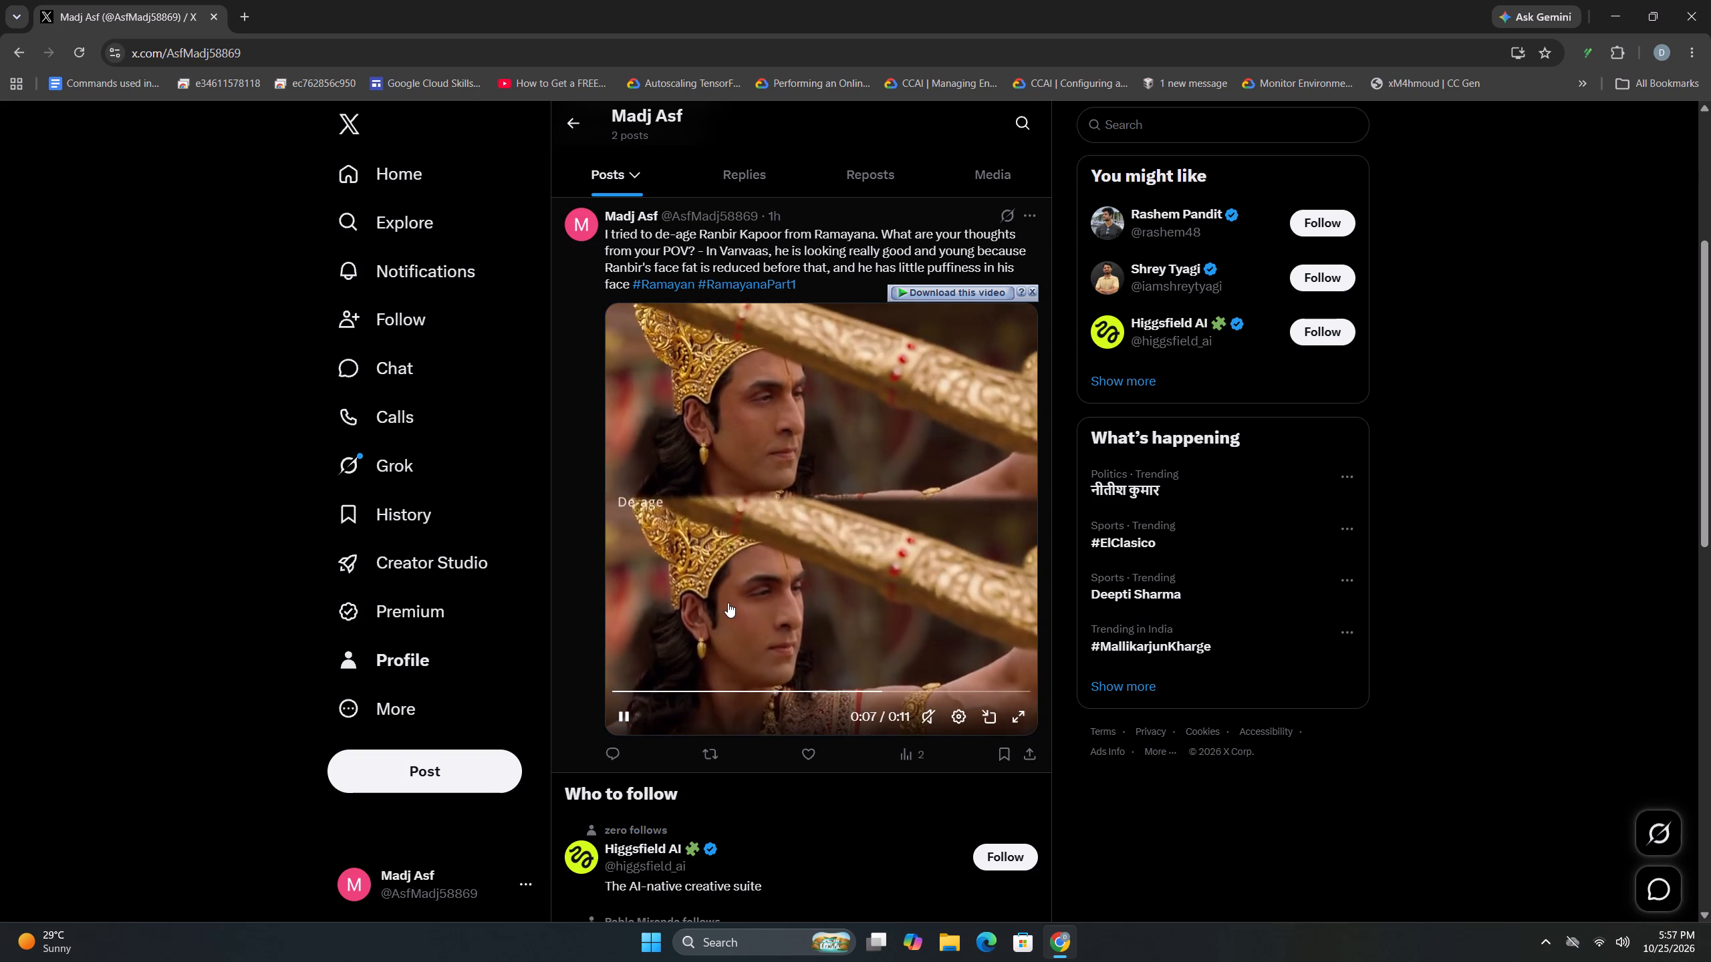
Play the Ramayana de-aging video full screen from near its start, pausing to compare the original and de-aged faces, and exit full screen.
left_click(726, 603)
left_click(1016, 721)
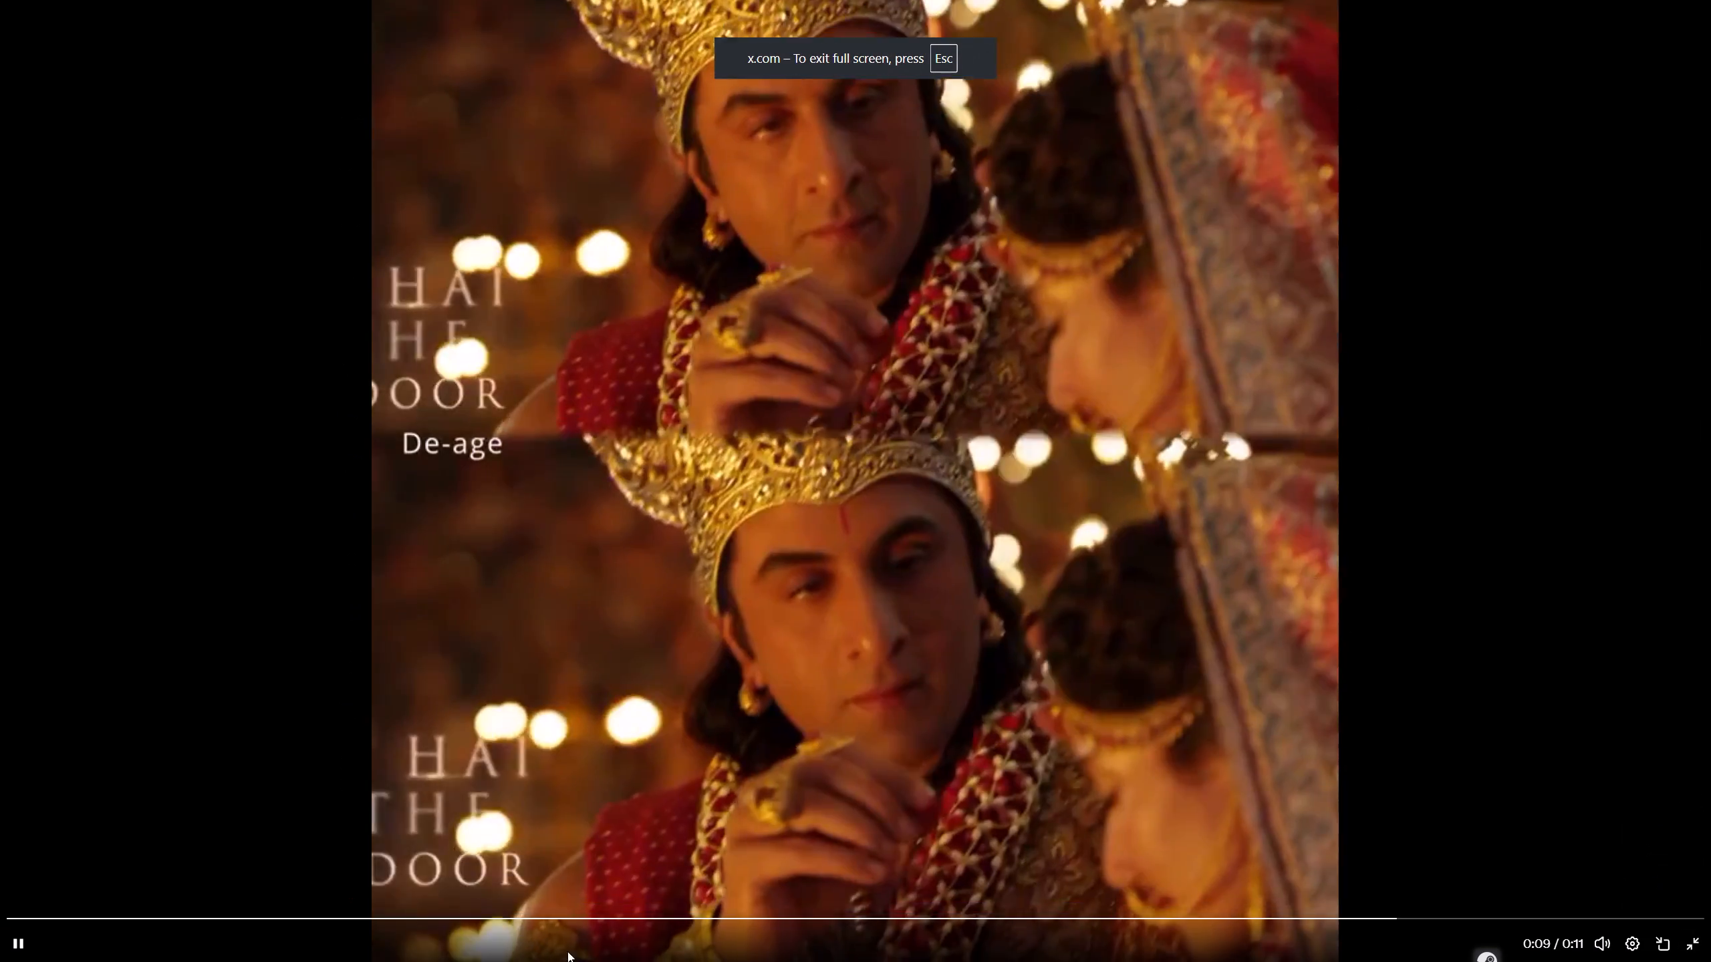
left_click(169, 919)
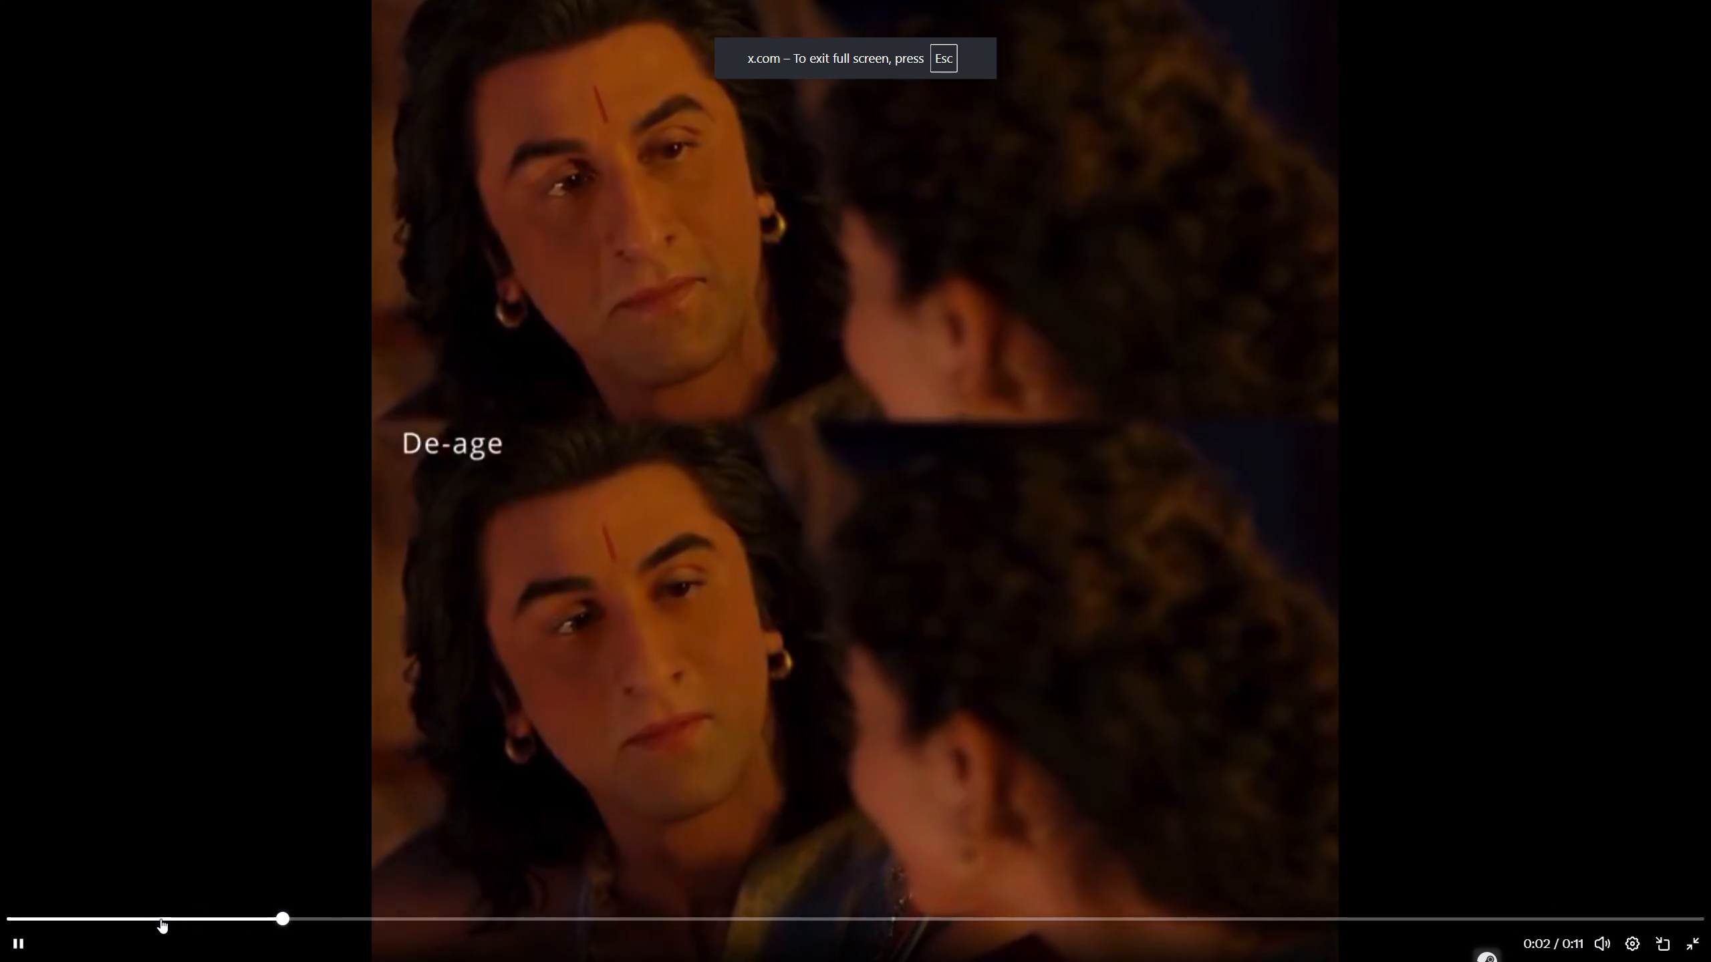
left_click(539, 760)
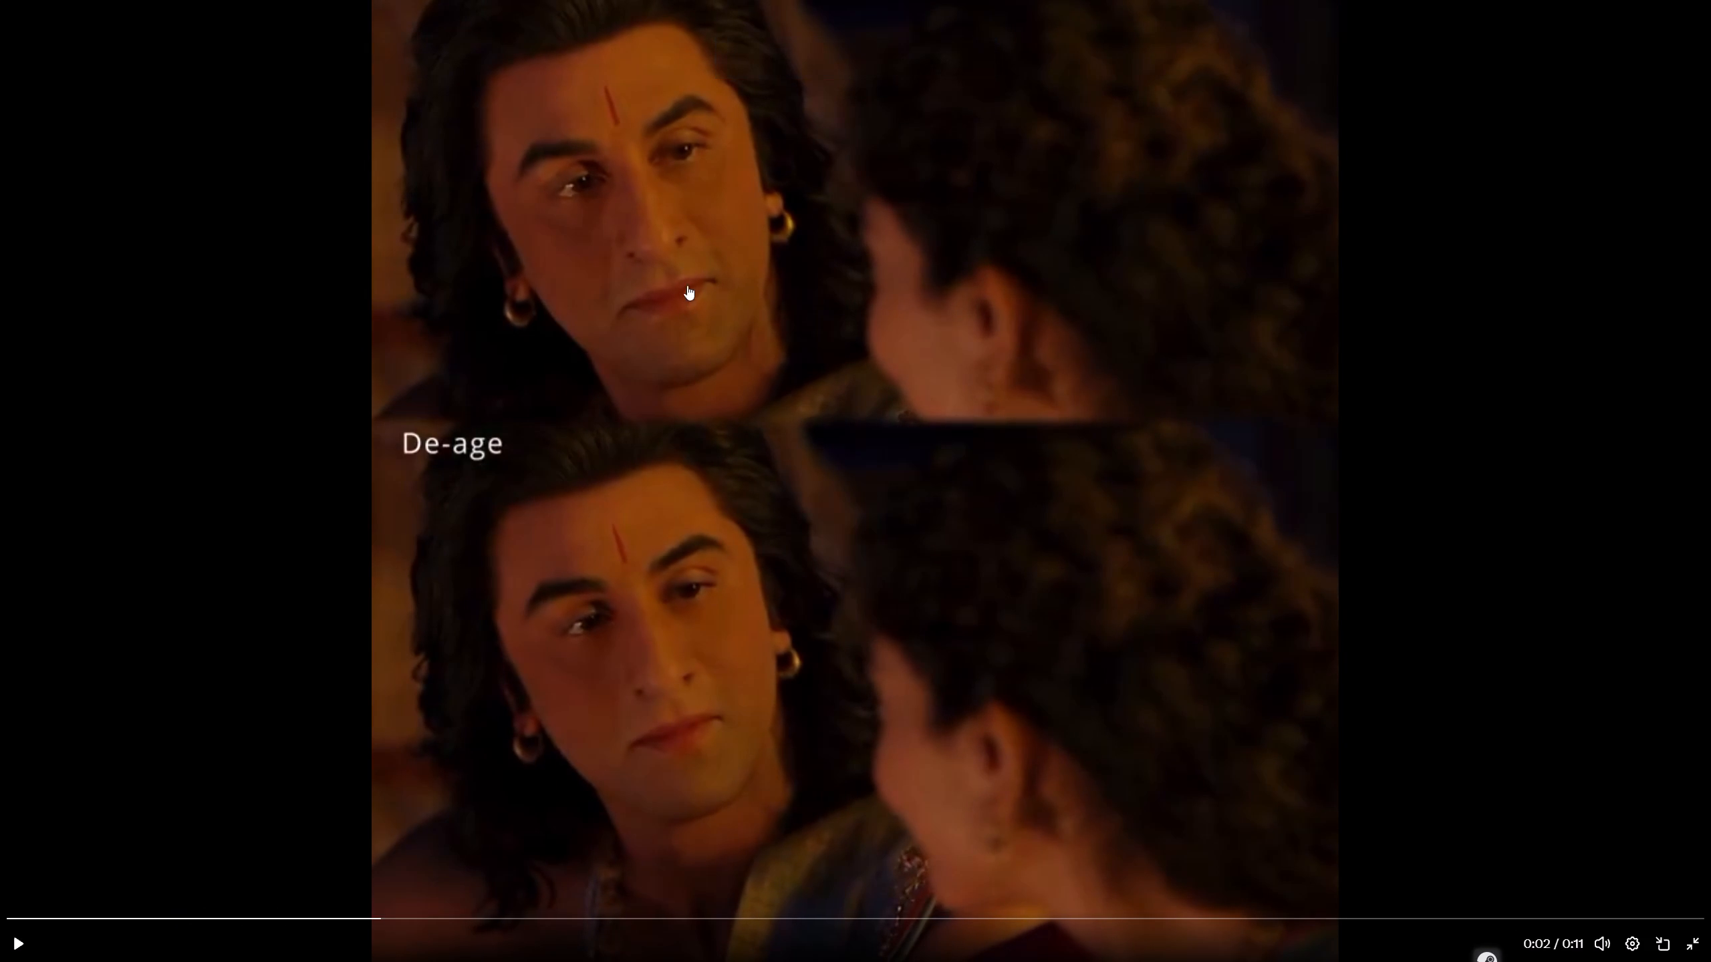
left_click(700, 701)
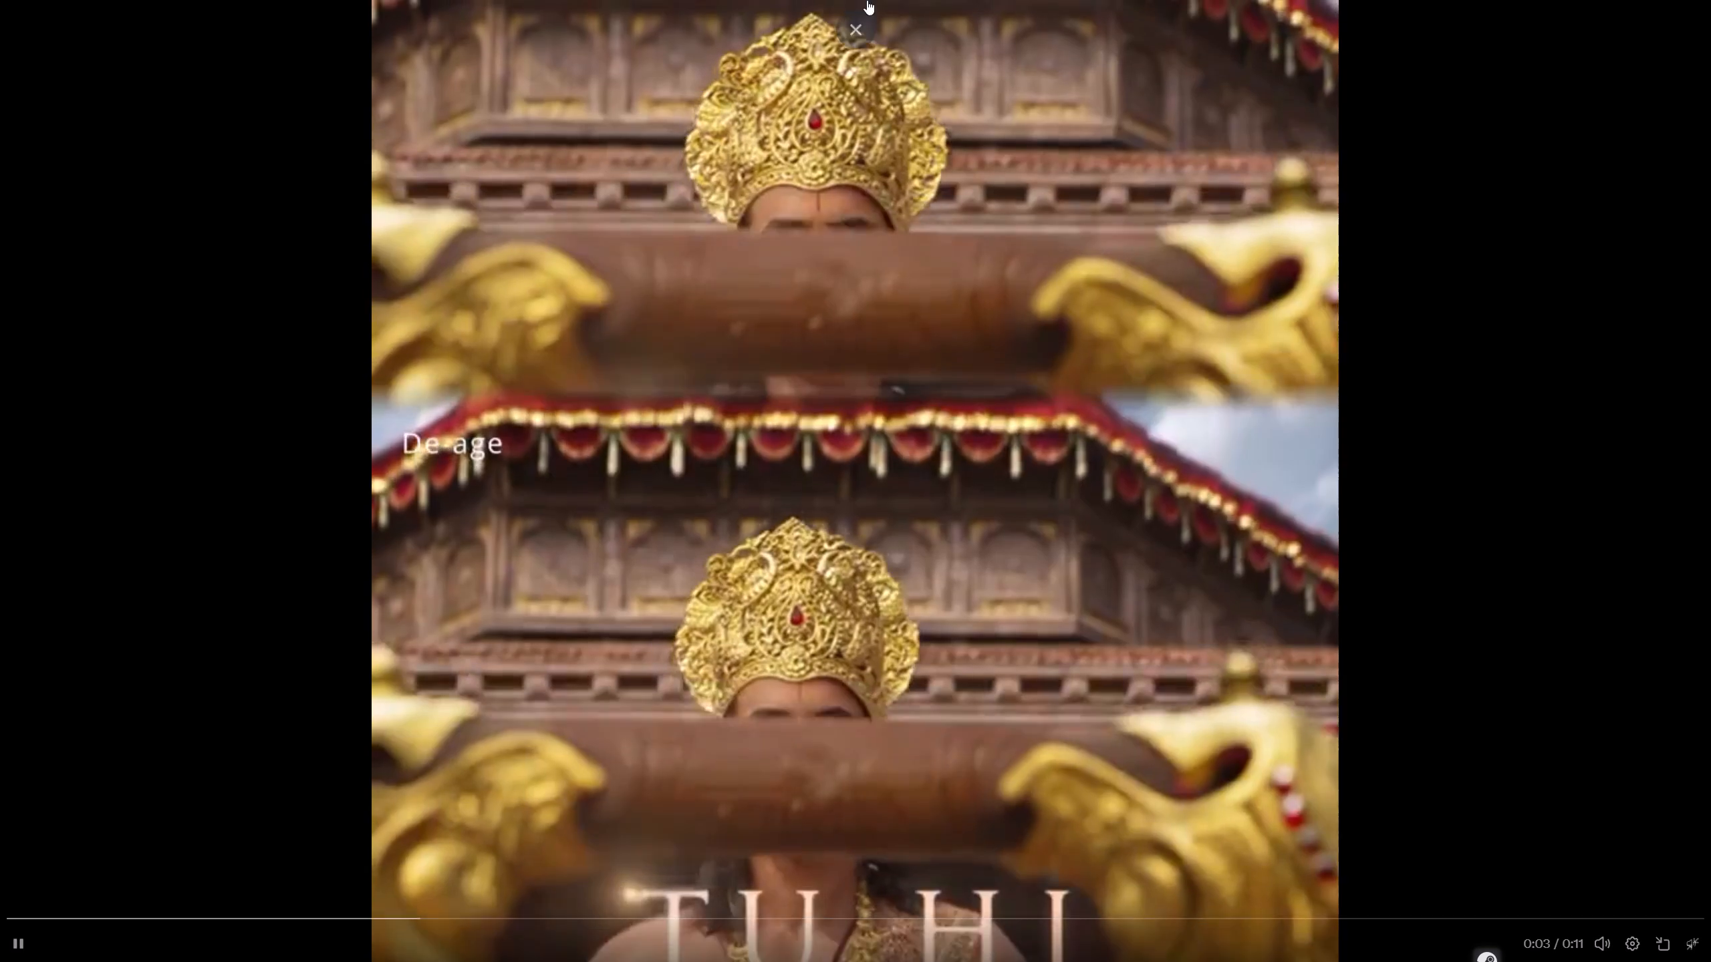
left_click(788, 266)
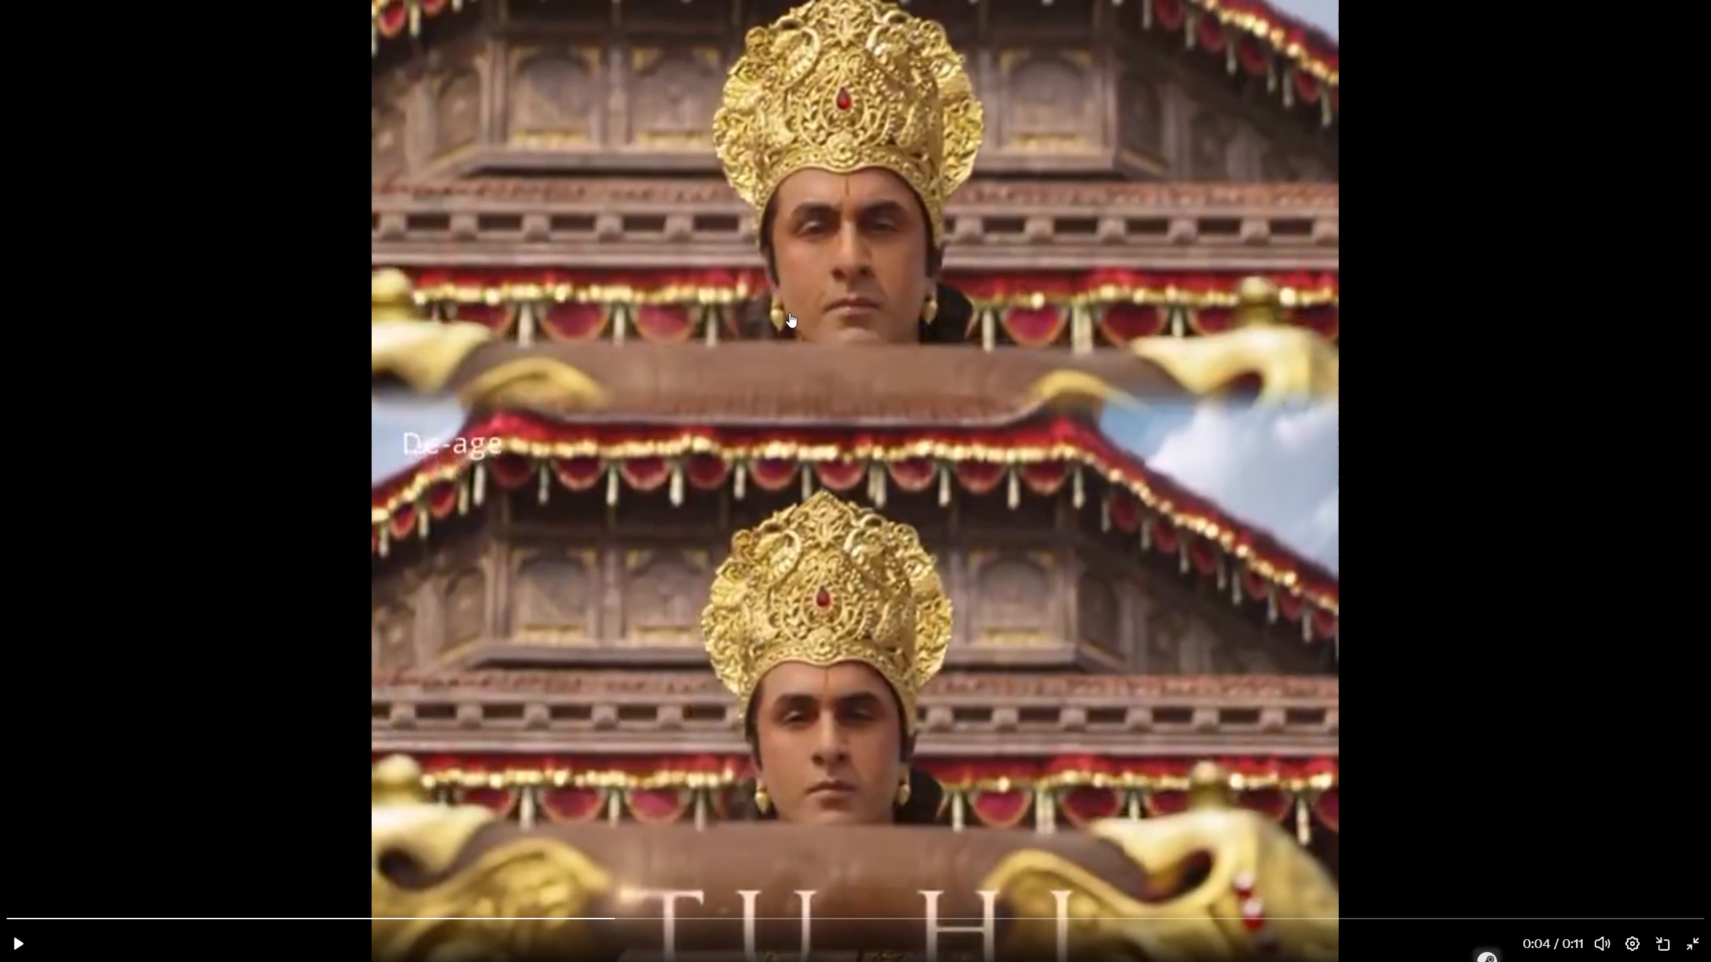
left_click(805, 349)
left_click(805, 349)
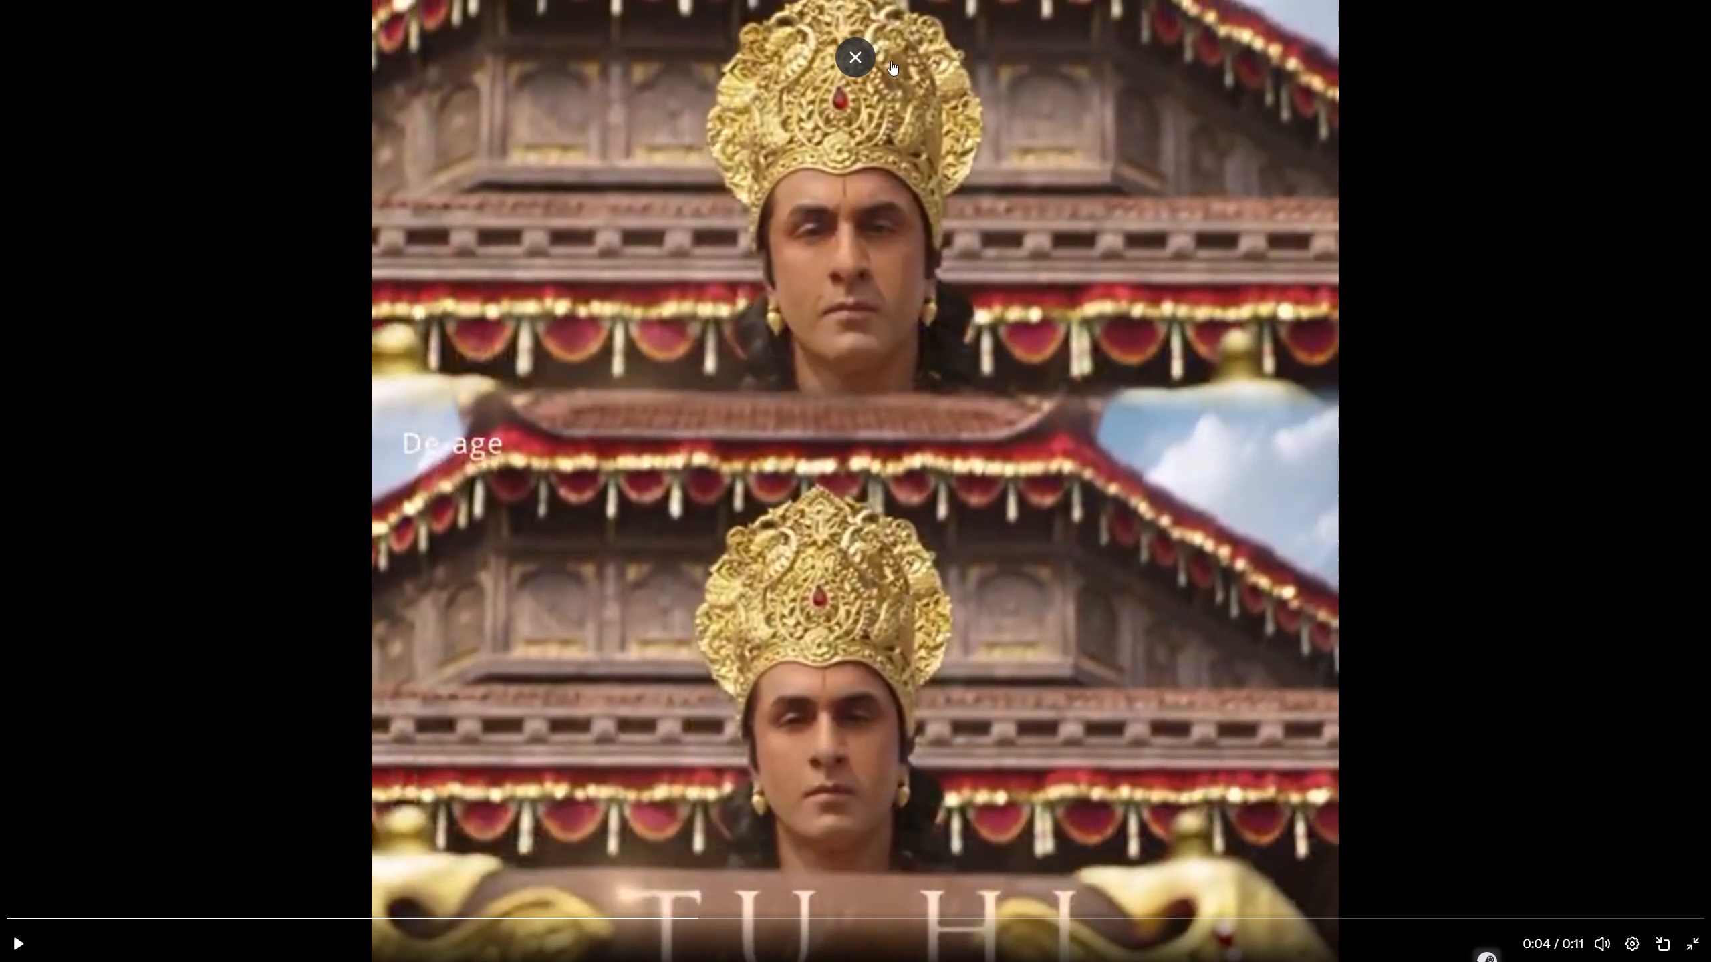
left_click(853, 62)
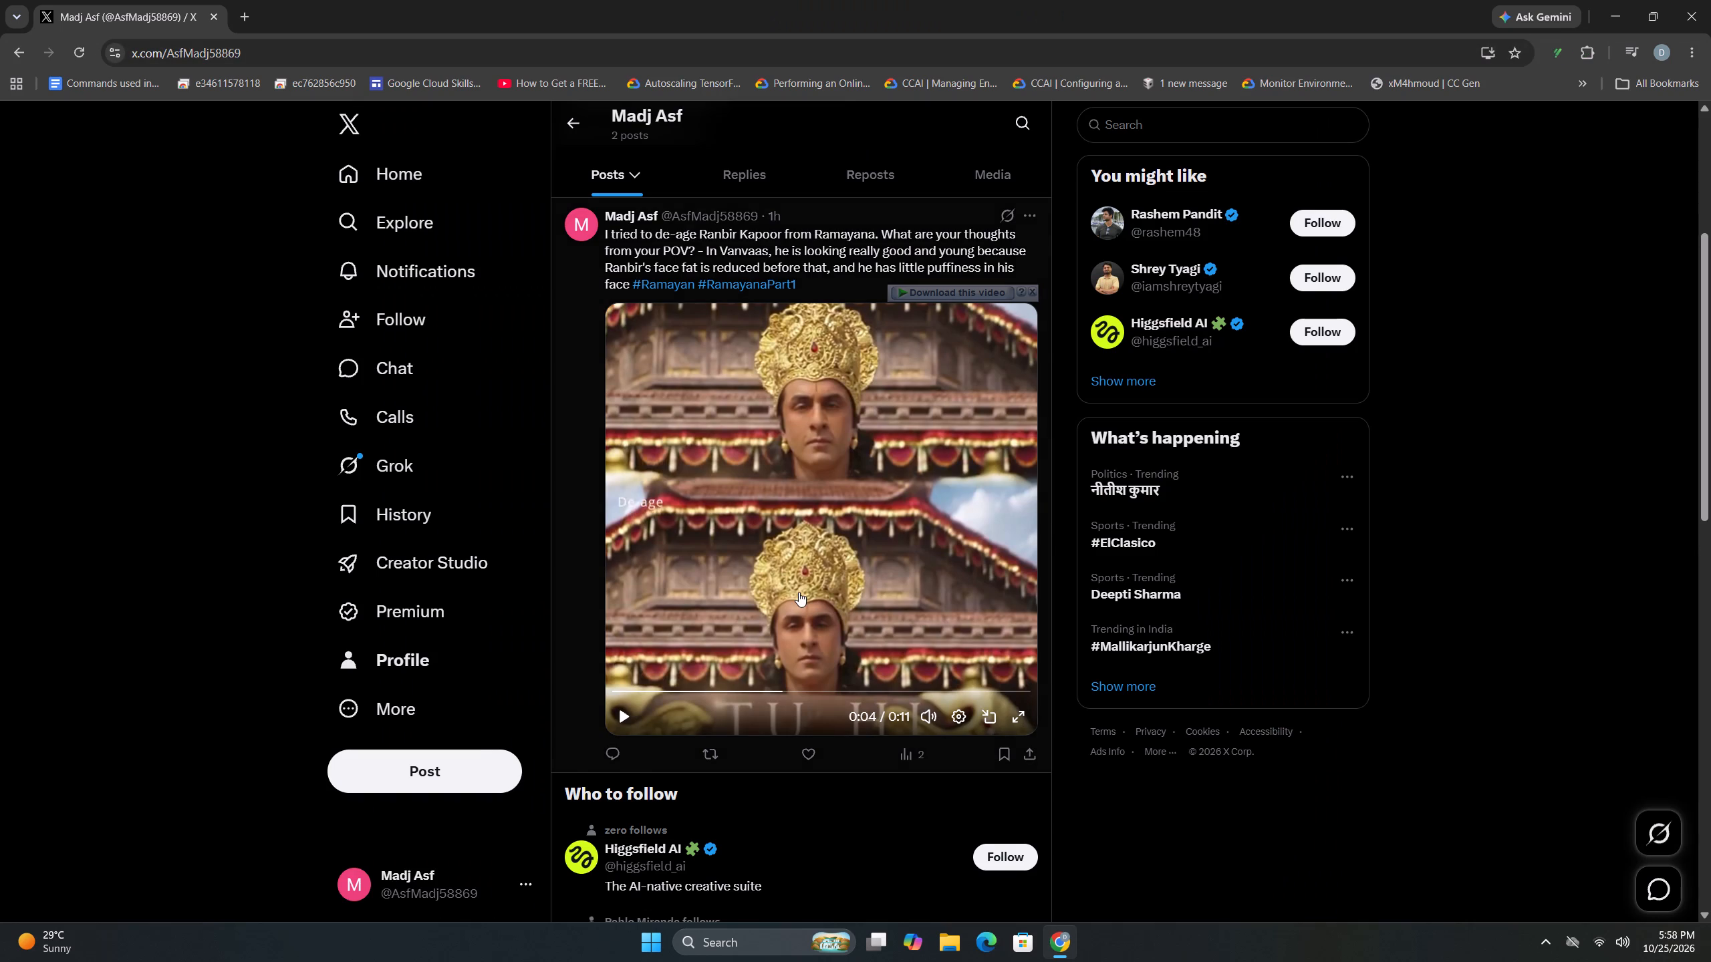
Open the de-aging video post on its own page and check its additional post options.
scroll(799, 592, "down", 5)
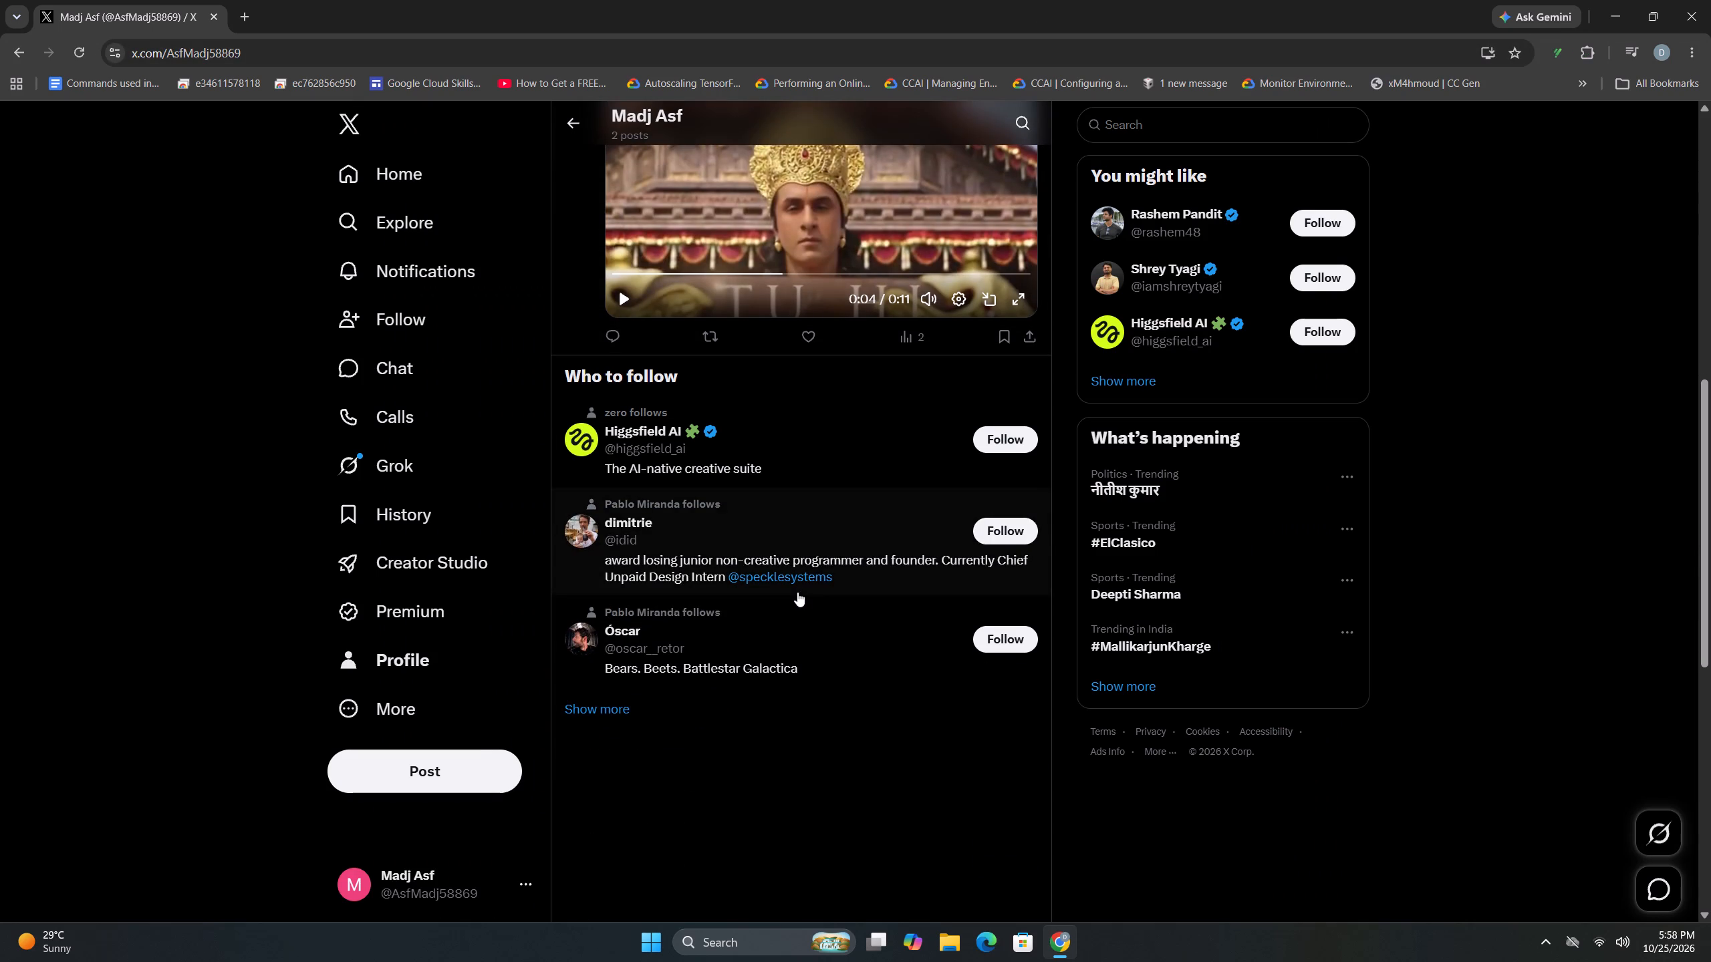
scroll(797, 592, "up", 3)
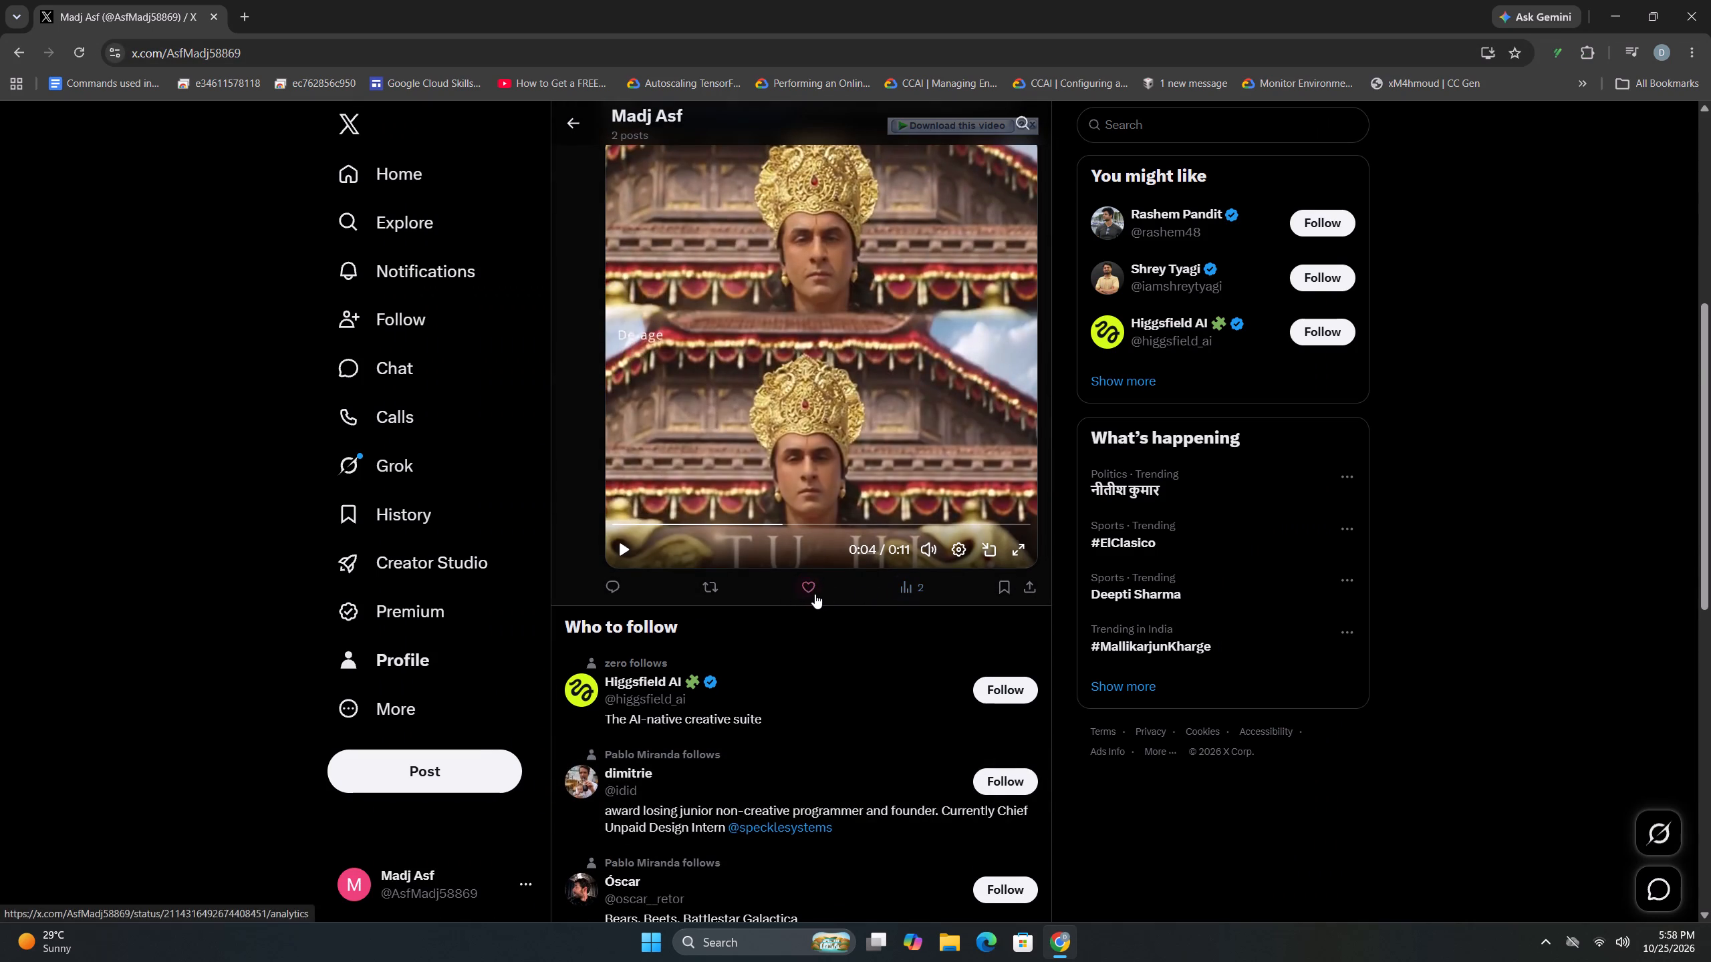
scroll(831, 642, "up", 2)
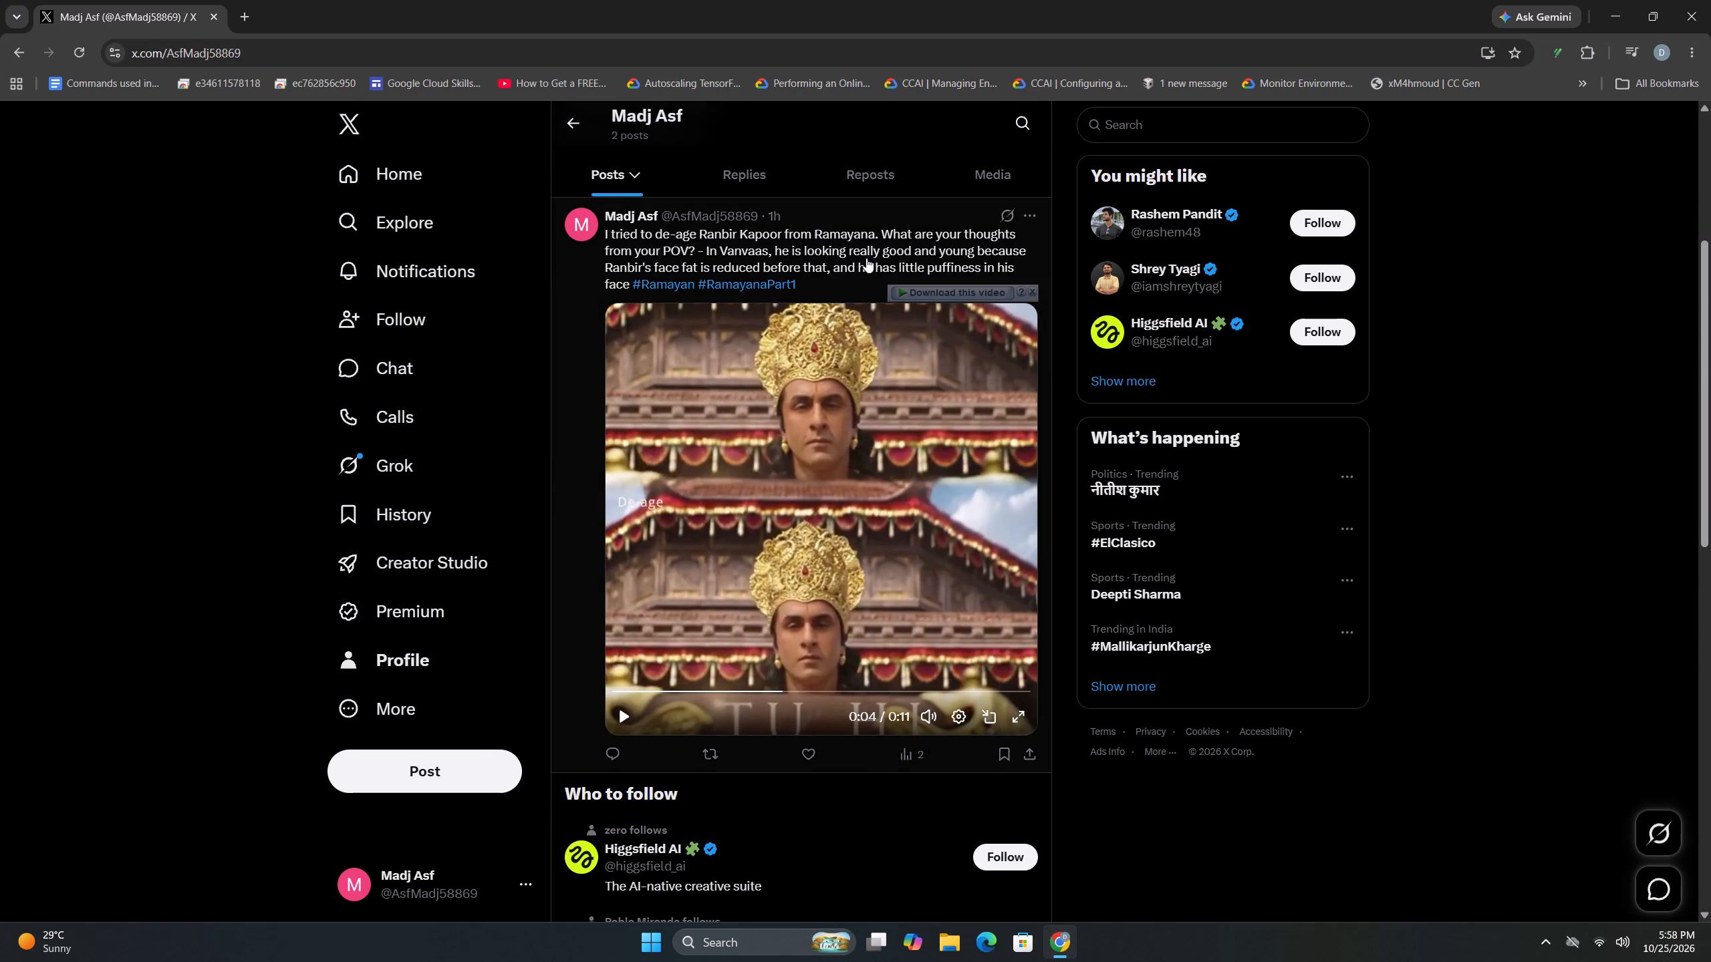
left_click(866, 258)
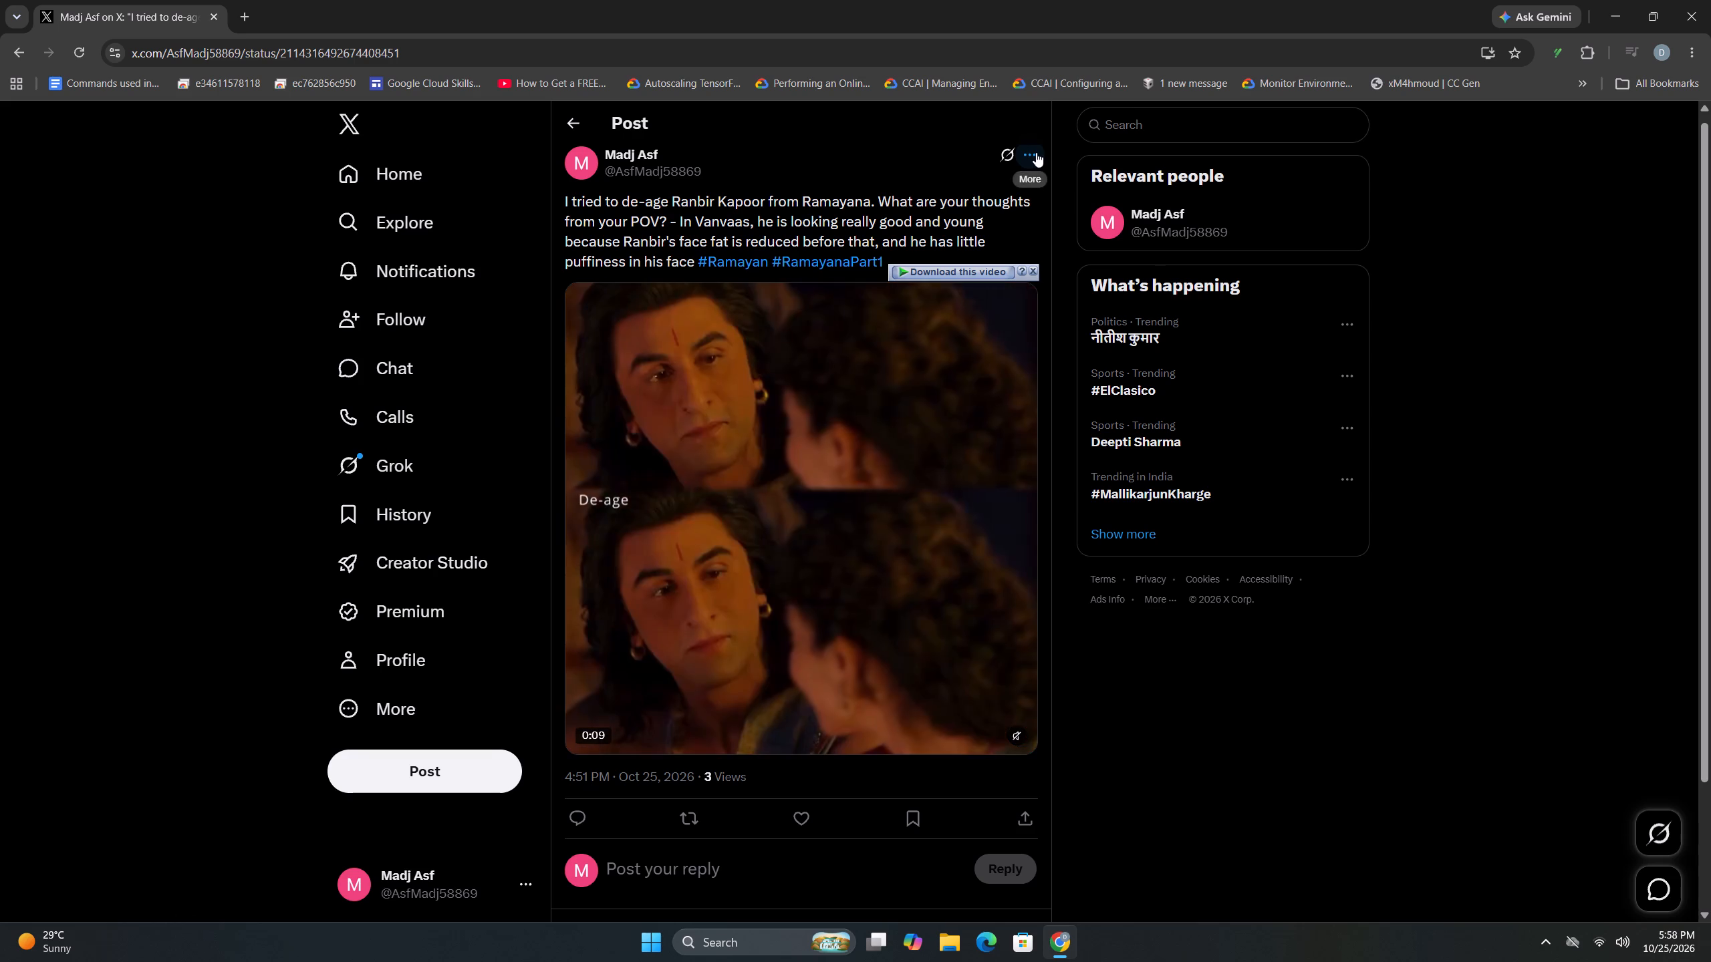
left_click(1036, 152)
left_click(672, 228)
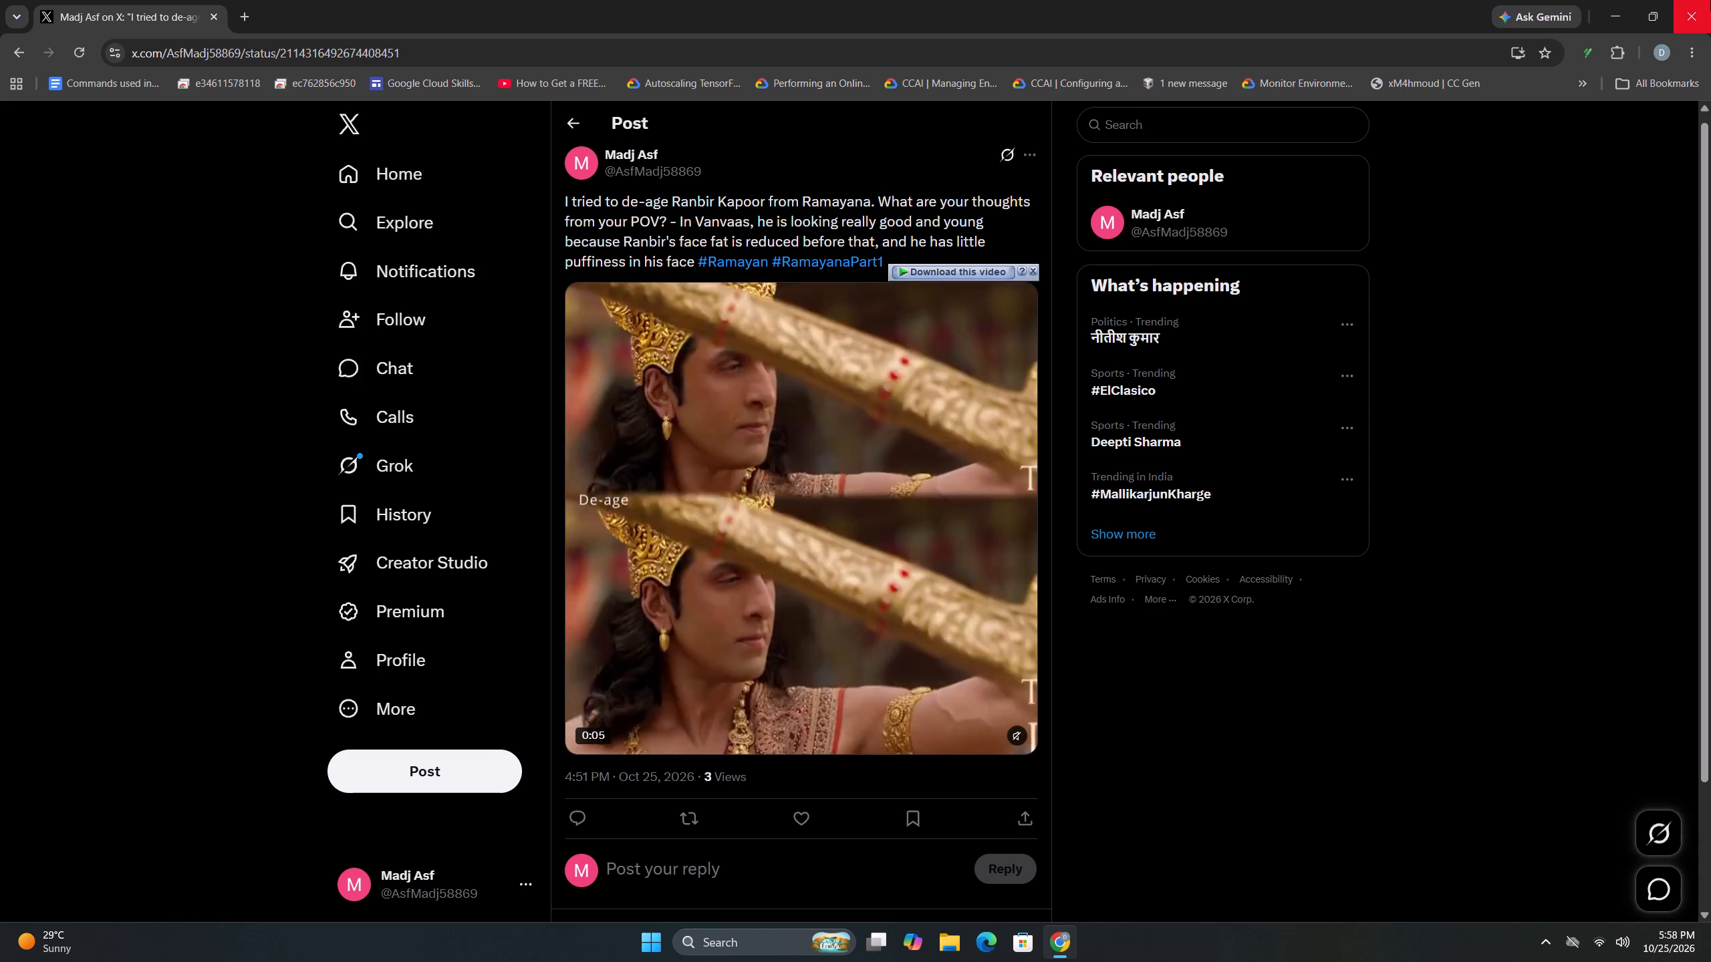
Close the Chrome window.
left_click(1710, 0)
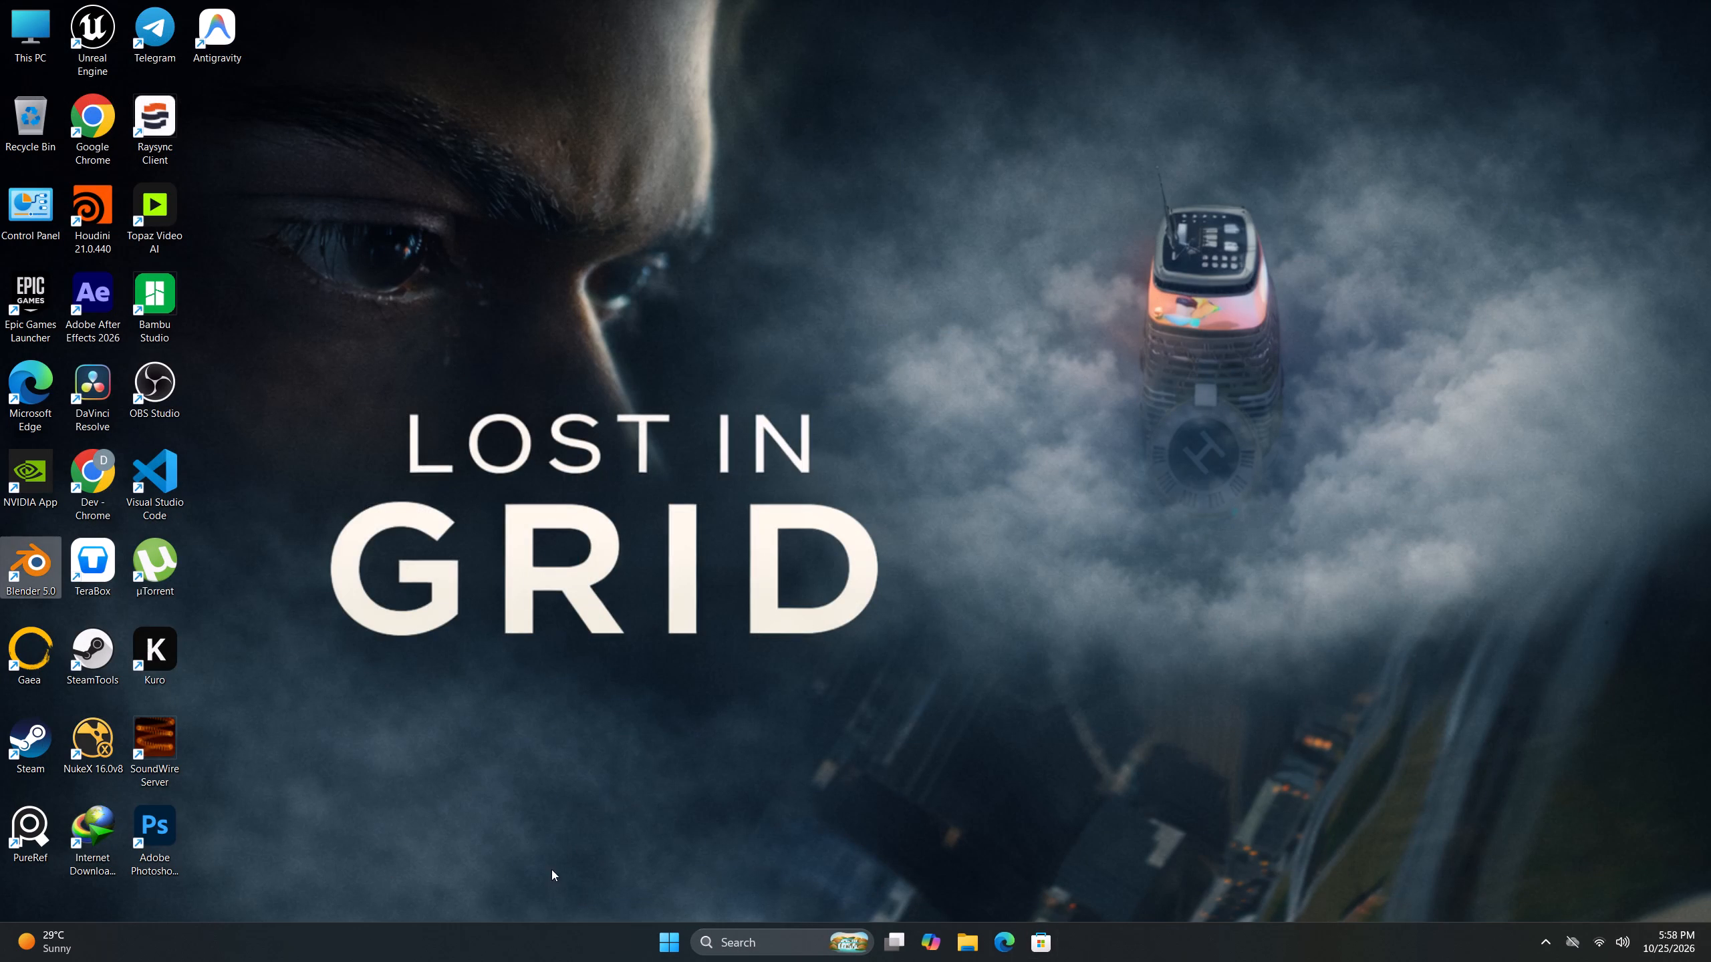
Shut down the PC from Windows.
left_click(661, 943)
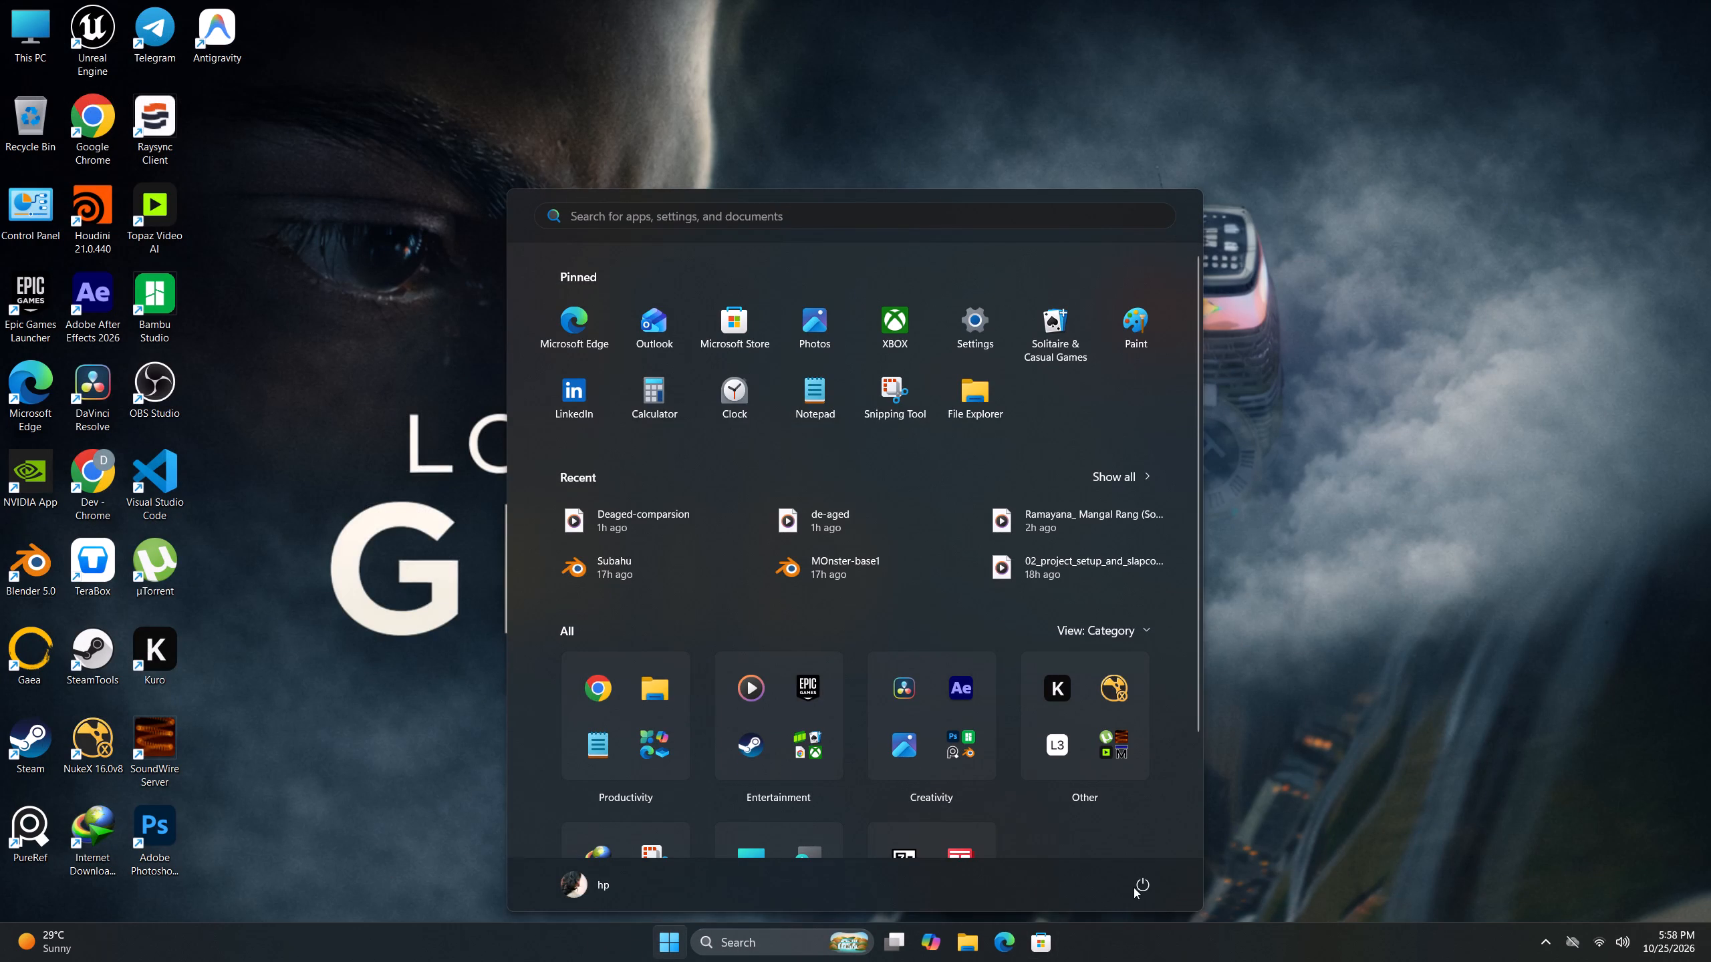
left_click(1144, 887)
left_click(1167, 820)
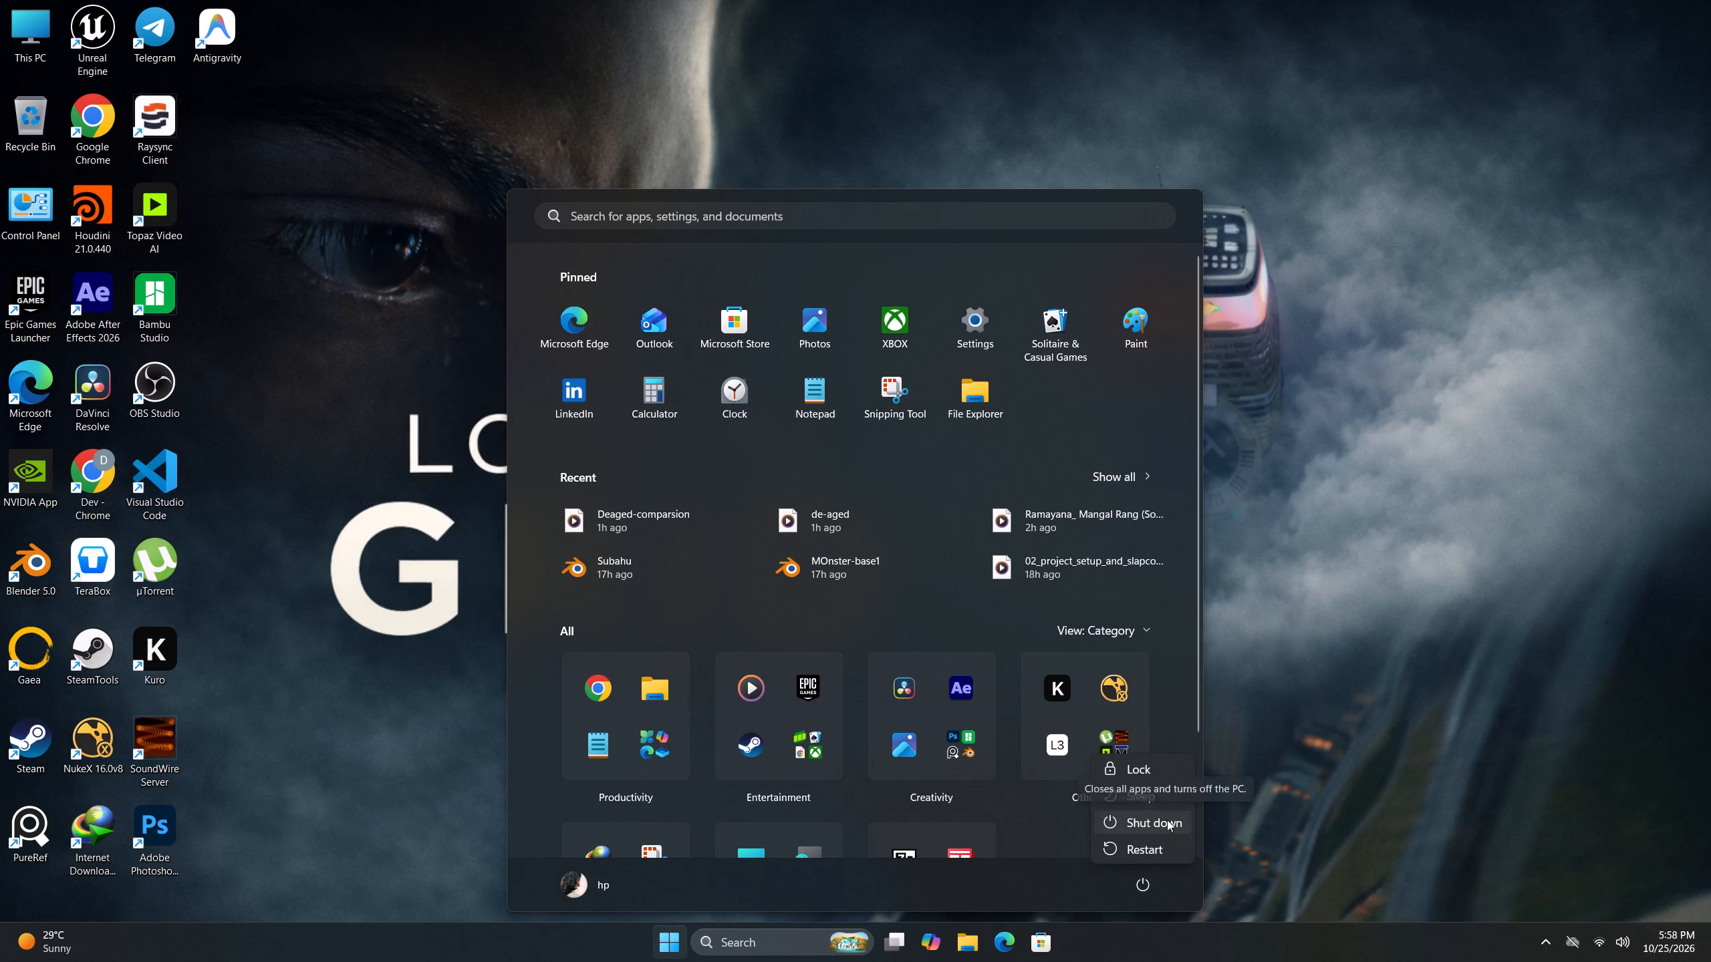